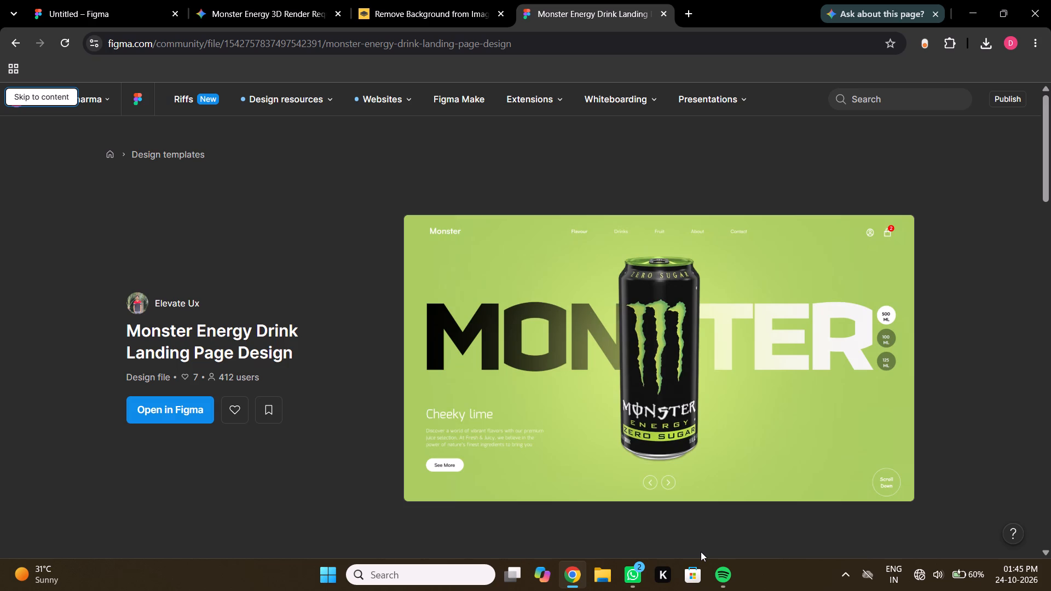
Return to the Google results and examine the AI Overview's background colour suggestions for the Monster can design.
scroll(658, 211, right, 9)
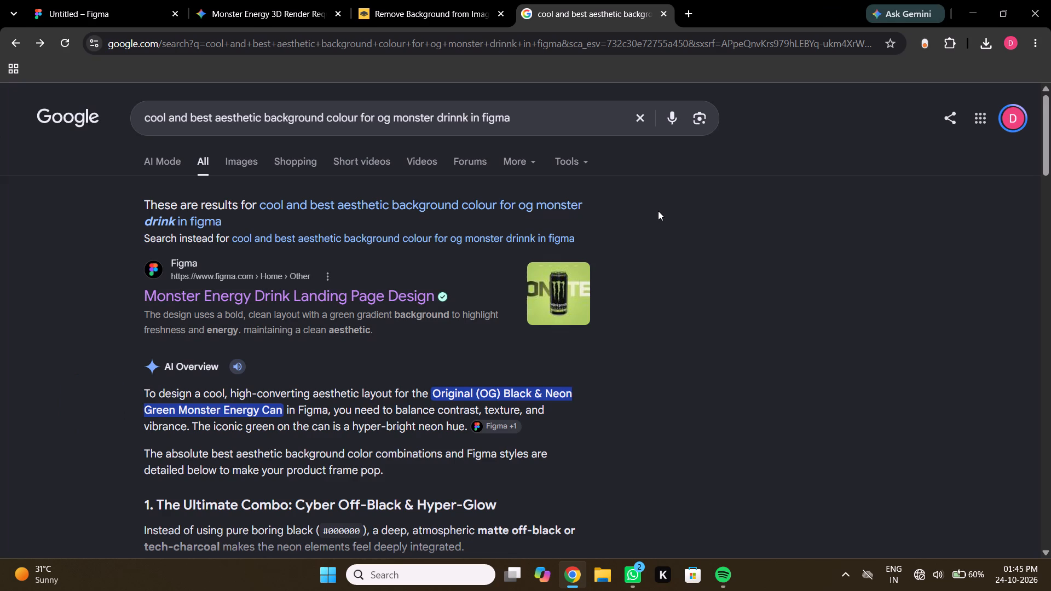
scroll(596, 388, down, 1)
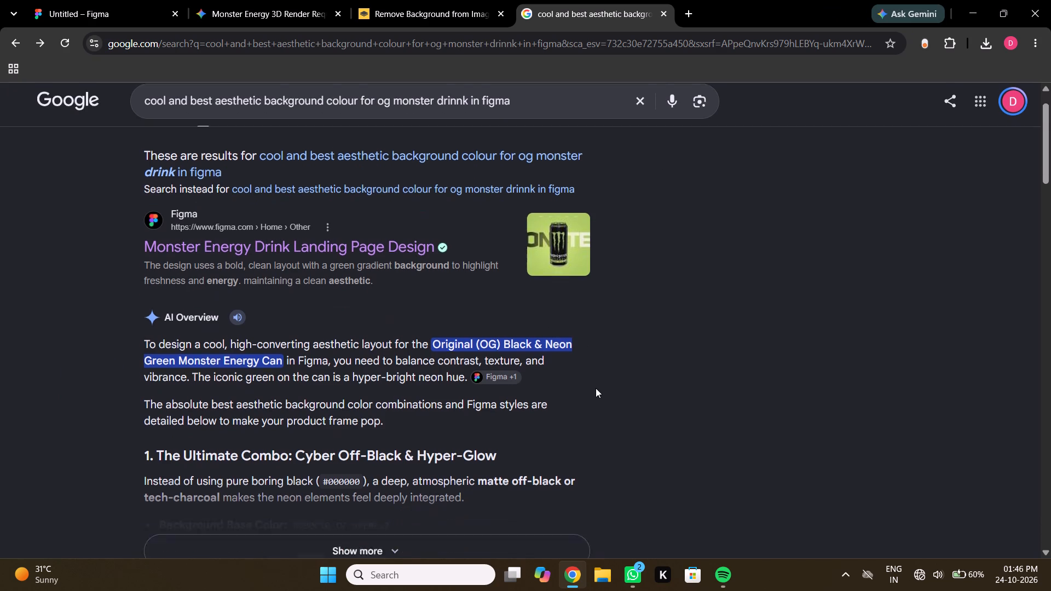
scroll(596, 388, down, 2)
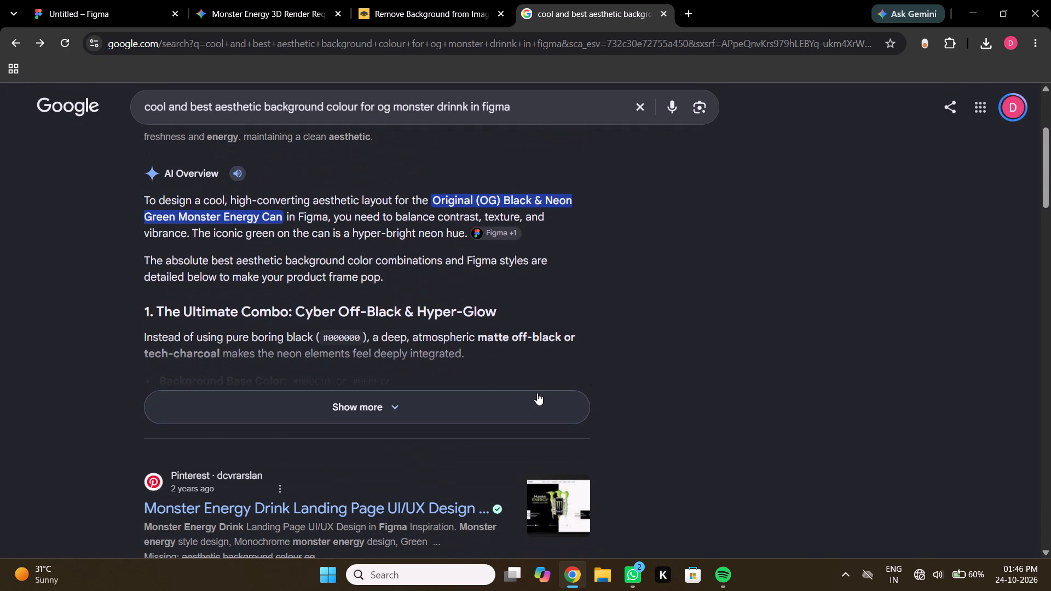
click(519, 402)
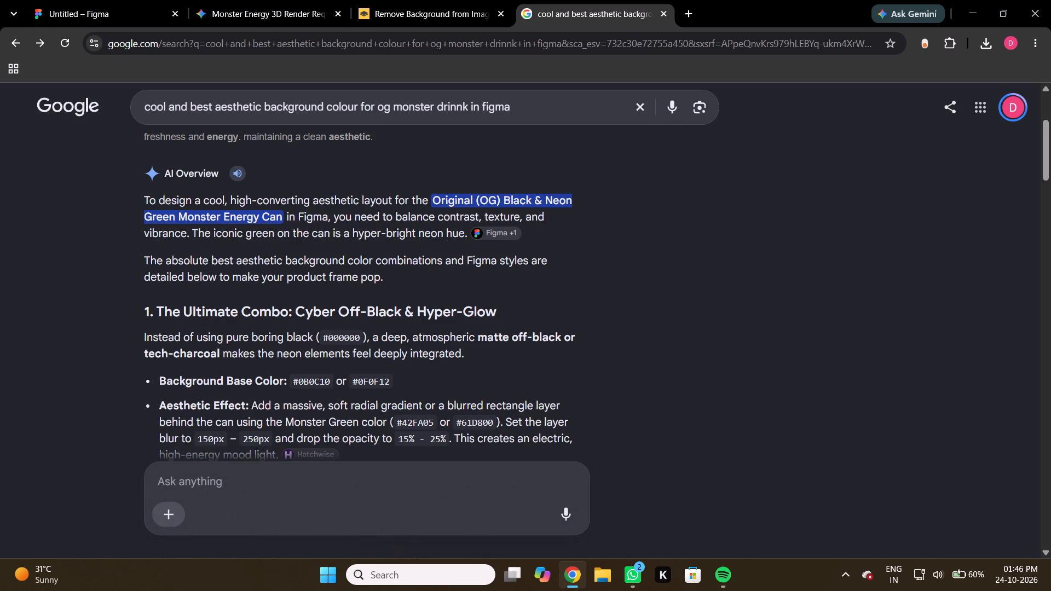
scroll(519, 402, down, 3)
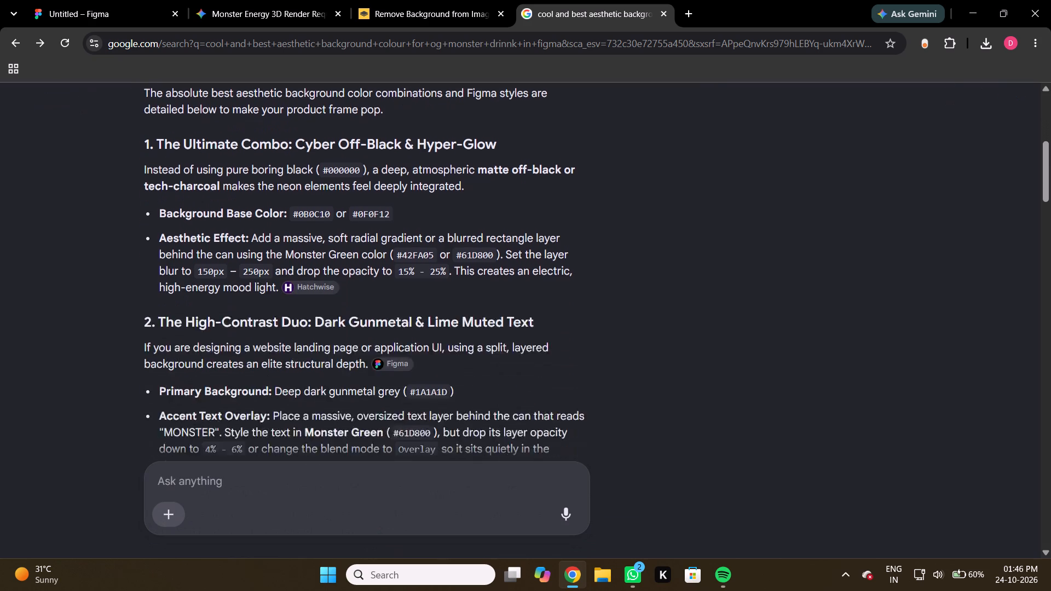
scroll(519, 402, down, 12)
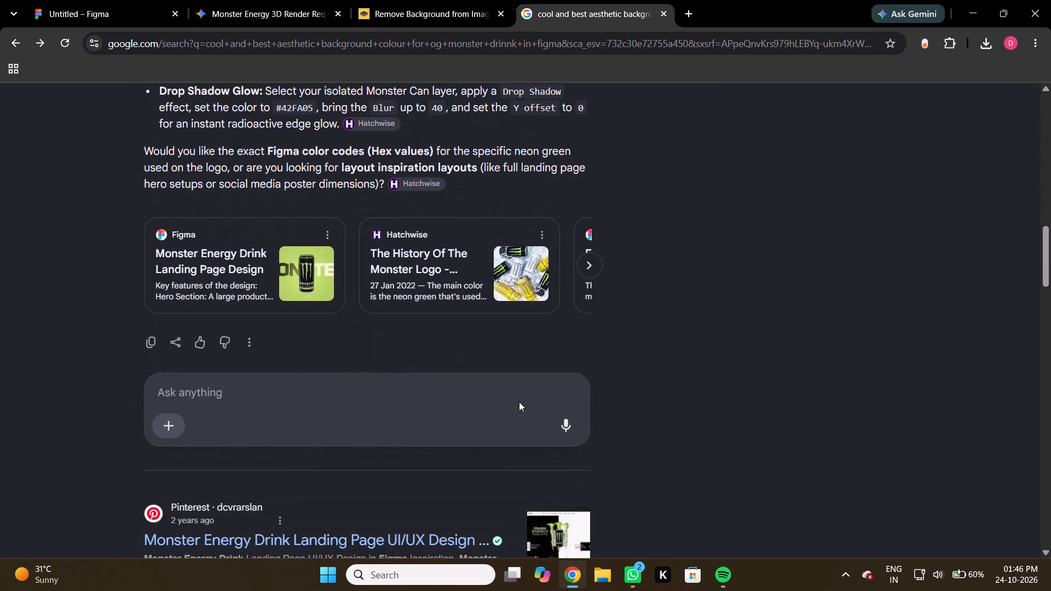
scroll(519, 402, up, 9)
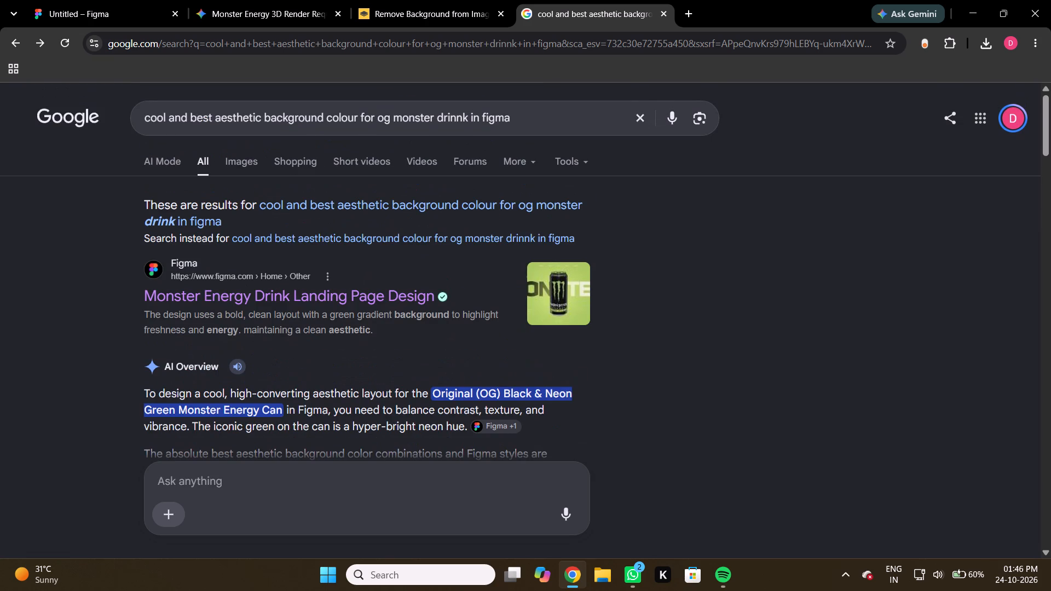
scroll(488, 369, down, 6)
scroll(488, 369, right, 1)
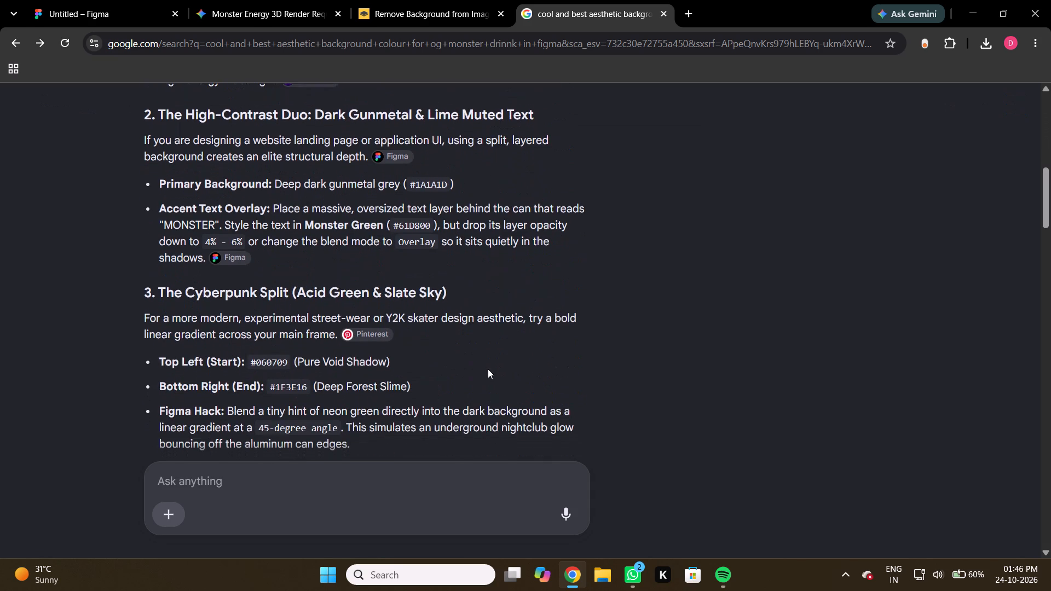
scroll(488, 369, right, 1)
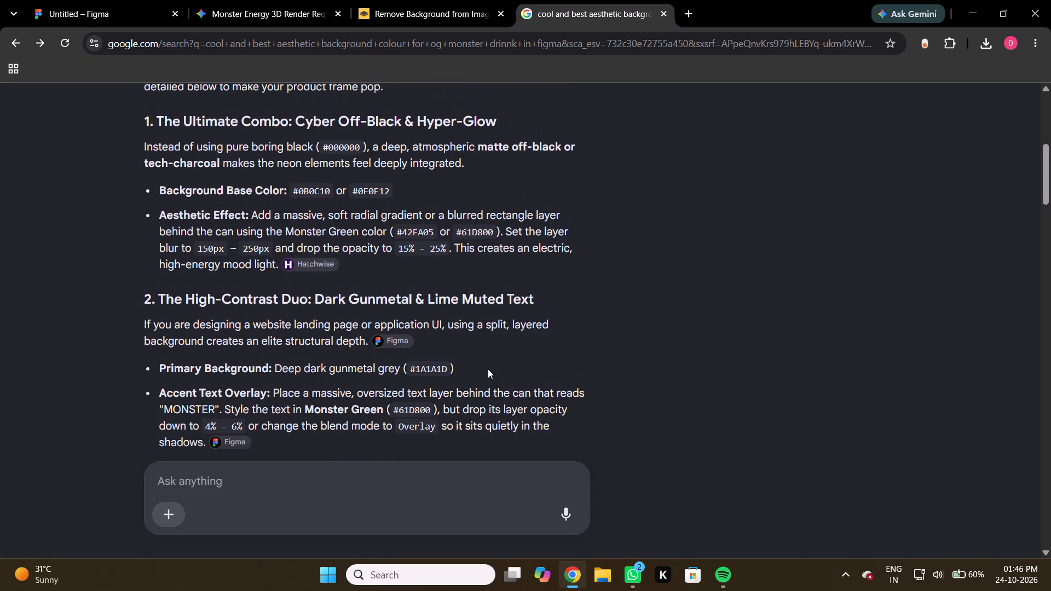
scroll(488, 369, right, 1)
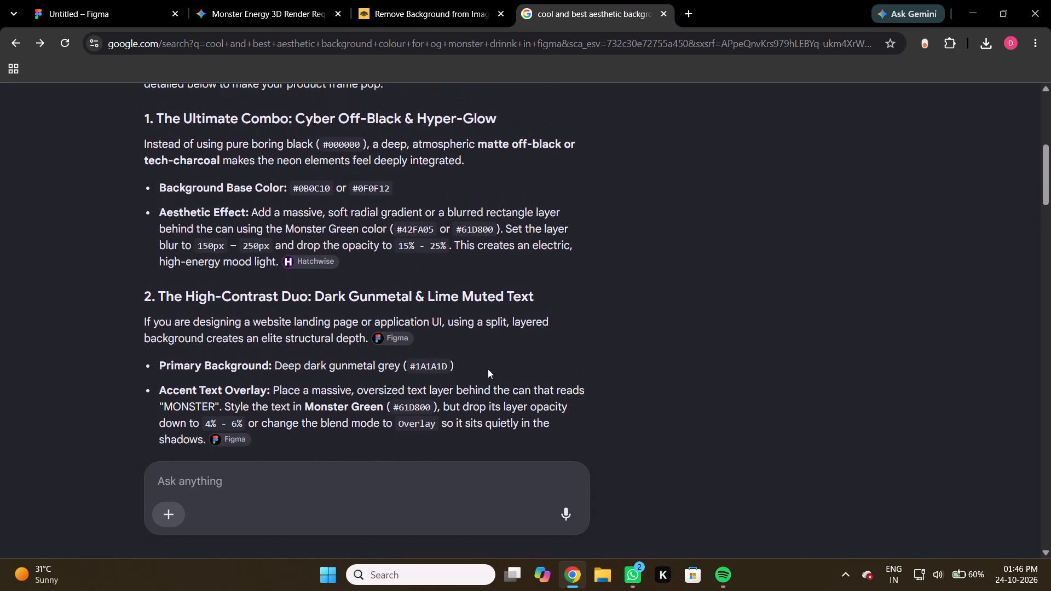
scroll(488, 369, right, 2)
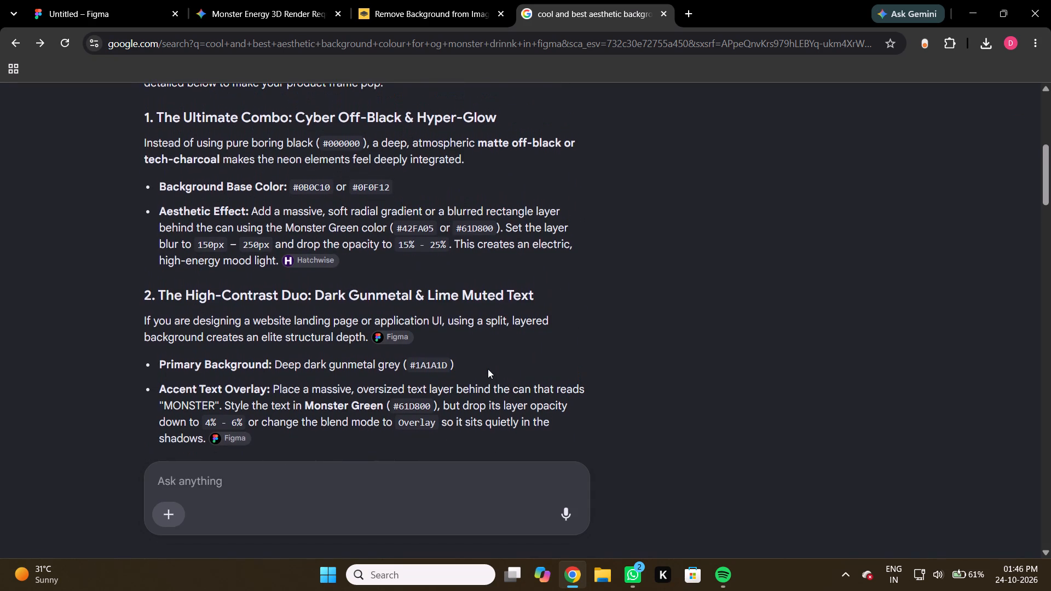
scroll(488, 369, right, 1)
Copy the suggested base colour 0B0C10 and set it as the fill of the MacBook Air - 1 frame in Figma.
drag(299, 185, 331, 190)
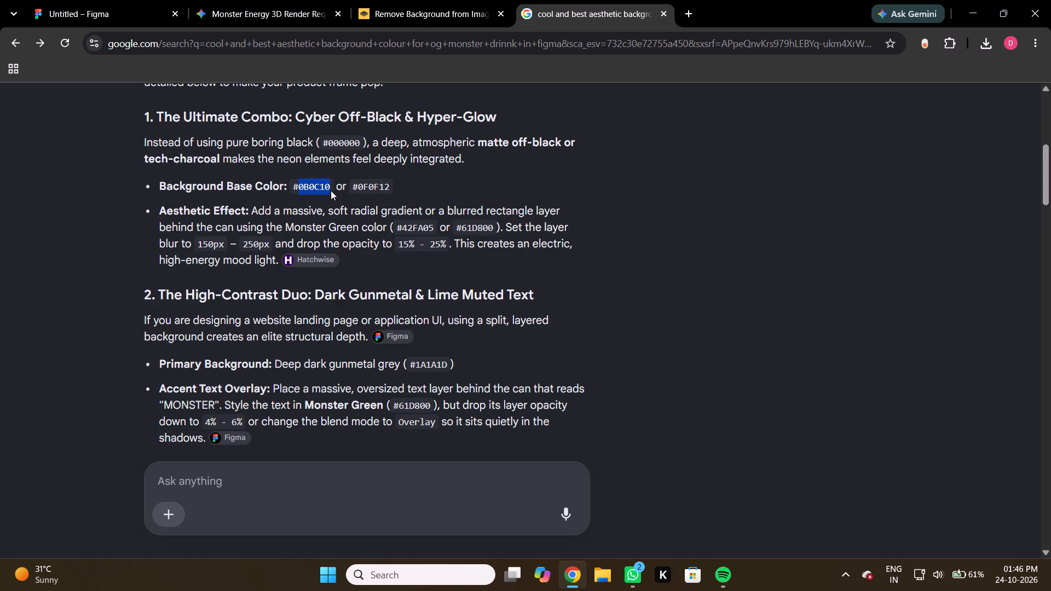
drag(331, 190, 331, 190)
key(ctrl+c)
click(138, 0)
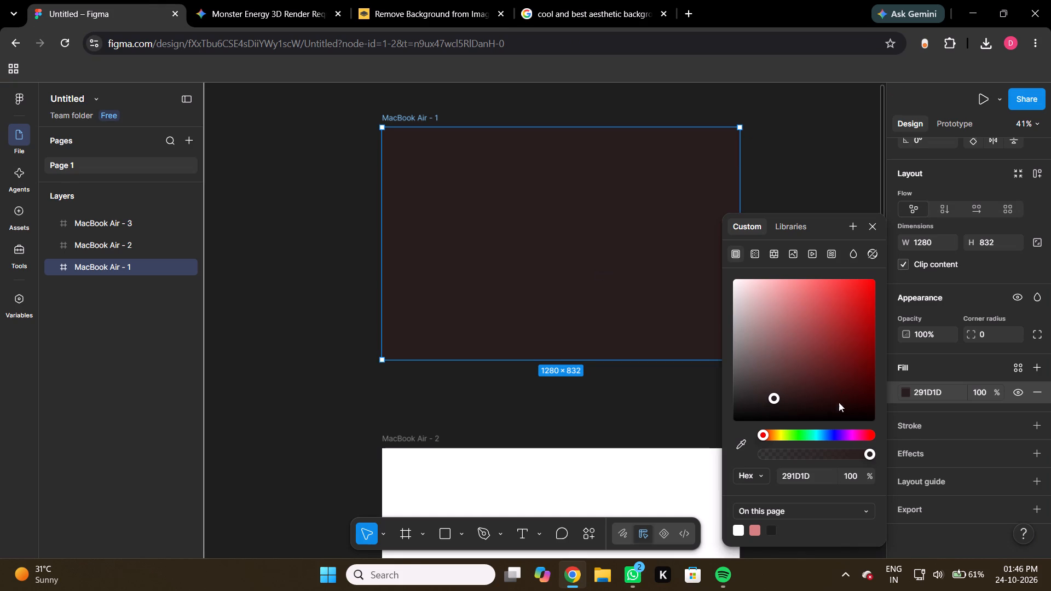
click(812, 473)
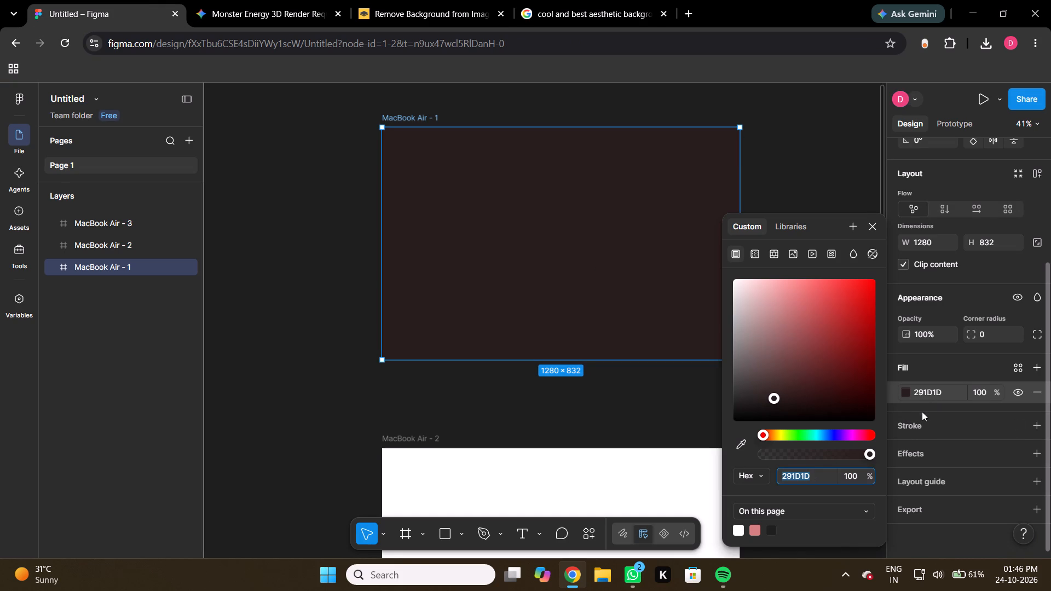
key(ctrl+v)
key(Return)
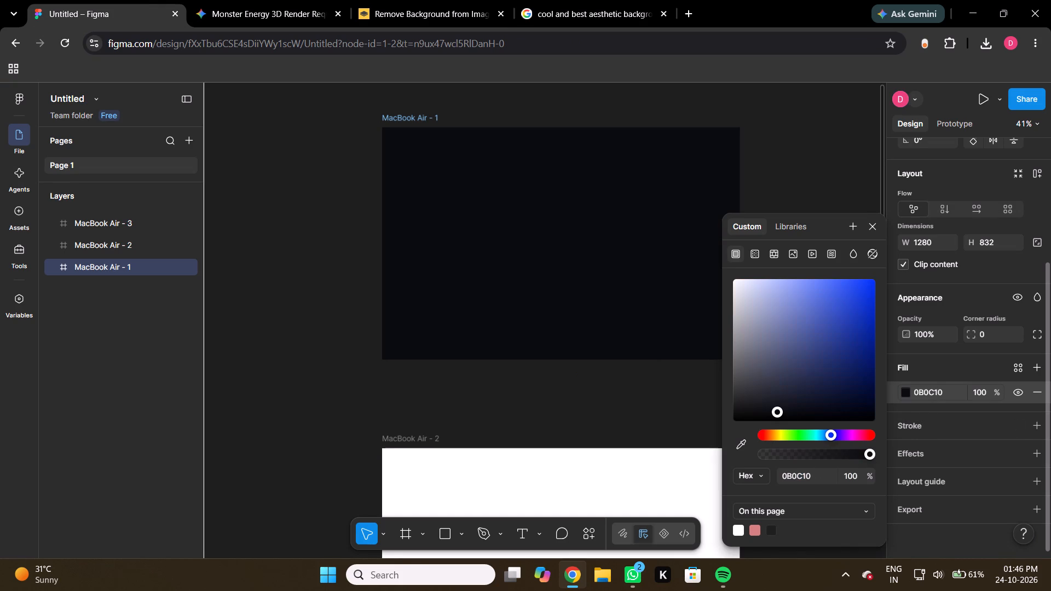
click(822, 148)
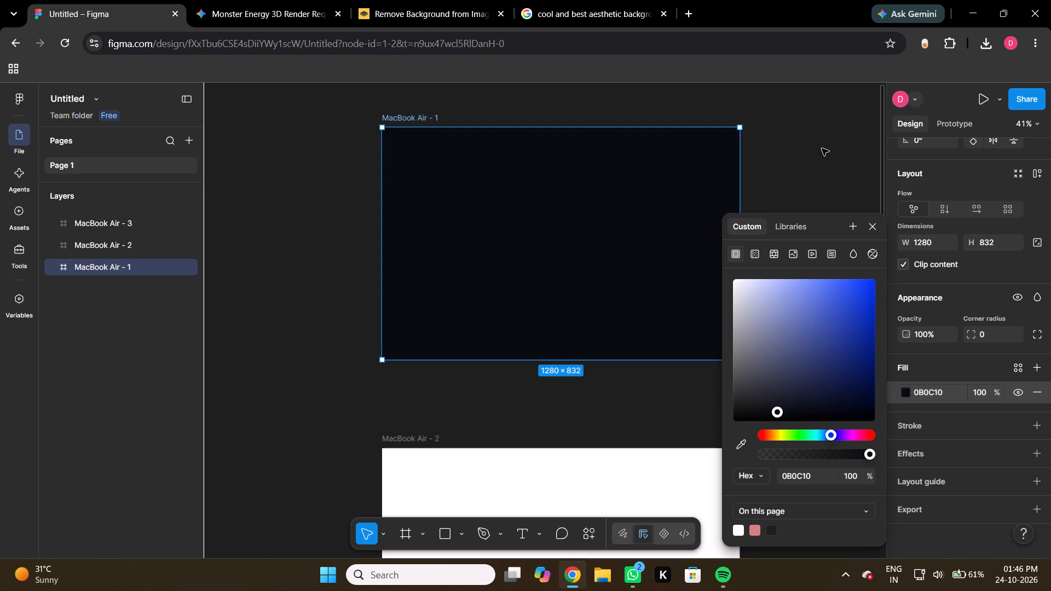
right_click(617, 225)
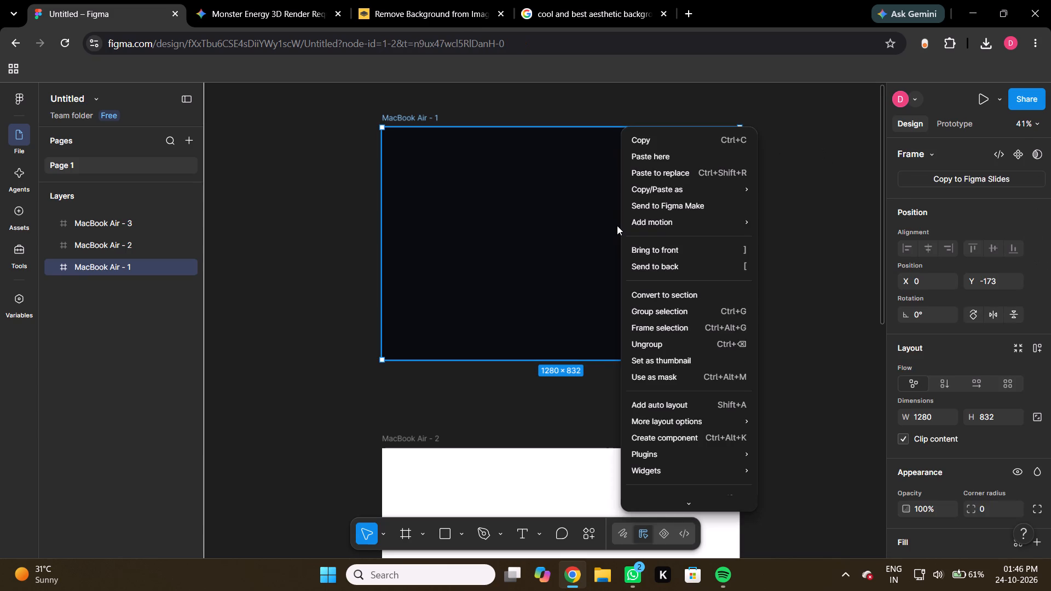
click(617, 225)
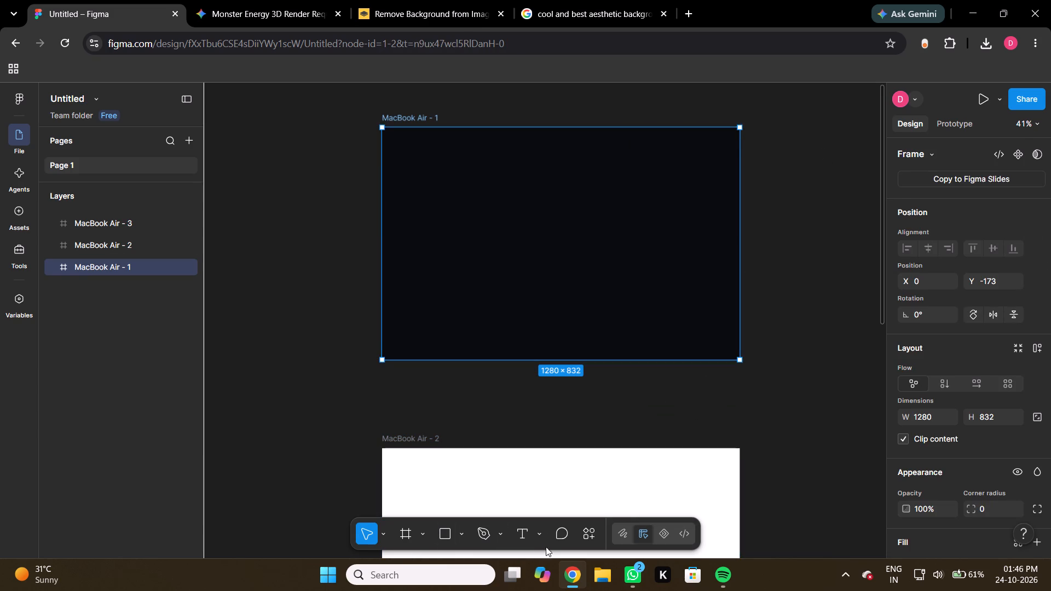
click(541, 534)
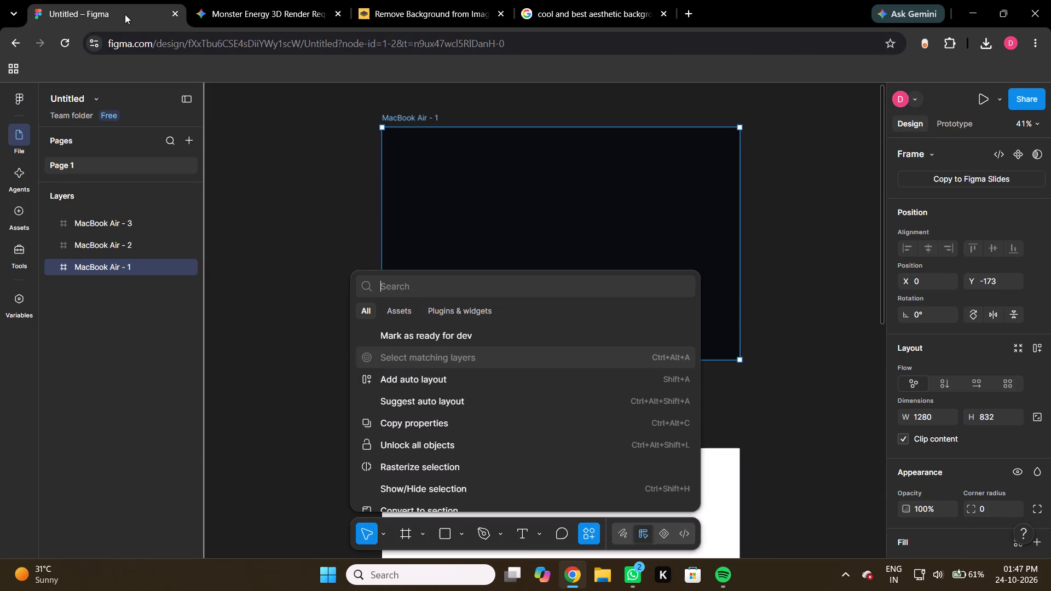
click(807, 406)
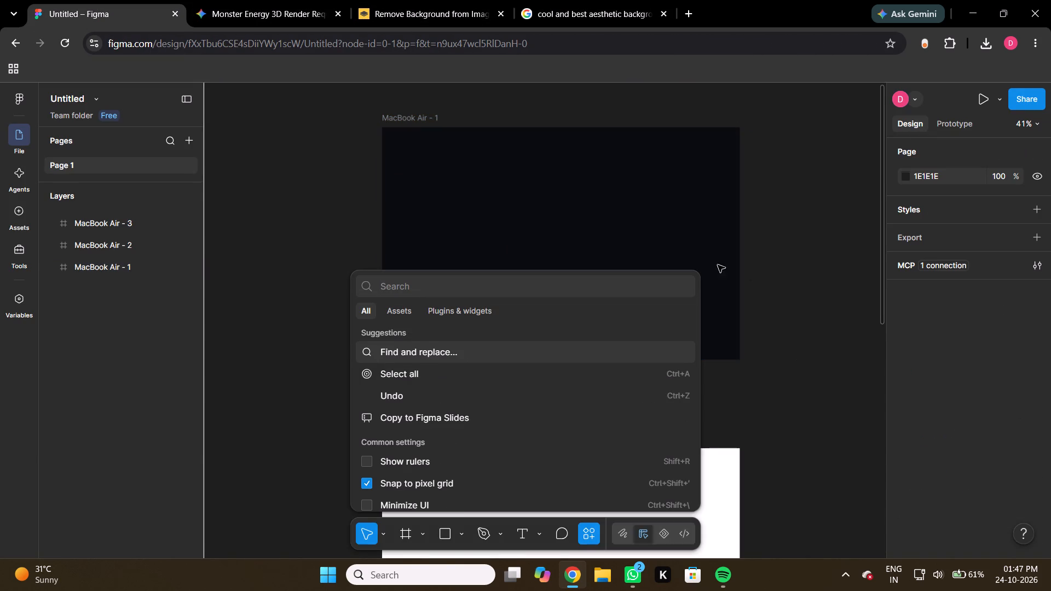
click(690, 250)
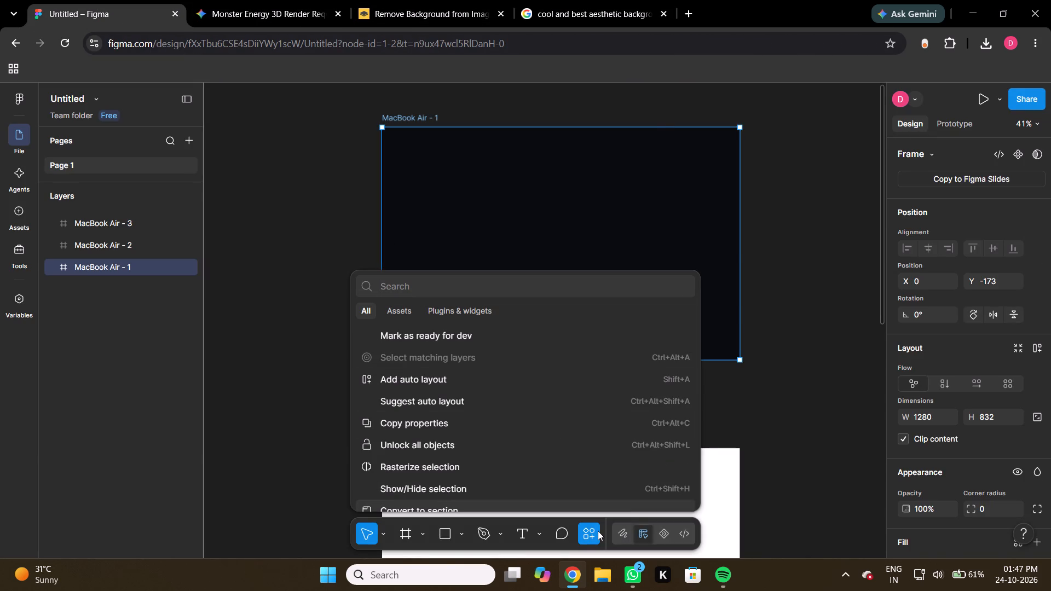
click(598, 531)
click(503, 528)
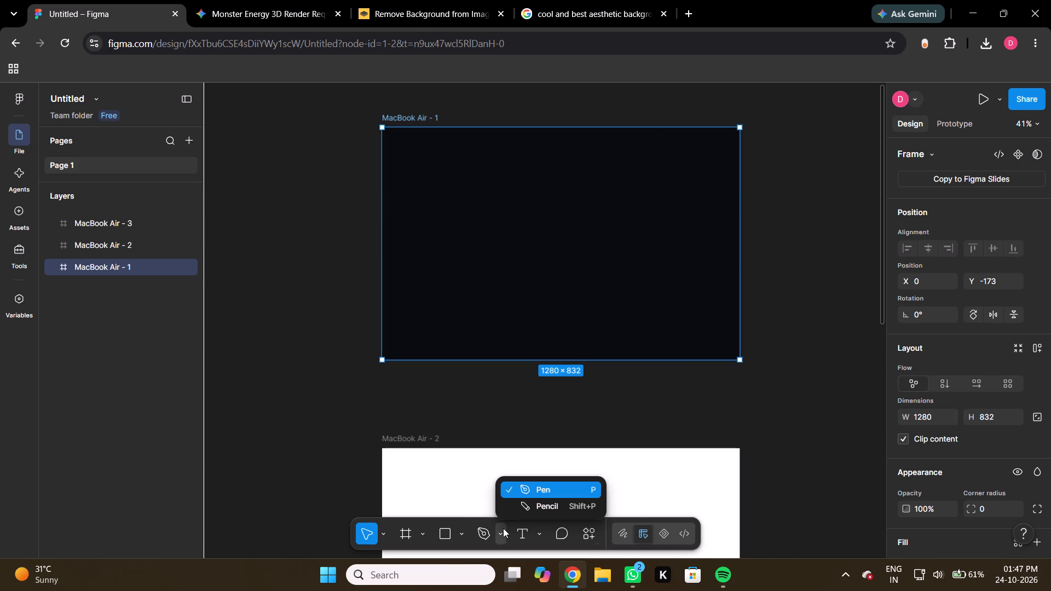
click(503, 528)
Place the 7c586803 removebg-preview PNG of the can from Downloads into the MacBook Air - 1 frame.
click(456, 535)
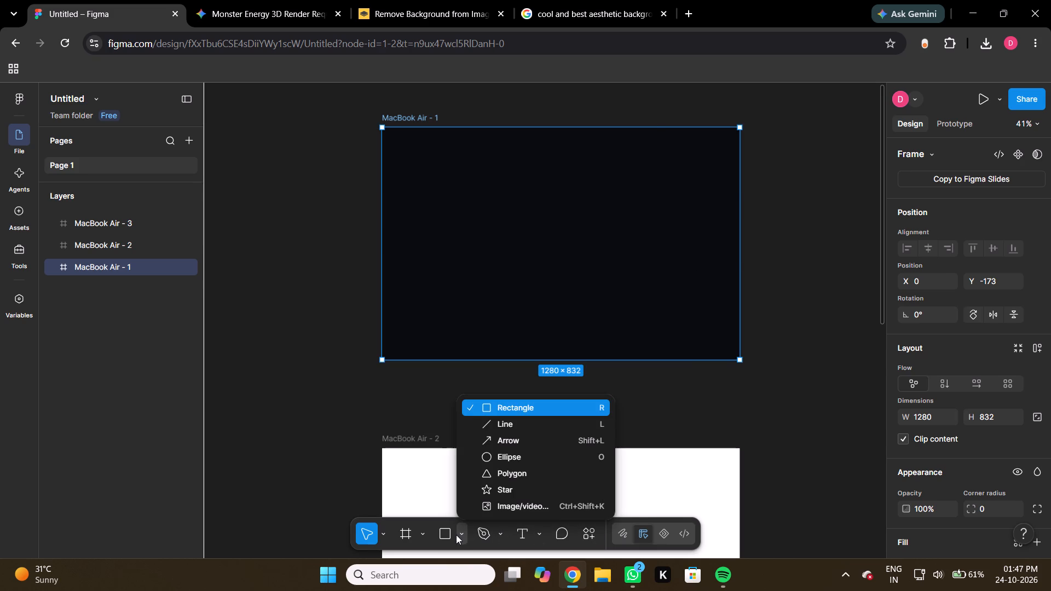
click(510, 509)
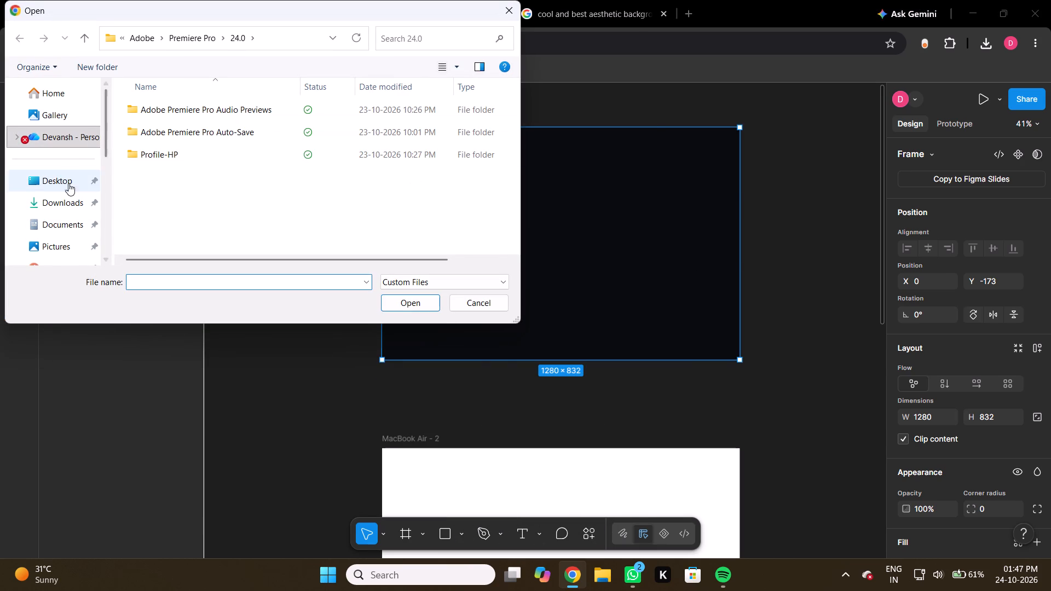
click(62, 211)
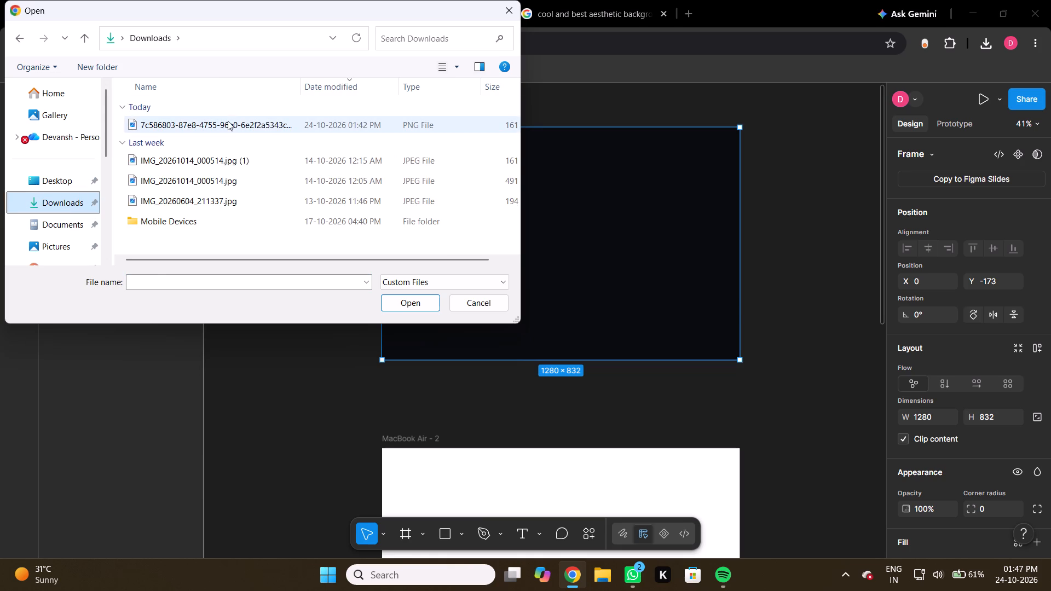
click(228, 125)
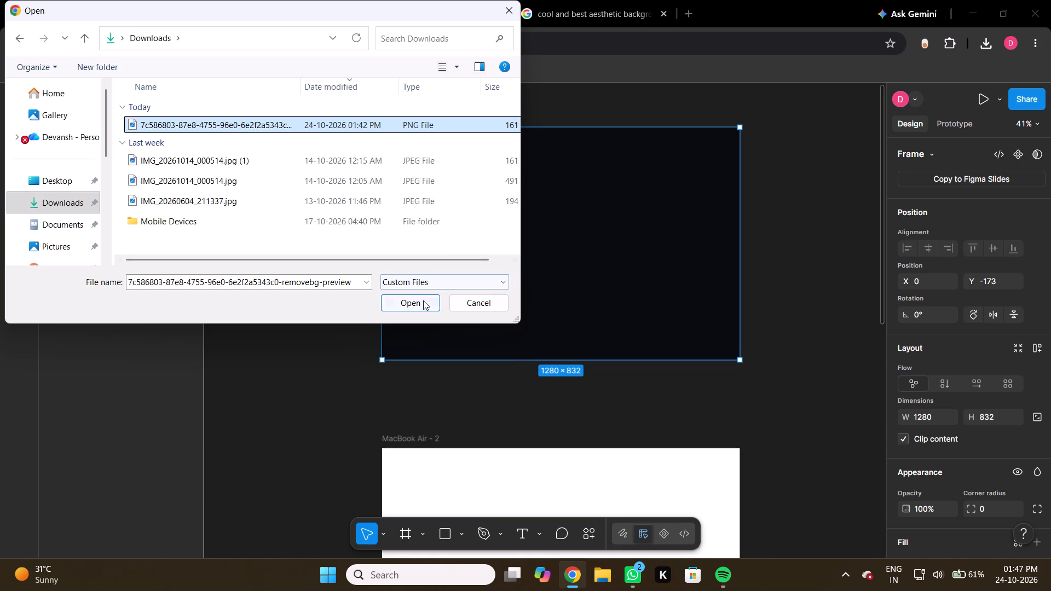
click(423, 300)
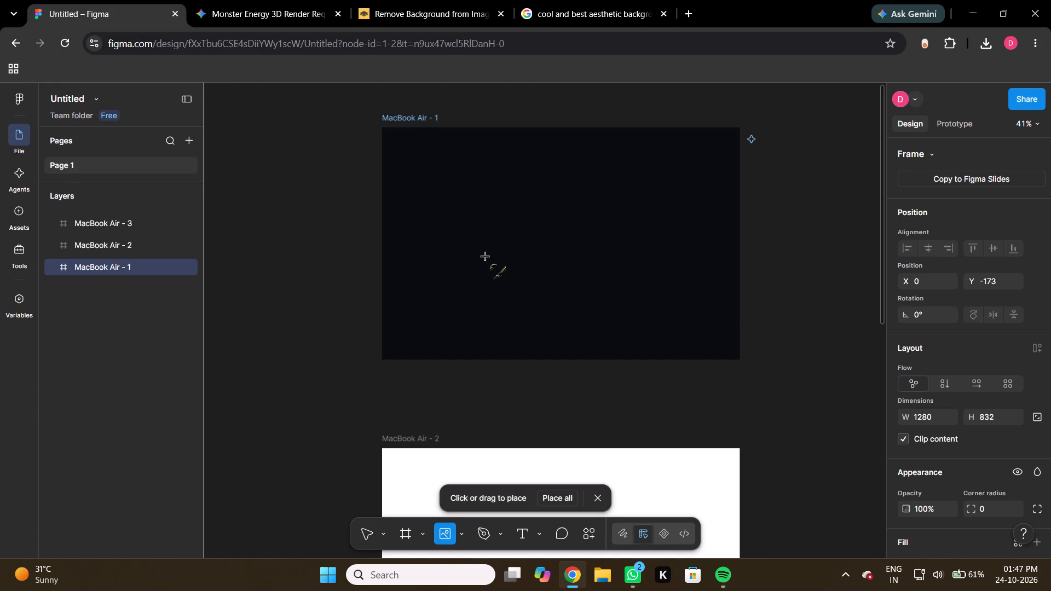
click(565, 225)
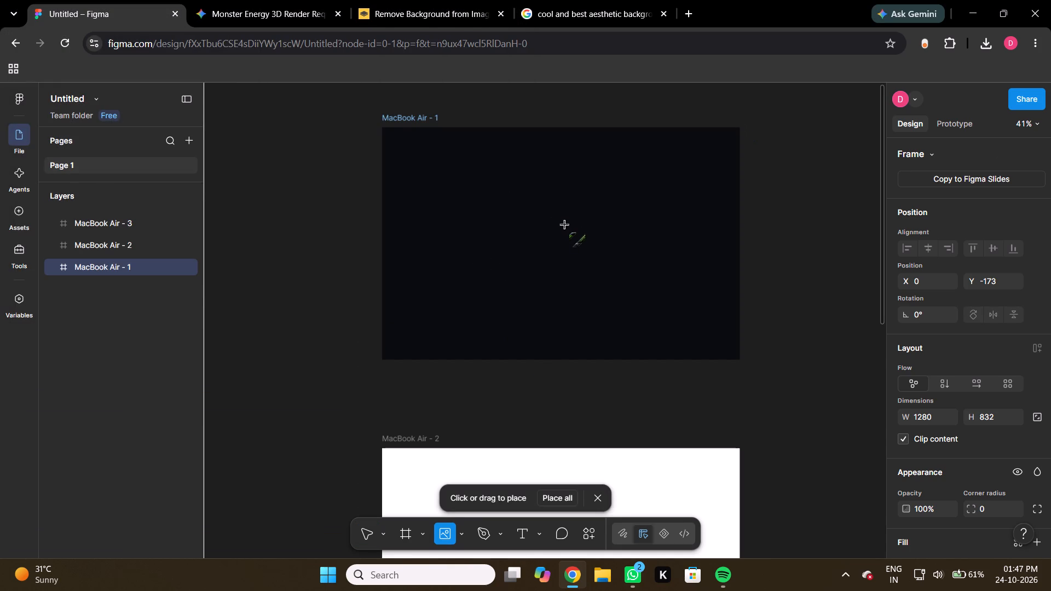
Move the MacBook Air - 1 frame together with the can image slightly closer to MacBook Air - 2, keeping the frames vertically aligned.
drag(575, 240, 556, 262)
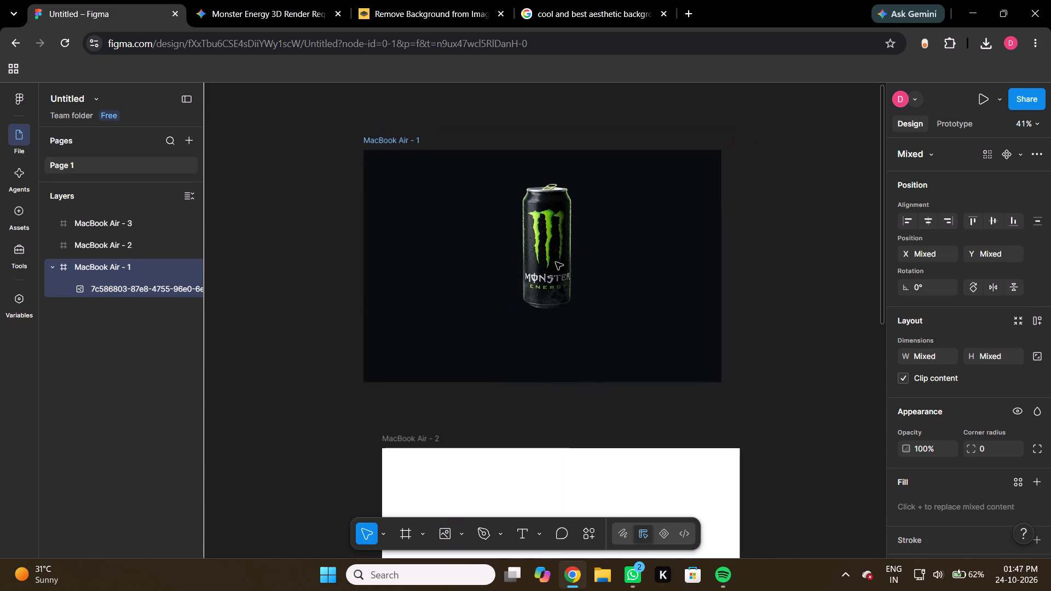
drag(556, 262, 571, 255)
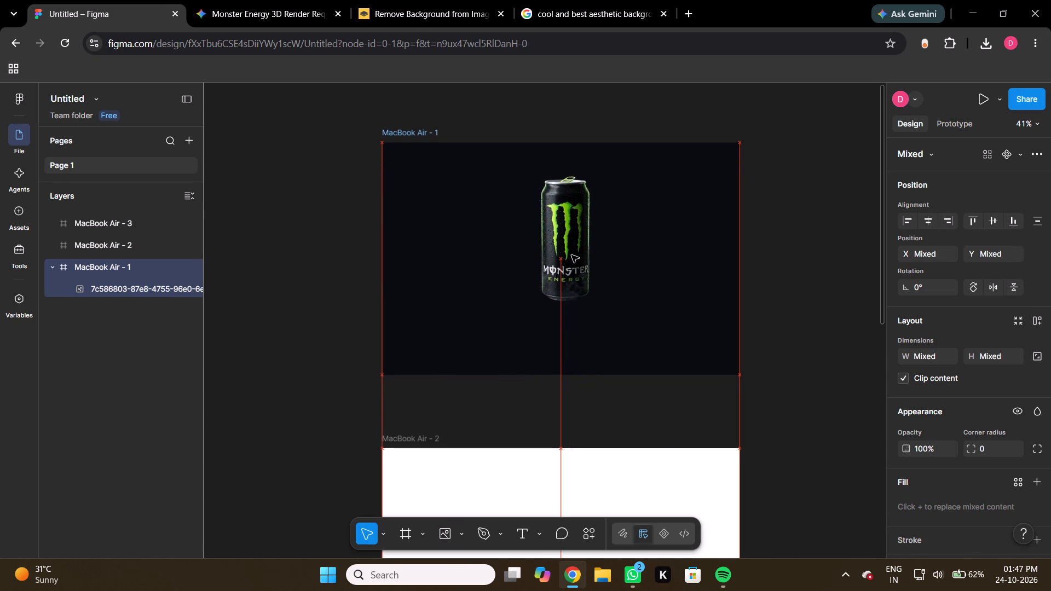
drag(571, 255, 574, 249)
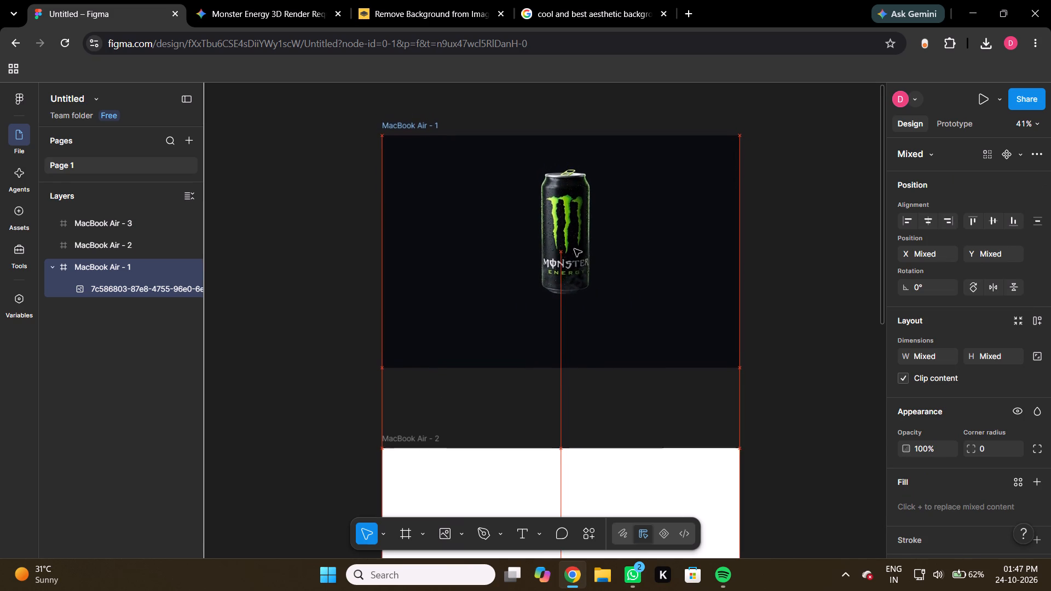
drag(574, 249, 575, 266)
Select only the can image, shift it lower in the frame to about X 424, Y 114, and enlarge it to about 522 × 698.
click(575, 266)
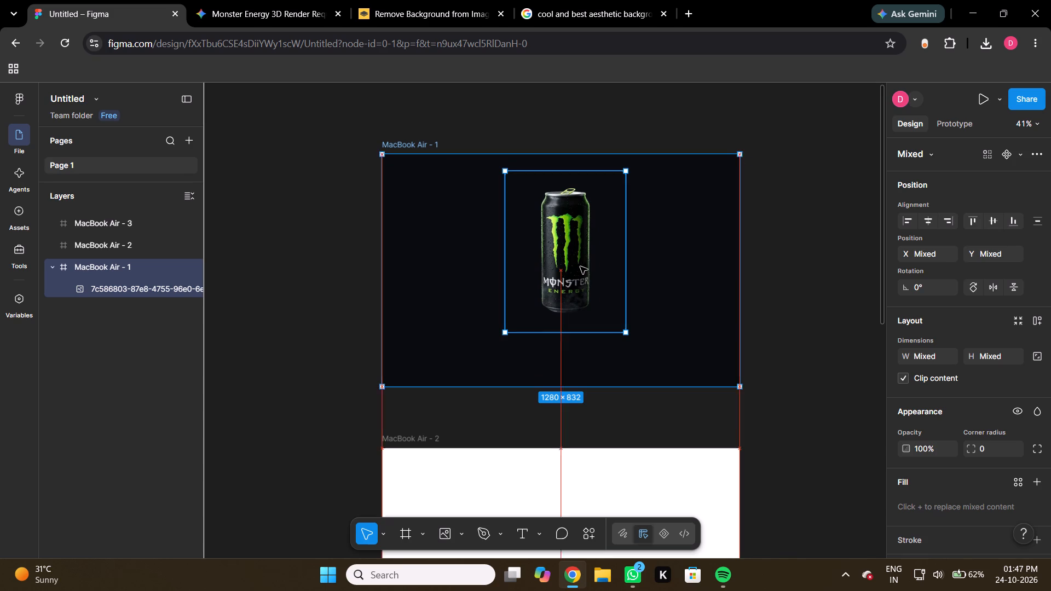
click(576, 267)
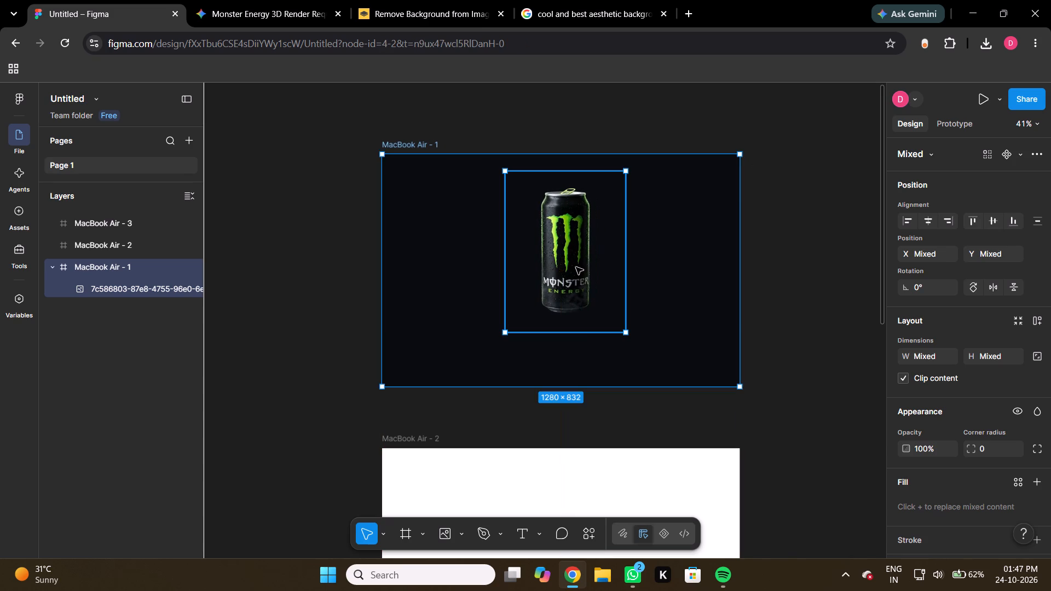
click(576, 267)
drag(576, 267, 571, 280)
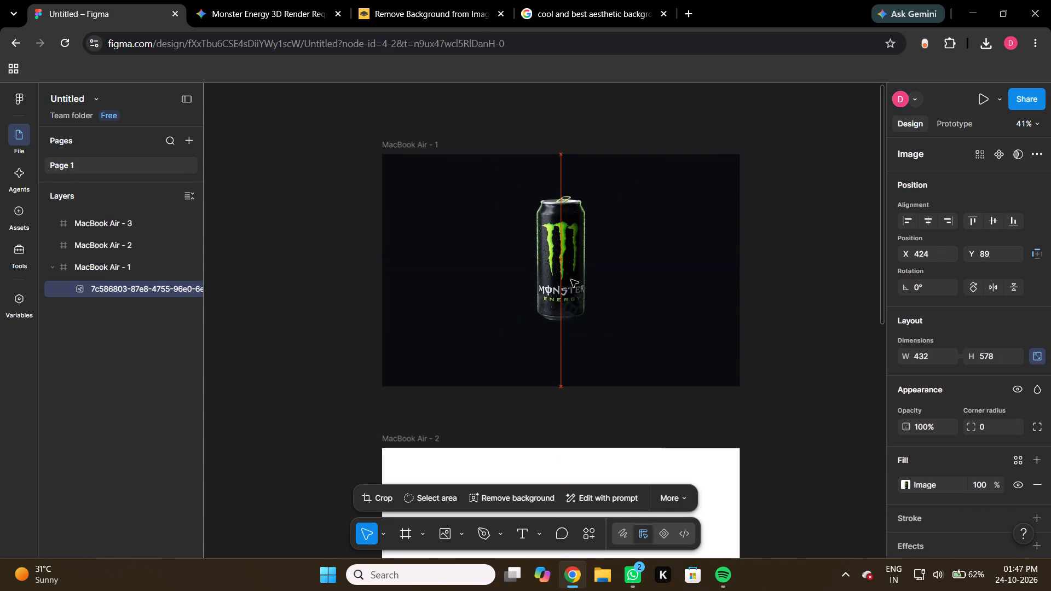
drag(571, 280, 570, 282)
drag(619, 346, 644, 379)
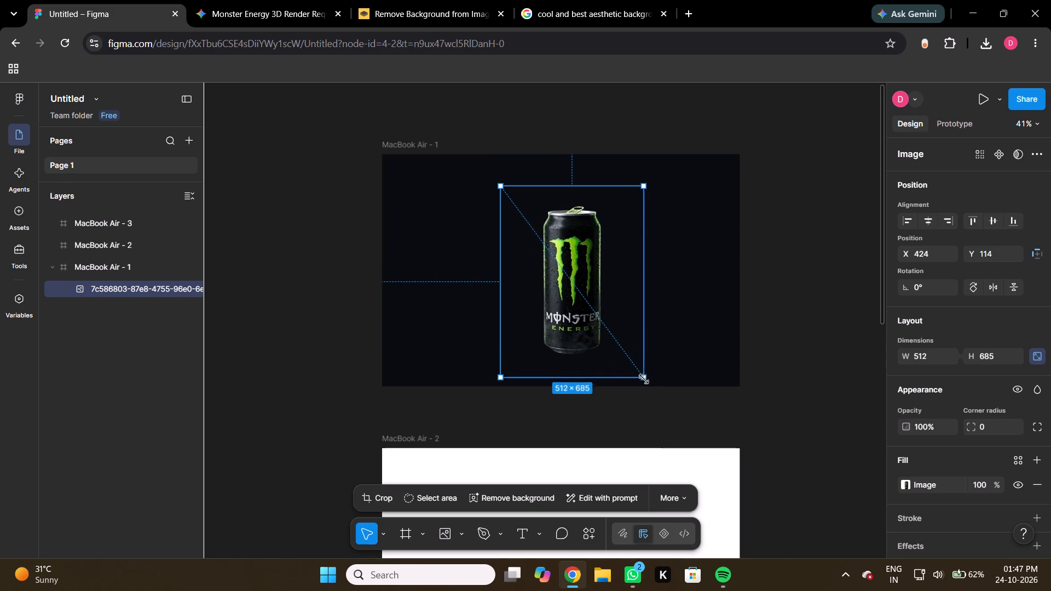
drag(644, 379, 644, 381)
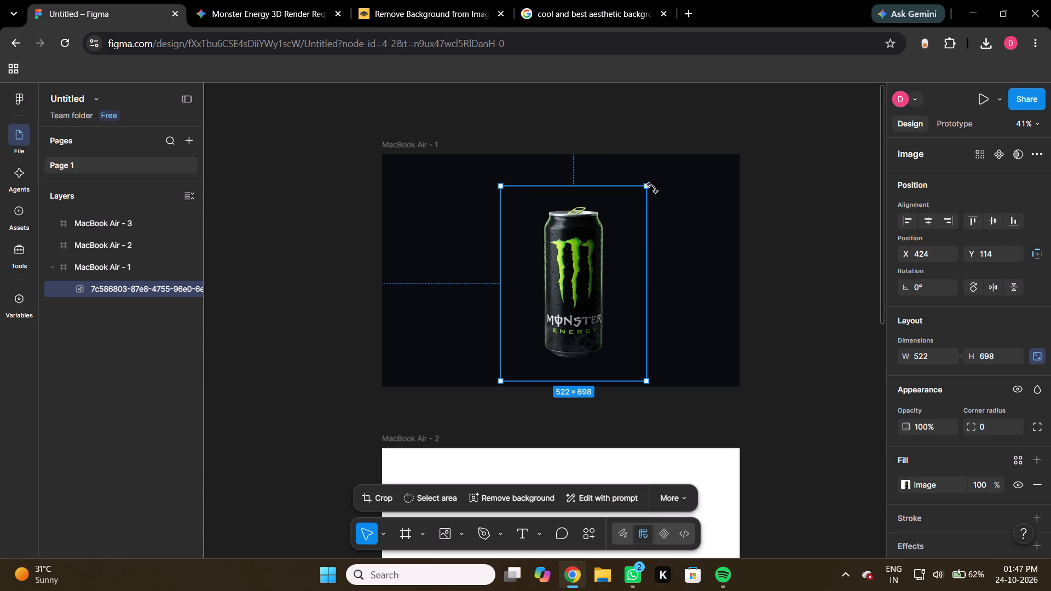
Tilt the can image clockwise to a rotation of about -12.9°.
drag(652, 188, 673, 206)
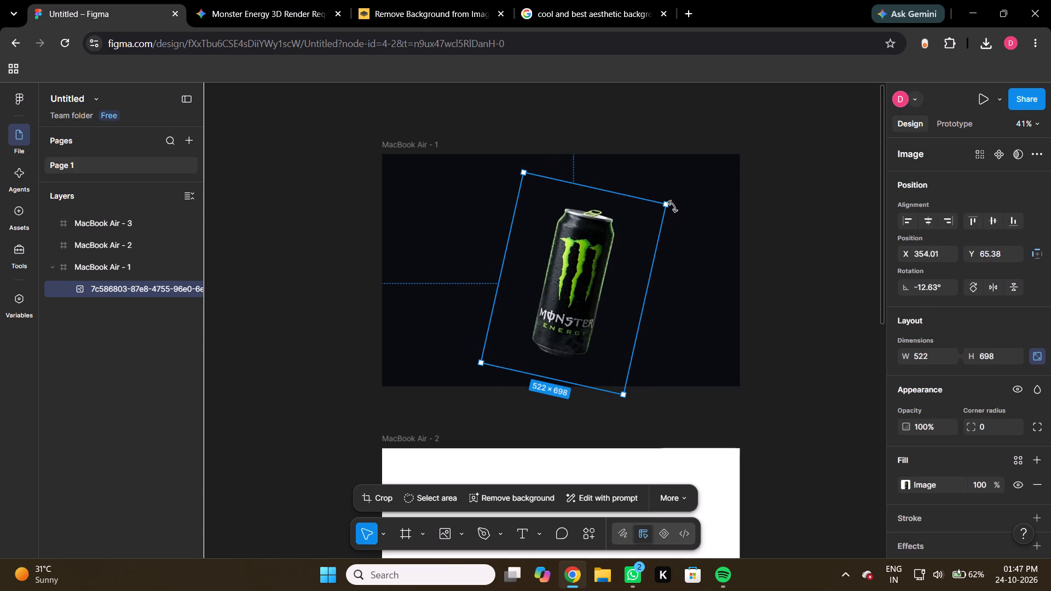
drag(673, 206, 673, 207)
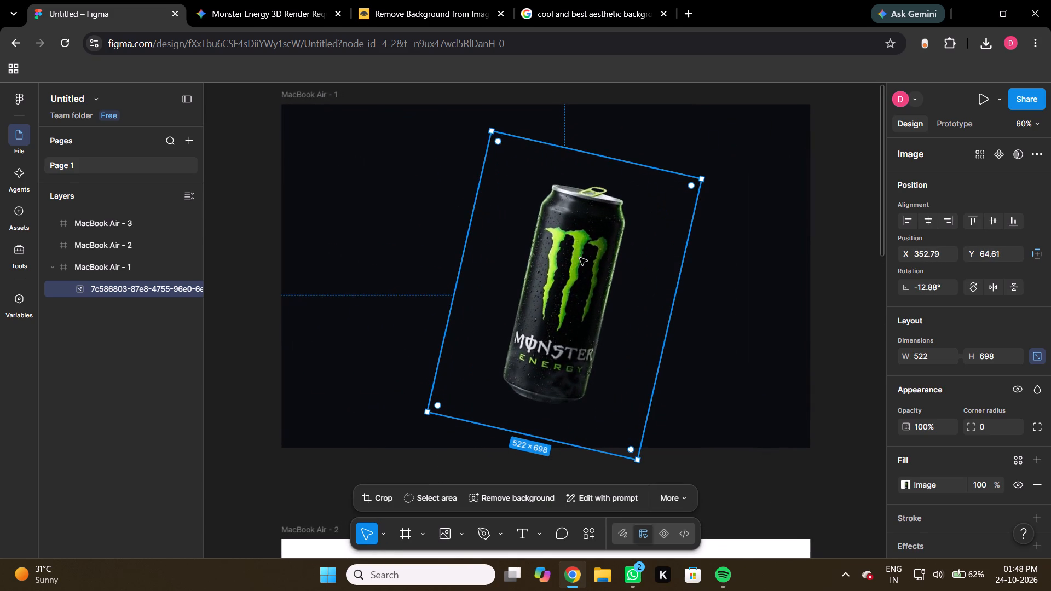
Enlarge the tilted can image to about 652 × 872 and reposition it at about X 225, Y -82.
drag(580, 258, 566, 229)
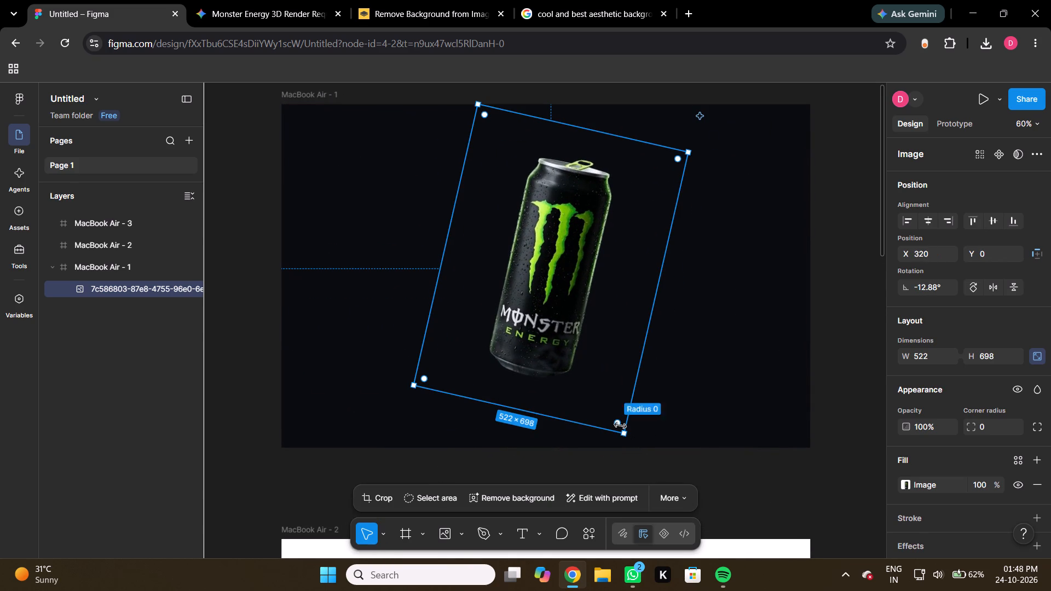
drag(622, 432, 649, 488)
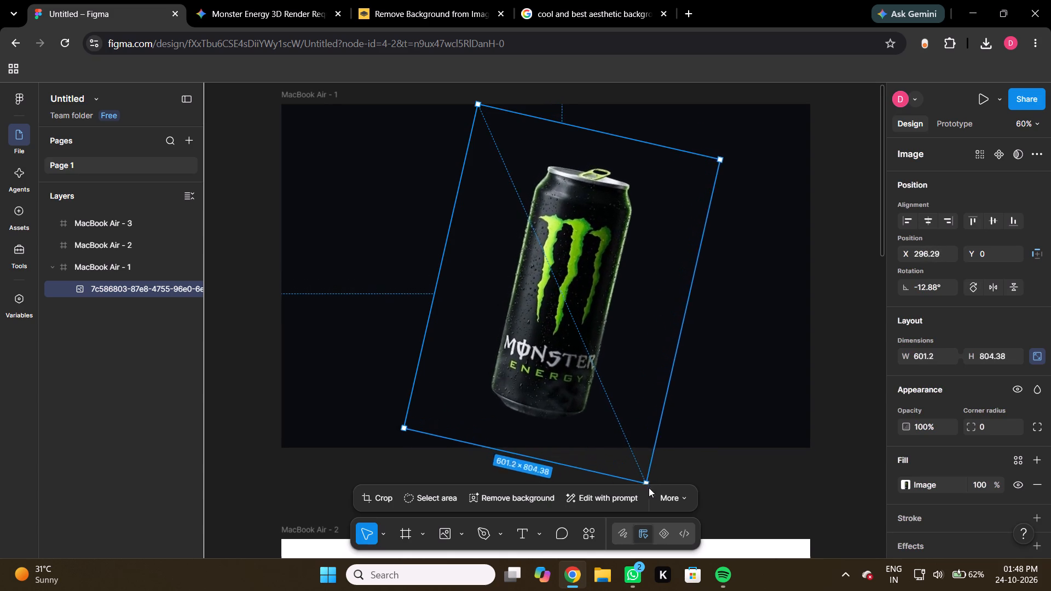
drag(649, 488, 650, 513)
drag(562, 358, 539, 325)
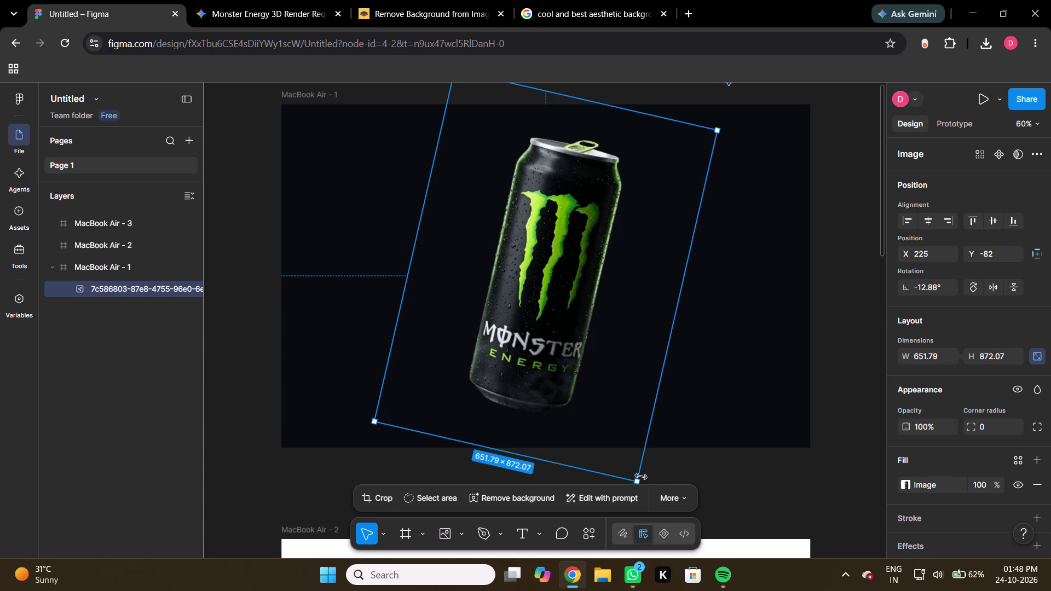
Rotate the can image back upright to about 0°.
drag(645, 476, 661, 465)
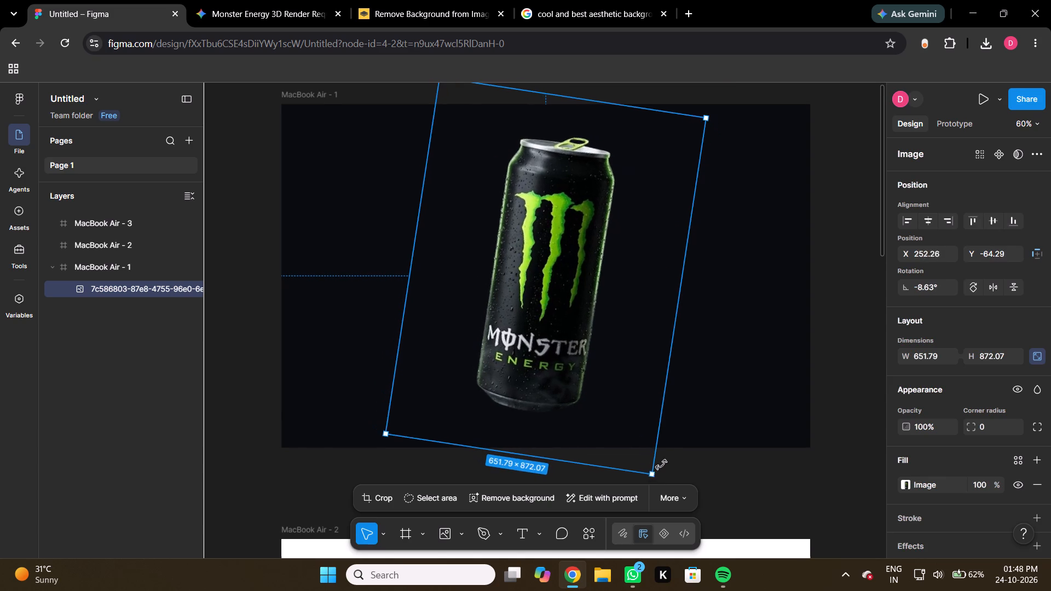
drag(661, 465, 680, 447)
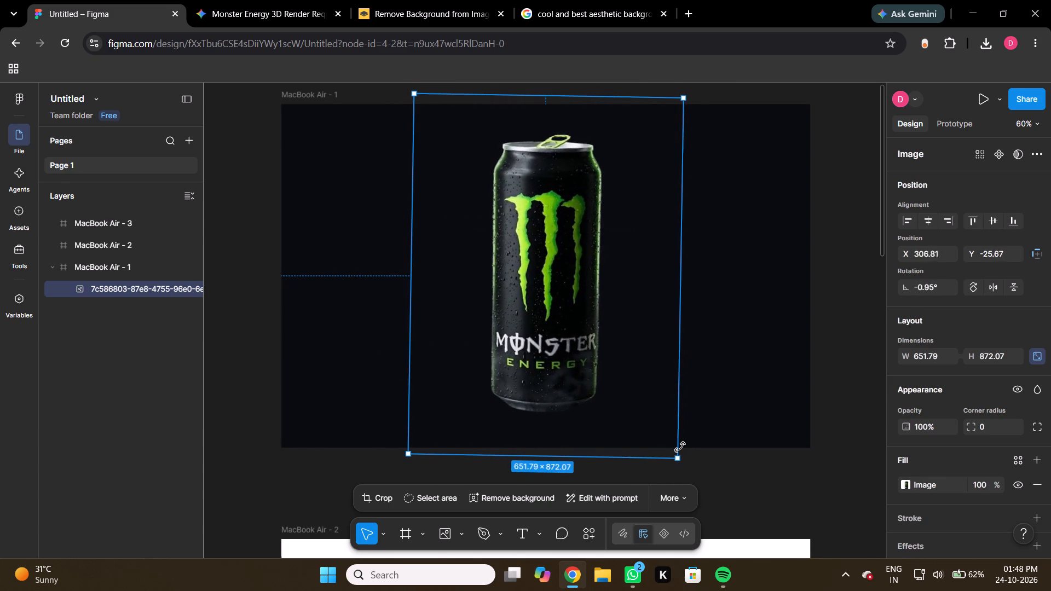
drag(680, 447, 682, 445)
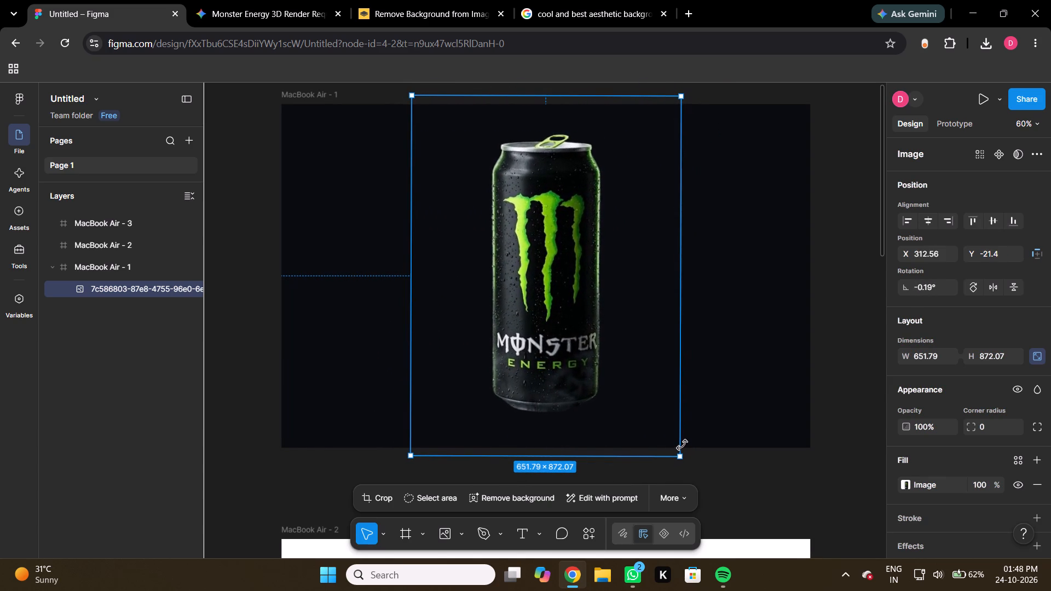
drag(682, 445, 683, 445)
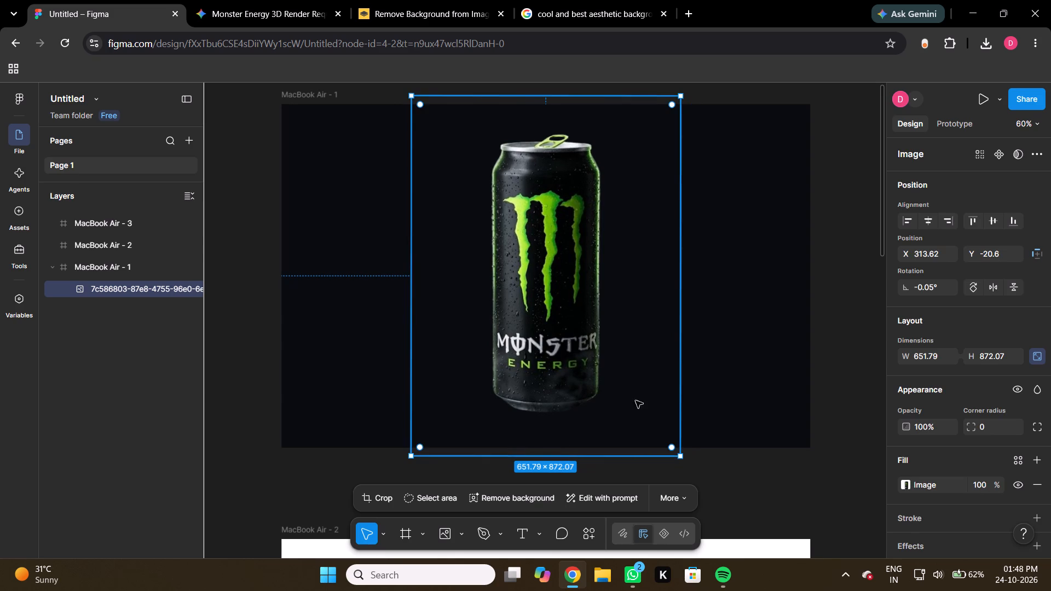
drag(578, 333, 580, 323)
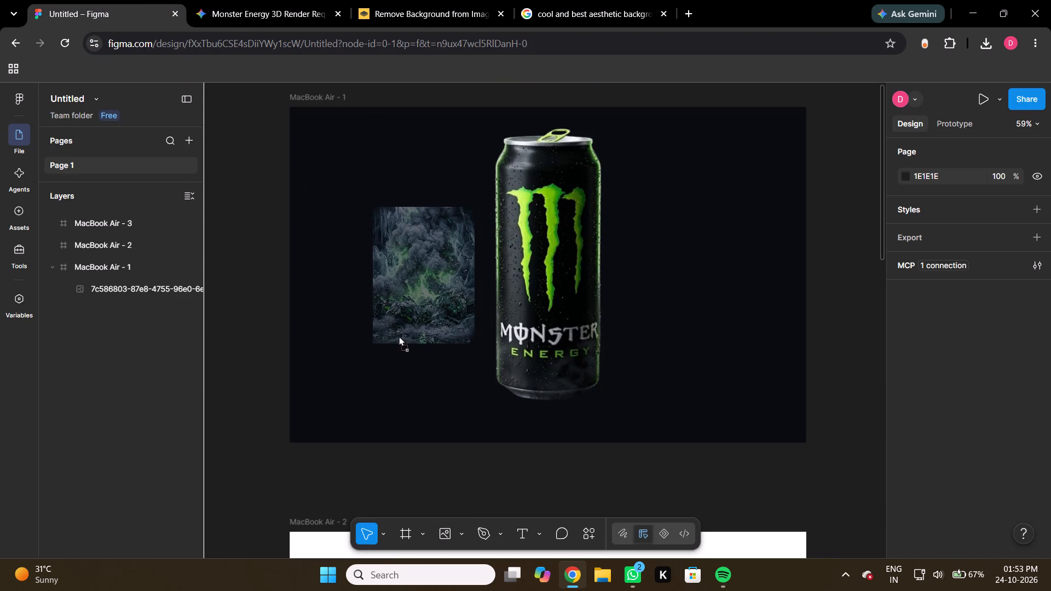
drag(399, 336, 373, 340)
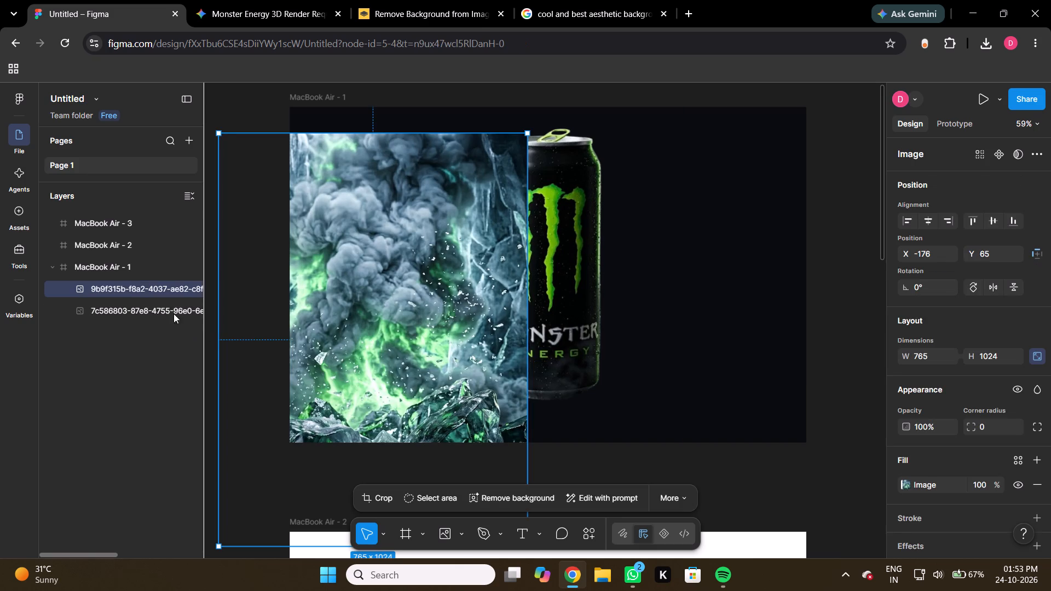
Move the ice and smoke image below the can image in the layer order.
drag(156, 293, 152, 317)
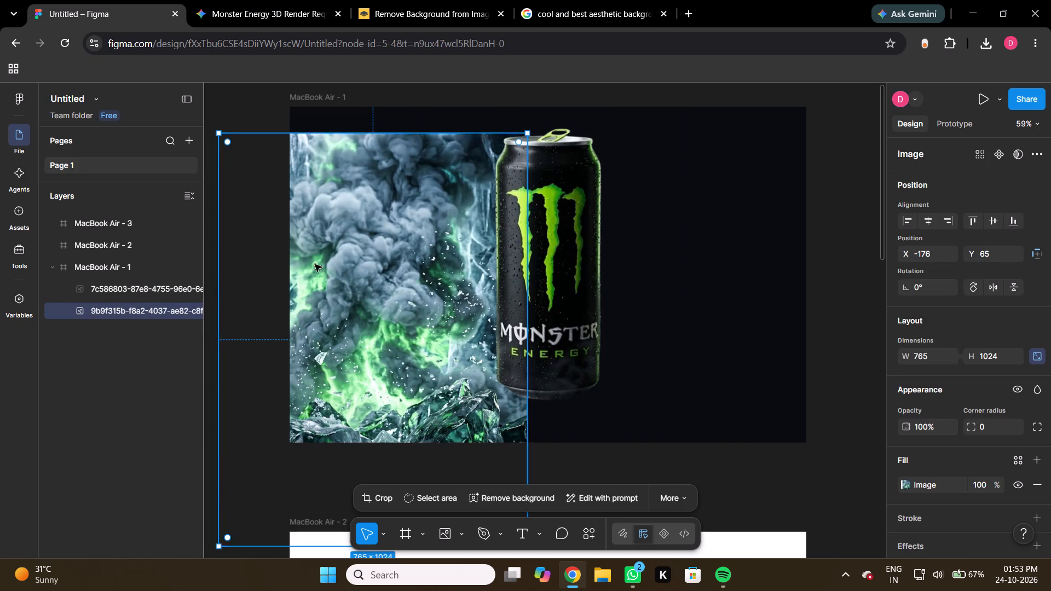
Reposition the ice and smoke image behind the can at about X 248, Y -96.
drag(420, 266, 590, 189)
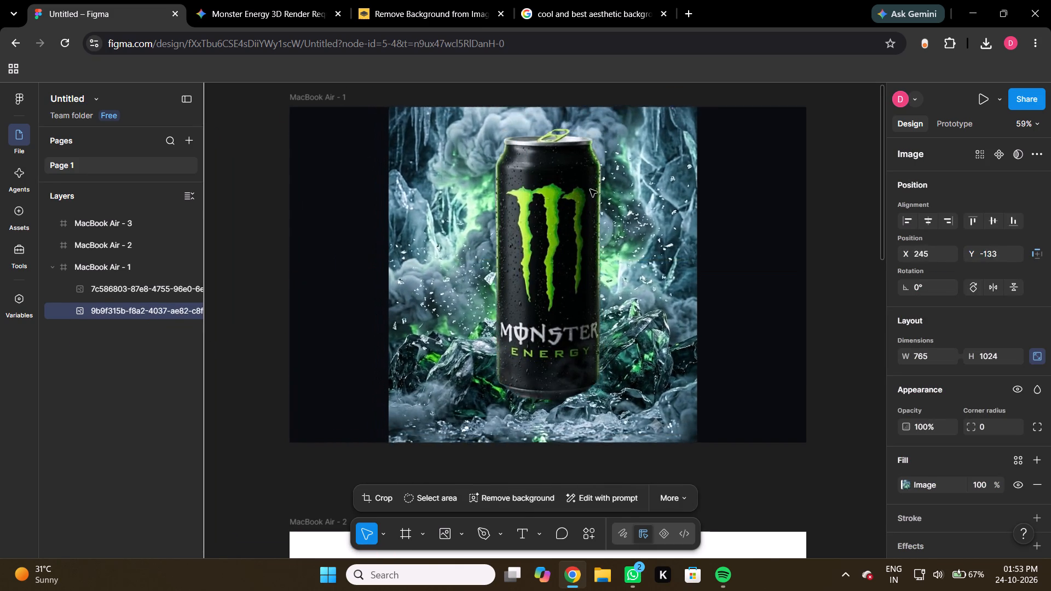
drag(590, 189, 598, 165)
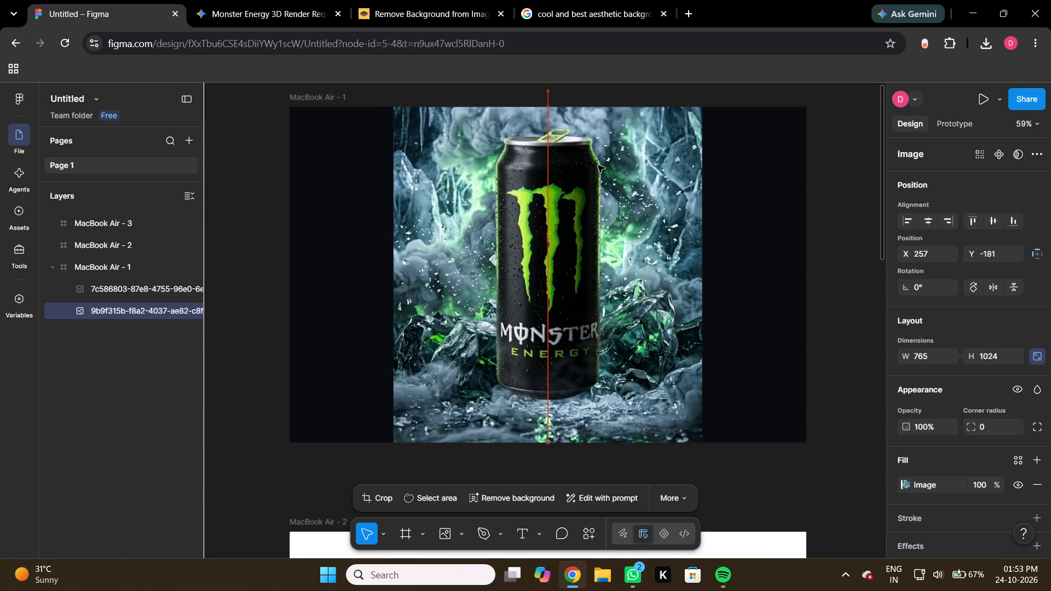
drag(598, 165, 599, 161)
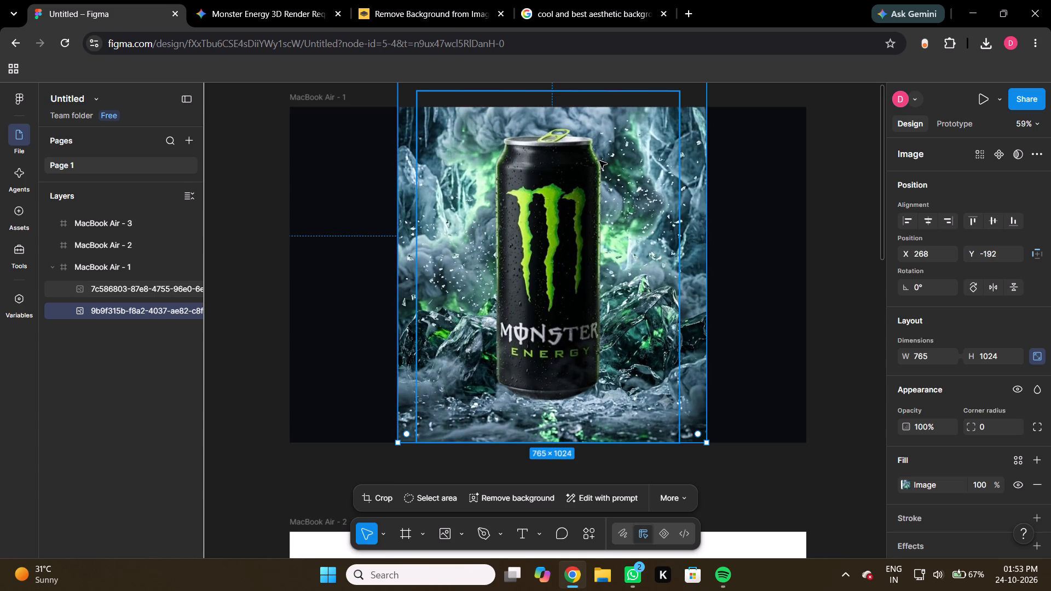
click(832, 195)
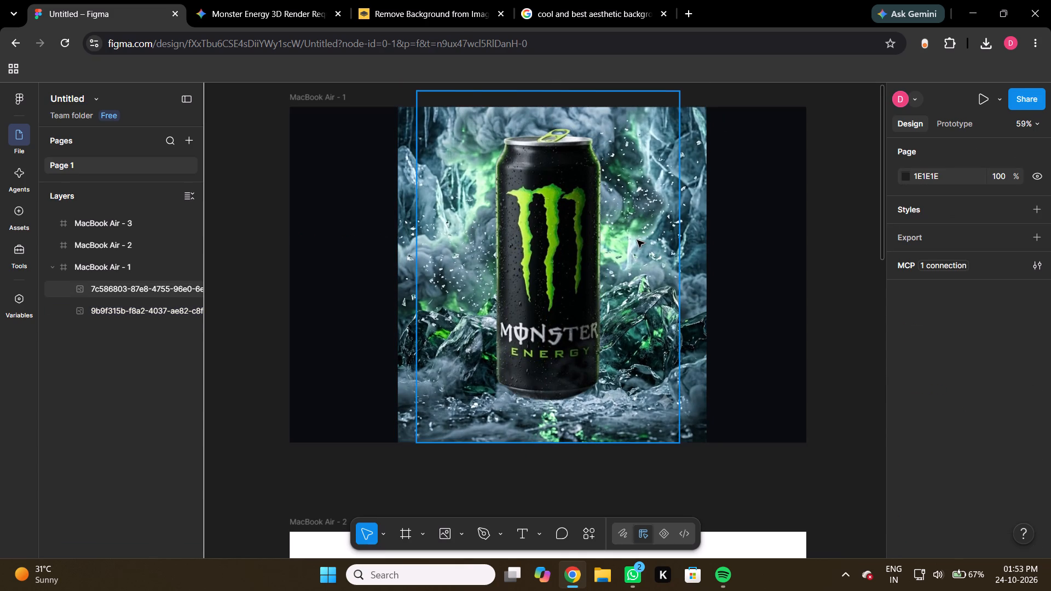
click(693, 247)
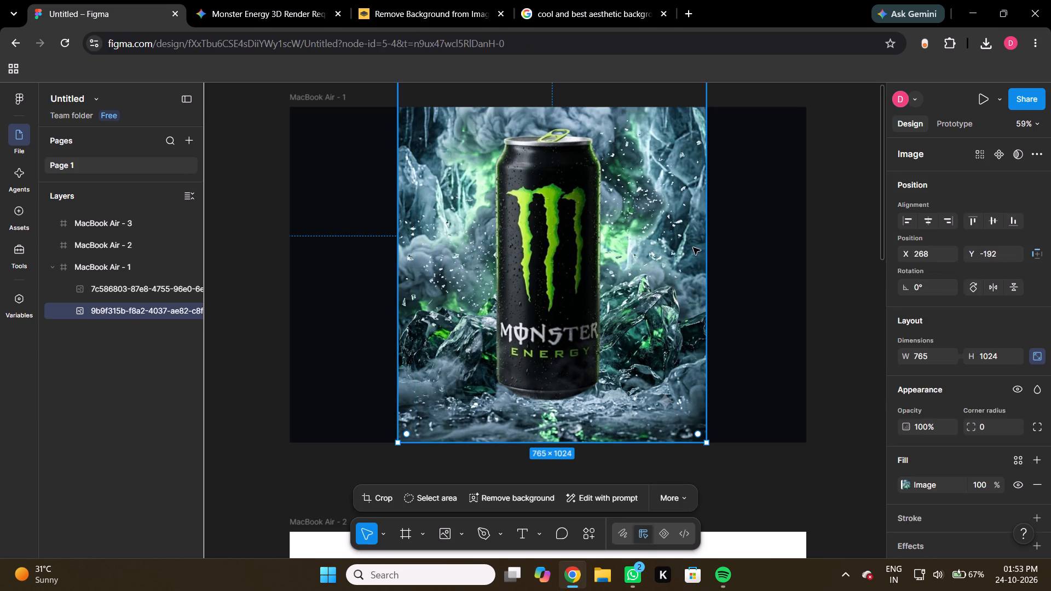
drag(693, 247, 700, 282)
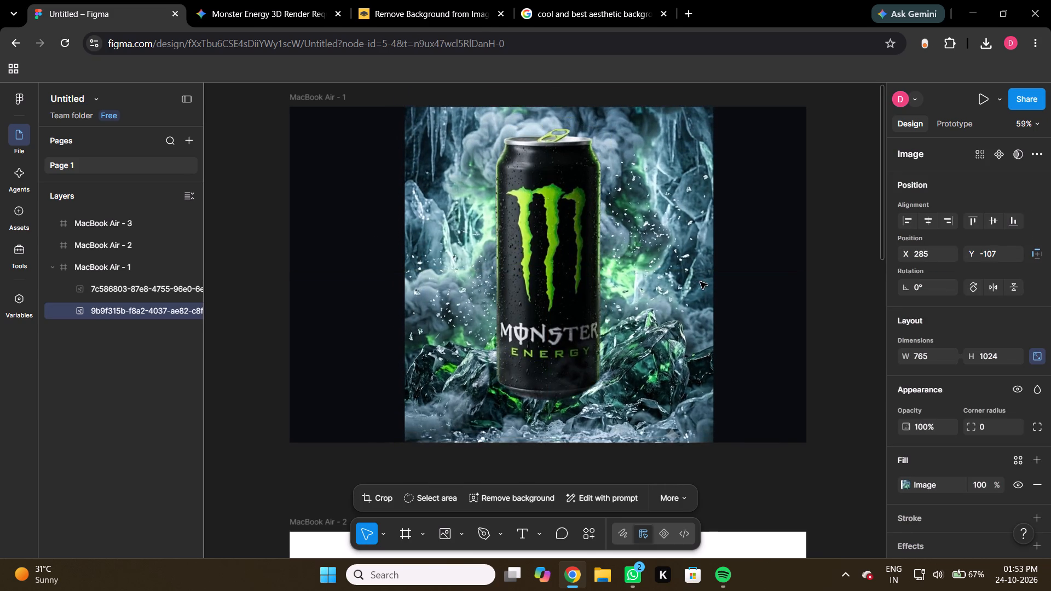
drag(700, 282, 685, 284)
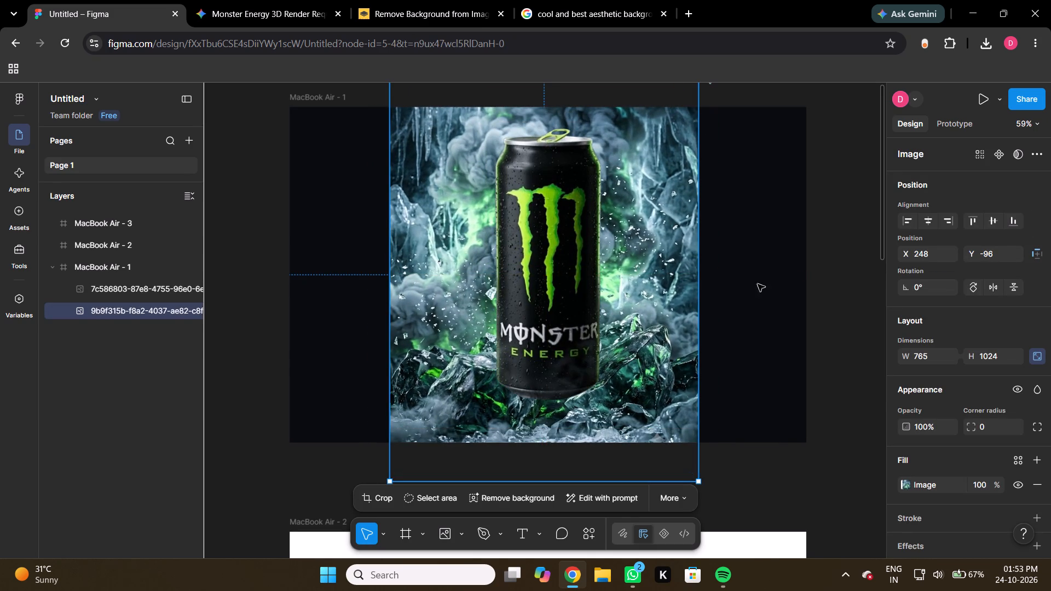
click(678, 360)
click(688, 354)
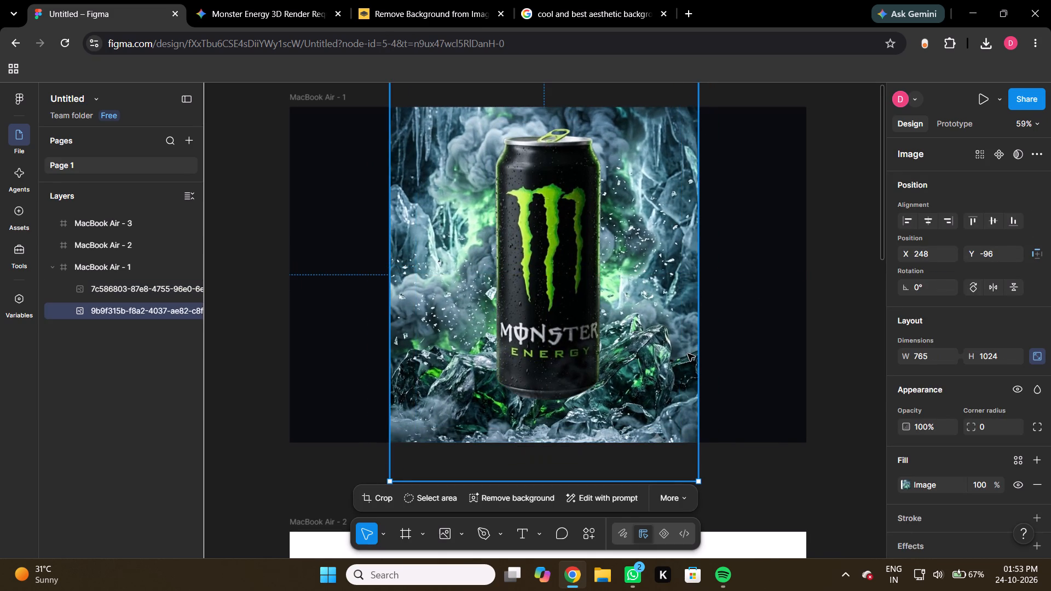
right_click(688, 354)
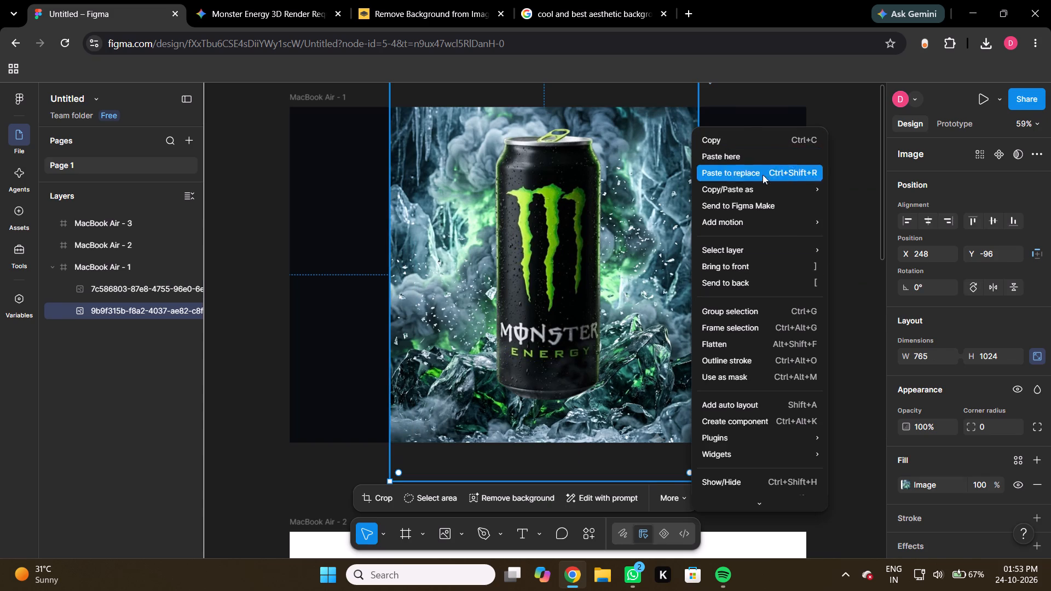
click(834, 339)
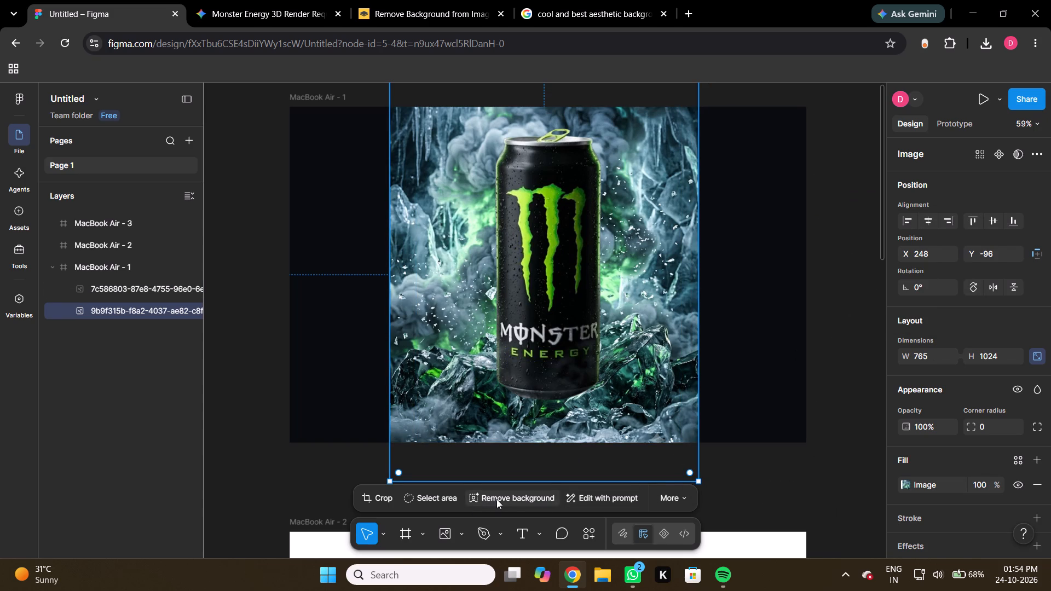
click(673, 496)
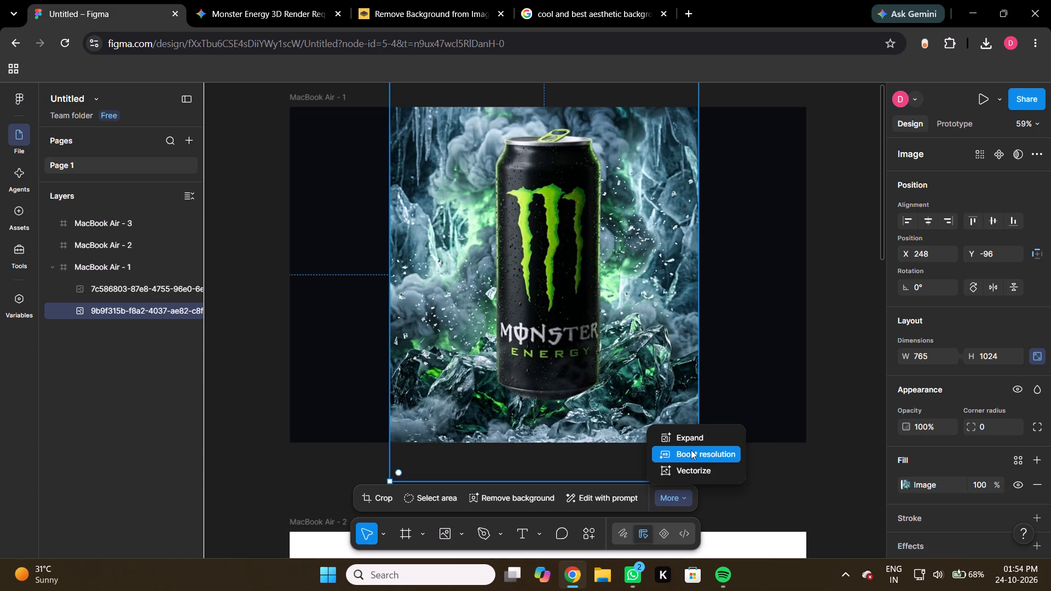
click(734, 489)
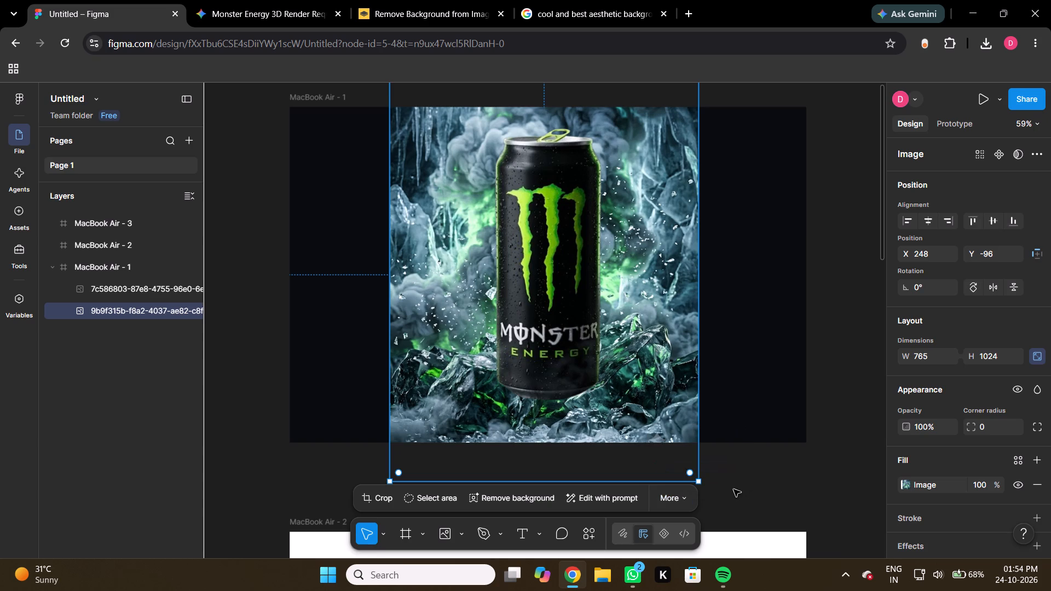
Crop the ice and smoke image with its frame extended to the MacBook Air - 1 frame's right edge, about 1032 × 1048.
click(390, 501)
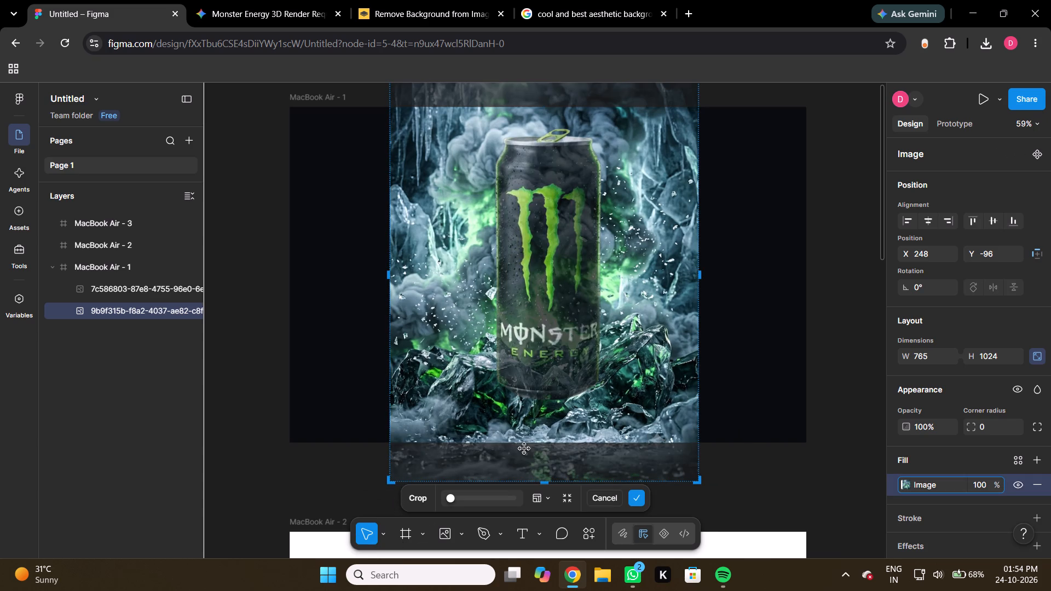
drag(532, 483, 524, 482)
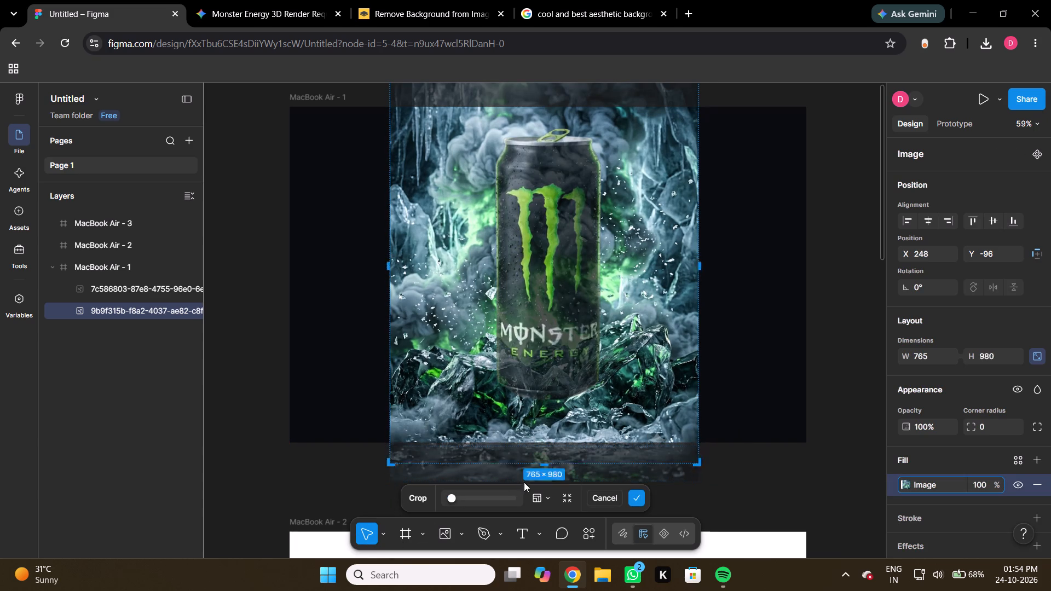
drag(524, 482, 522, 491)
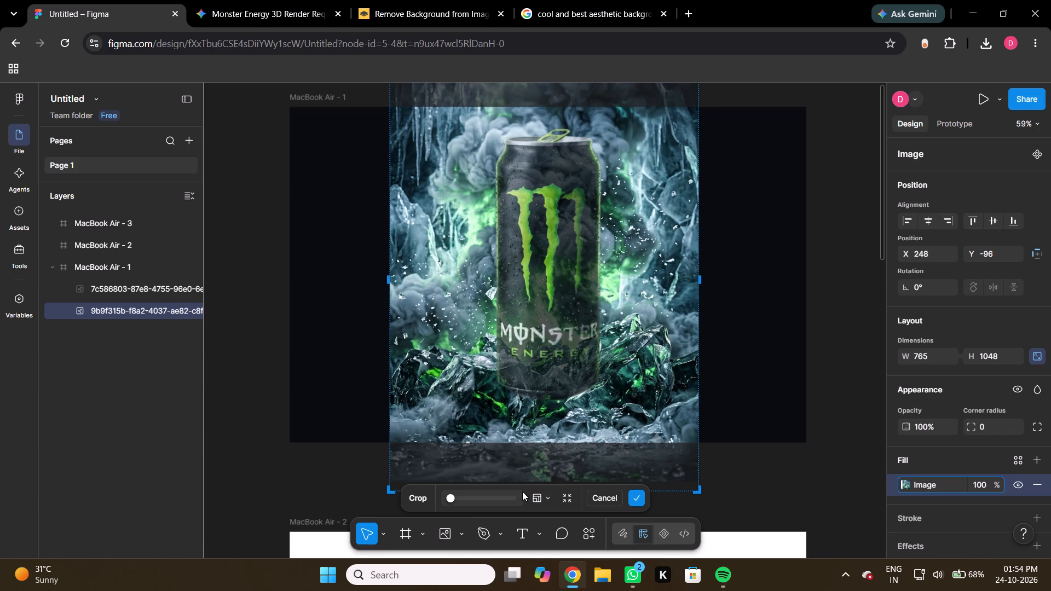
drag(522, 491, 522, 491)
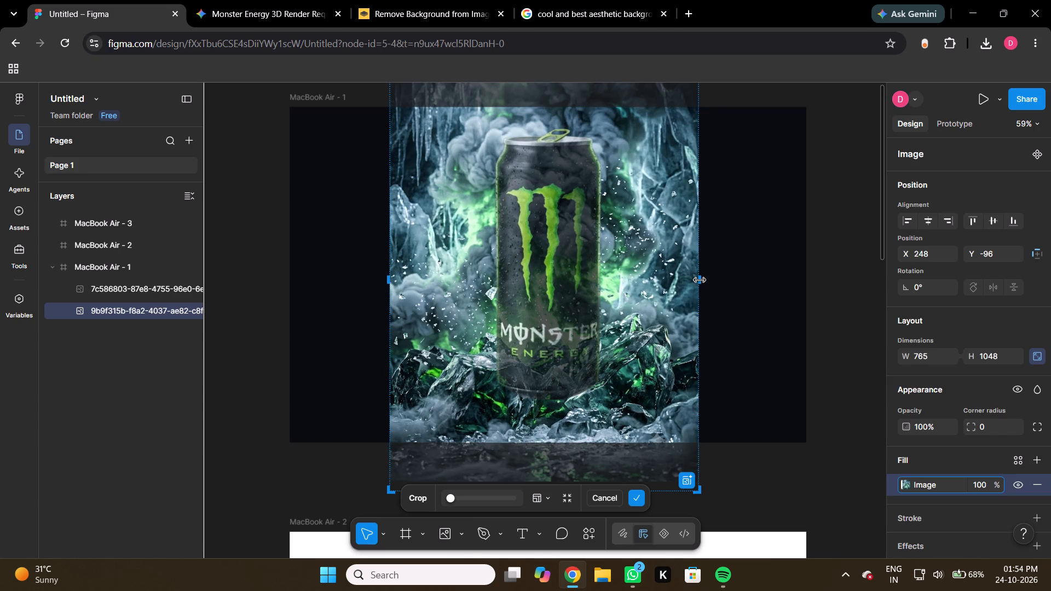
drag(700, 280, 805, 281)
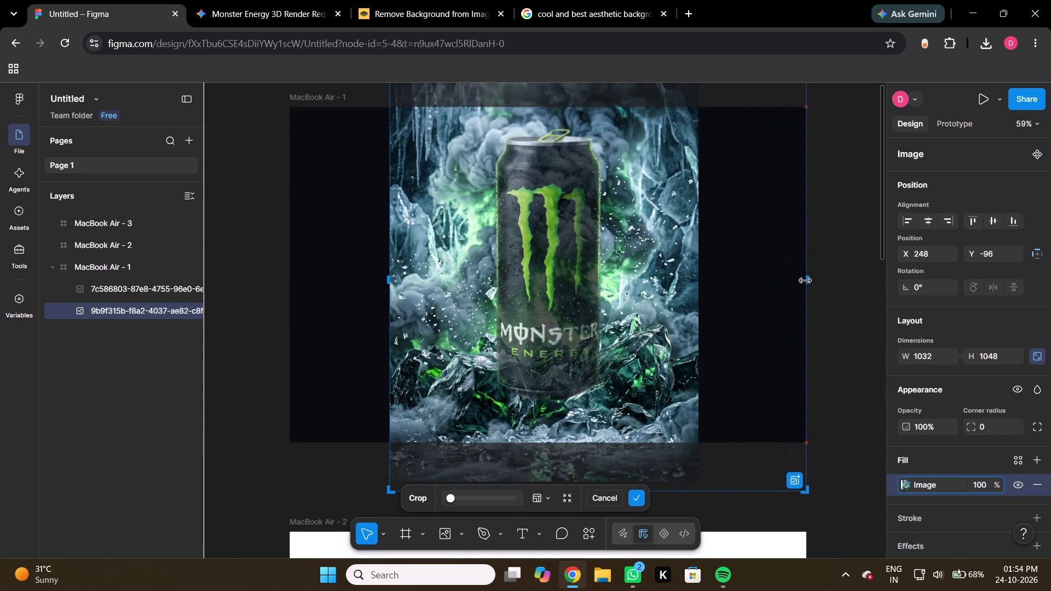
drag(805, 281, 806, 281)
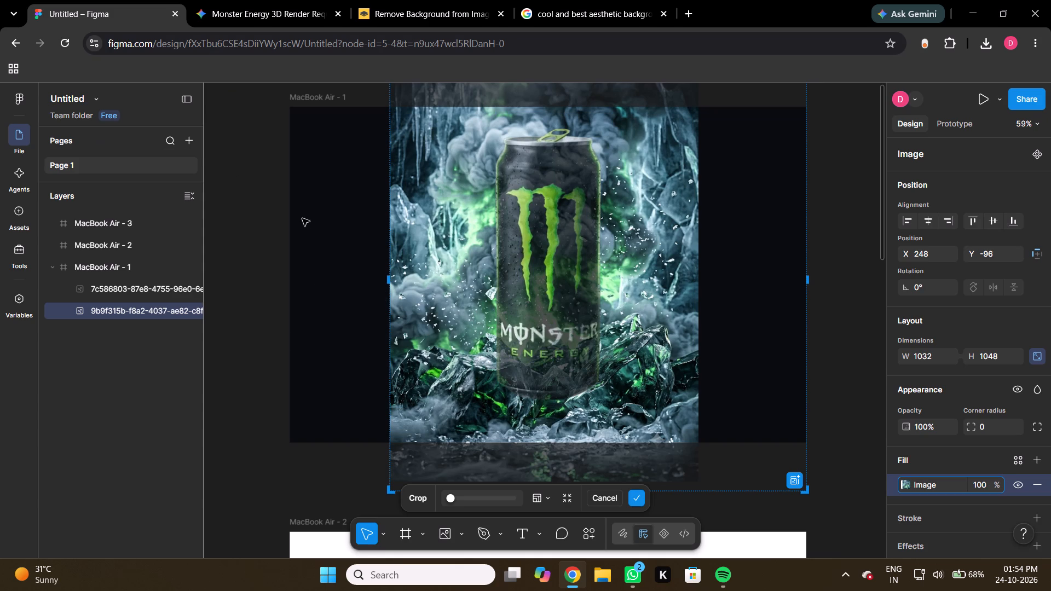
click(287, 444)
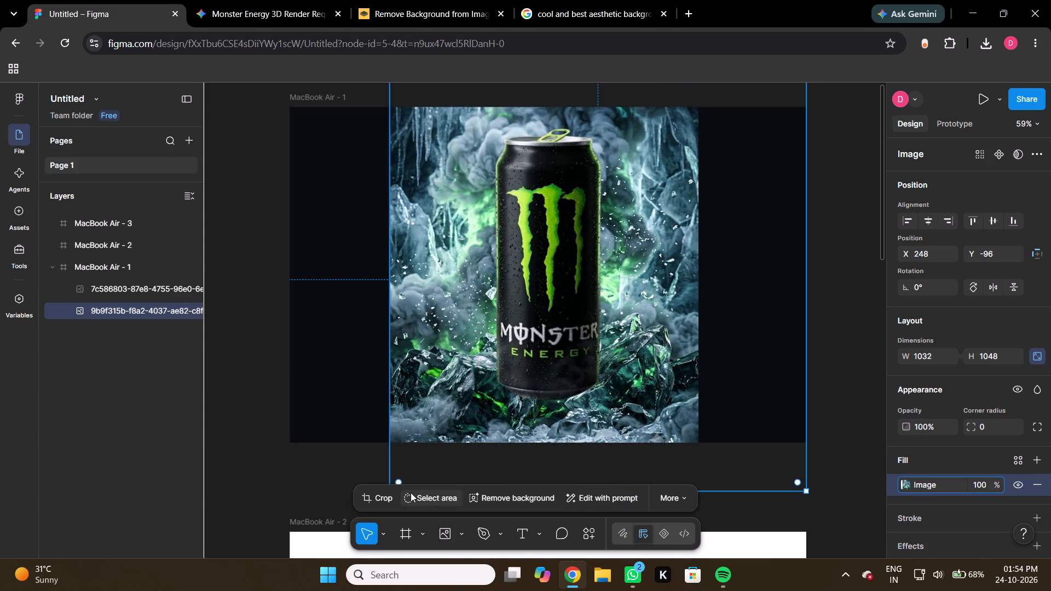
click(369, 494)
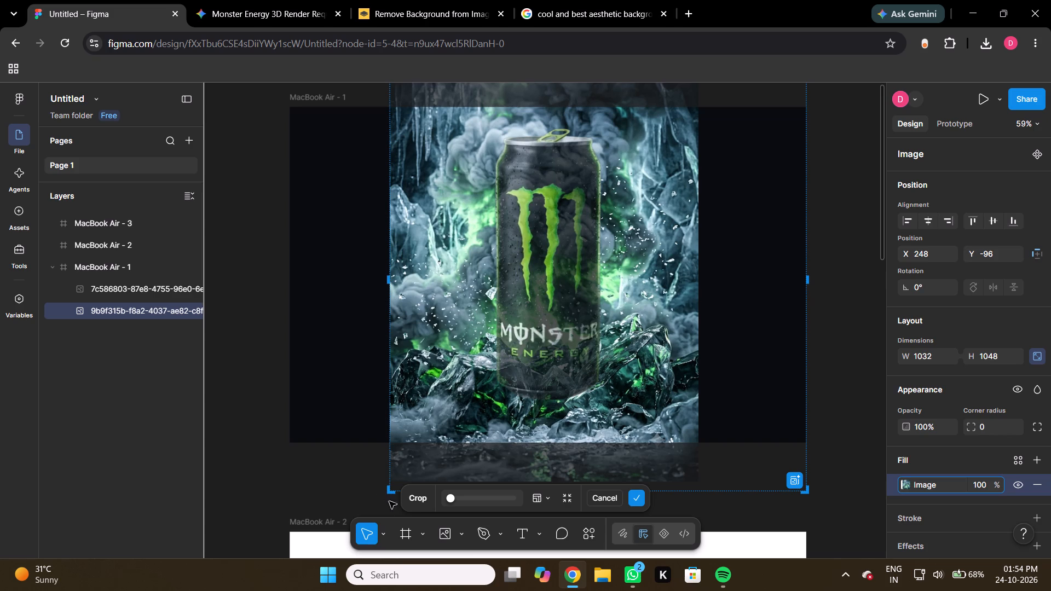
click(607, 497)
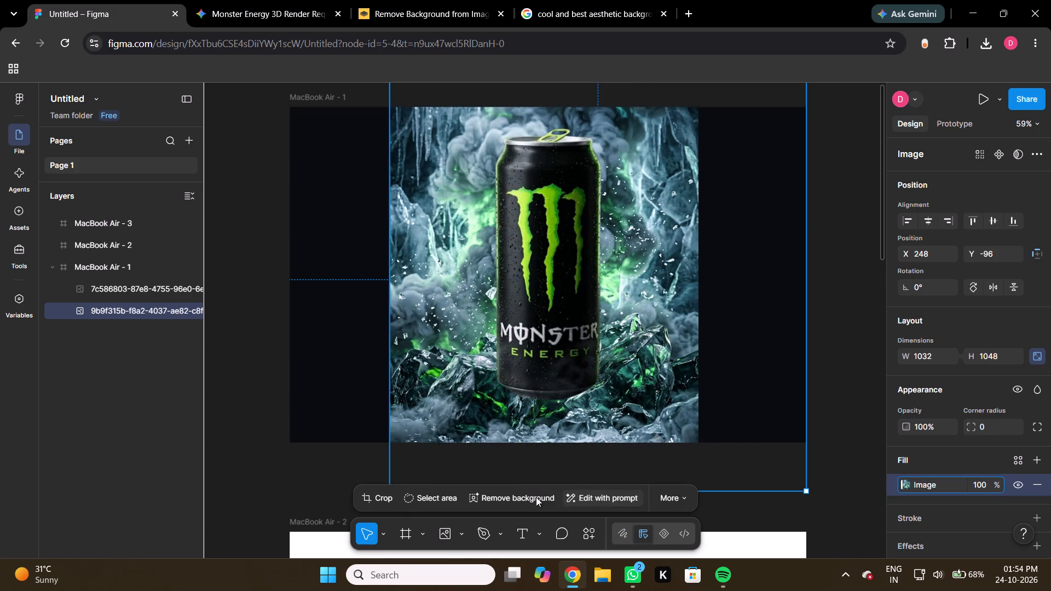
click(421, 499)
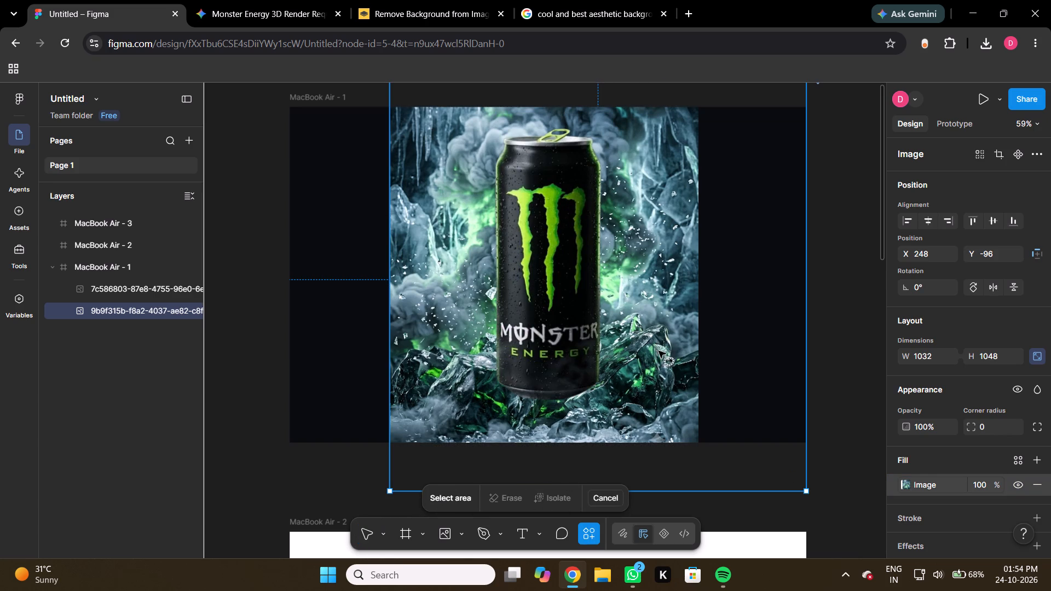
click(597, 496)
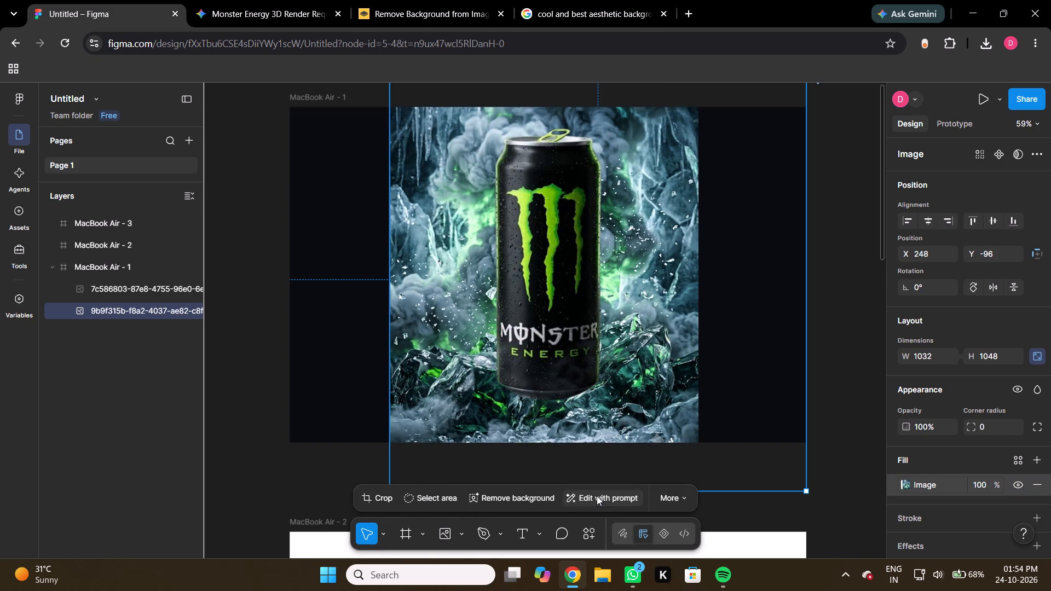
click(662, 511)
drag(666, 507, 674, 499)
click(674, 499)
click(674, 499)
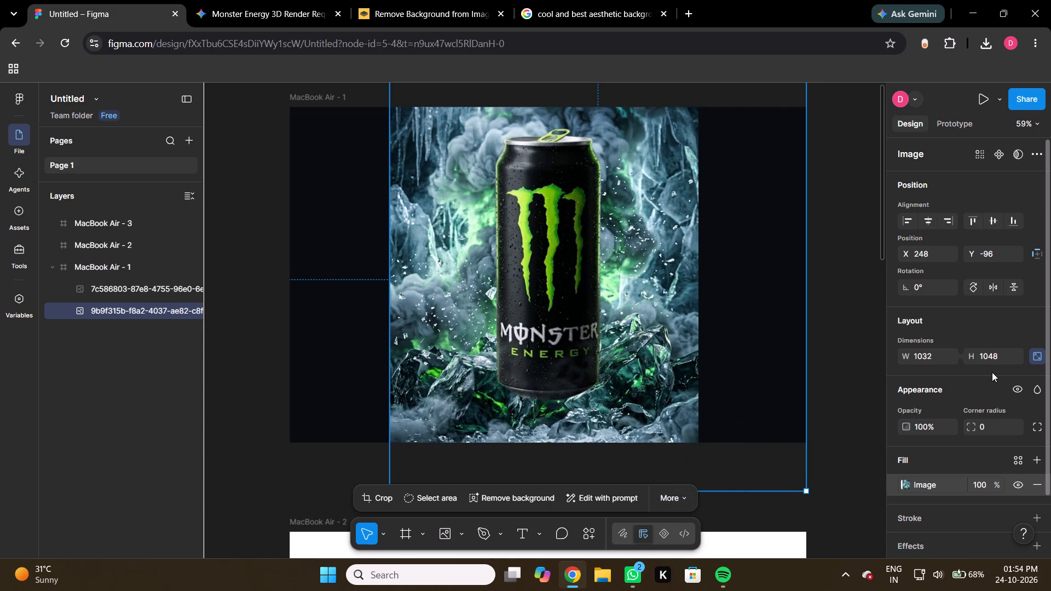
Set the ice and smoke image's fill scaling mode to Fill.
scroll(992, 372, down, 3)
click(920, 419)
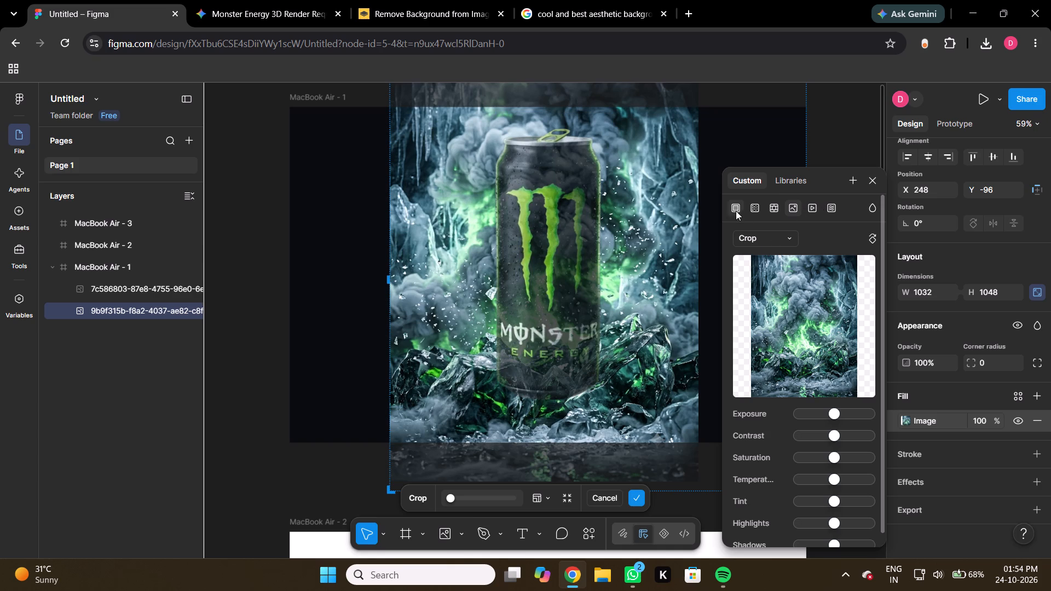
click(760, 236)
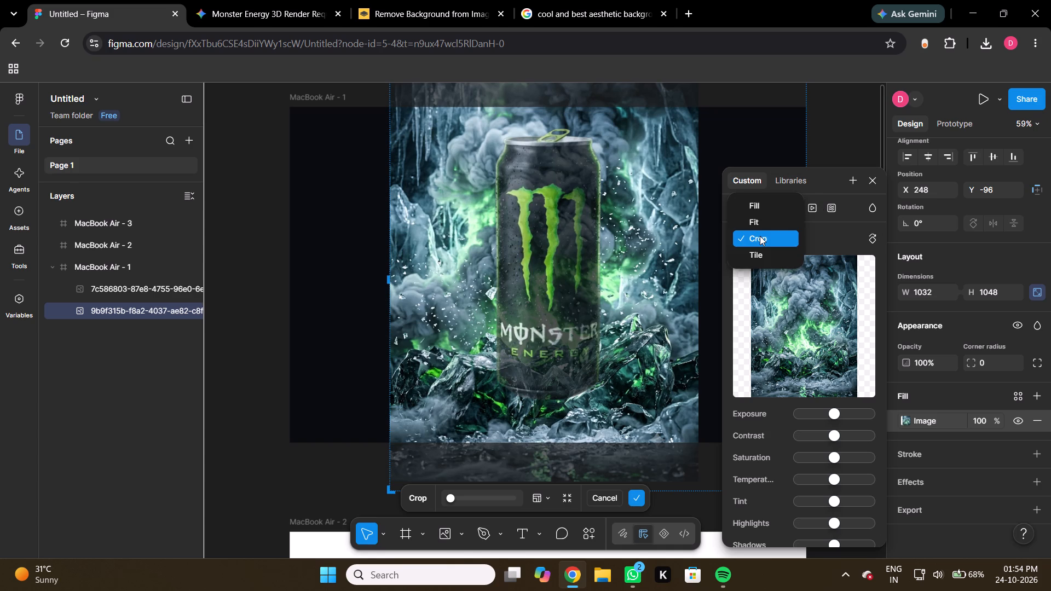
click(766, 201)
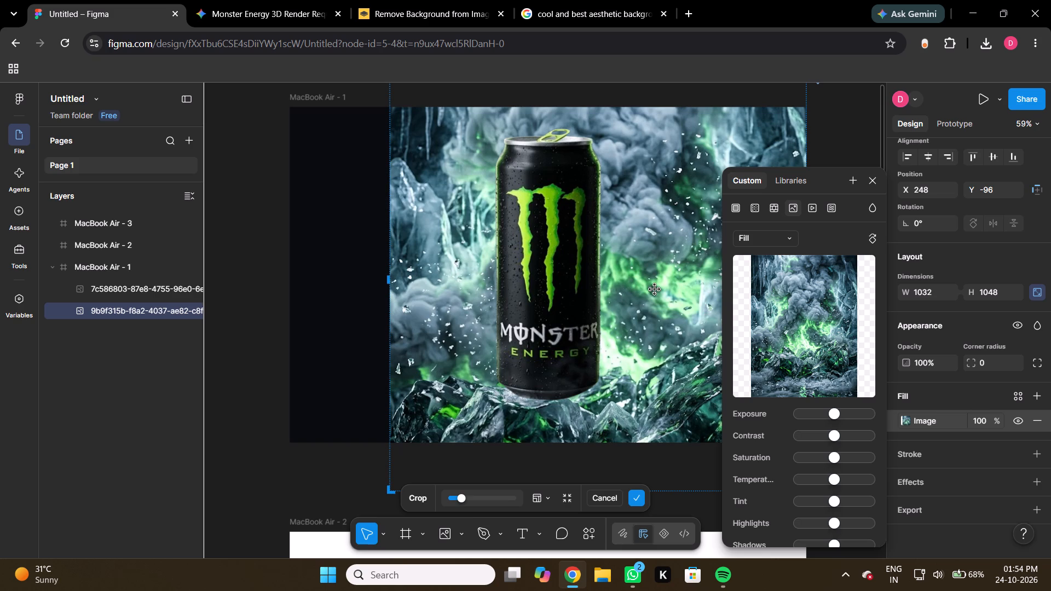
Extend the ice and smoke image to the MacBook Air - 1 frame's left edge at X 0, 1280 wide, and reapply the Fill scaling mode.
drag(386, 278, 287, 274)
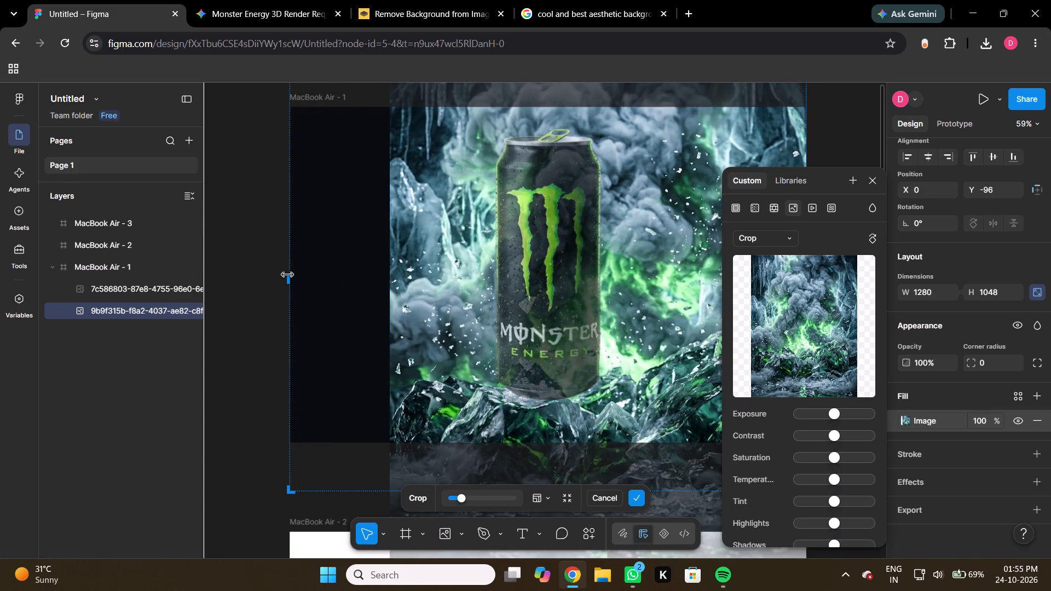
click(761, 239)
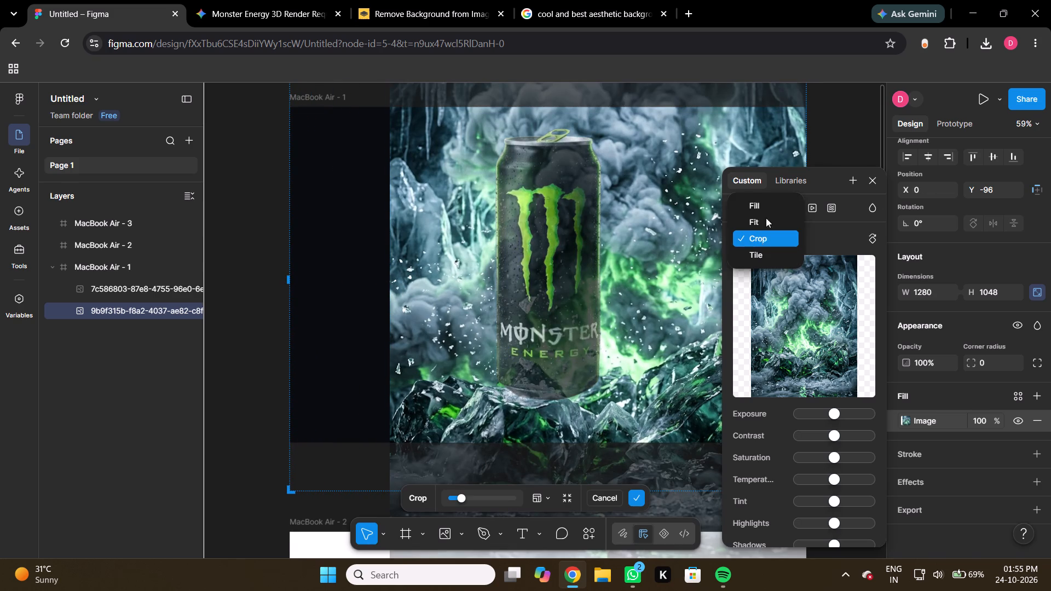
click(769, 203)
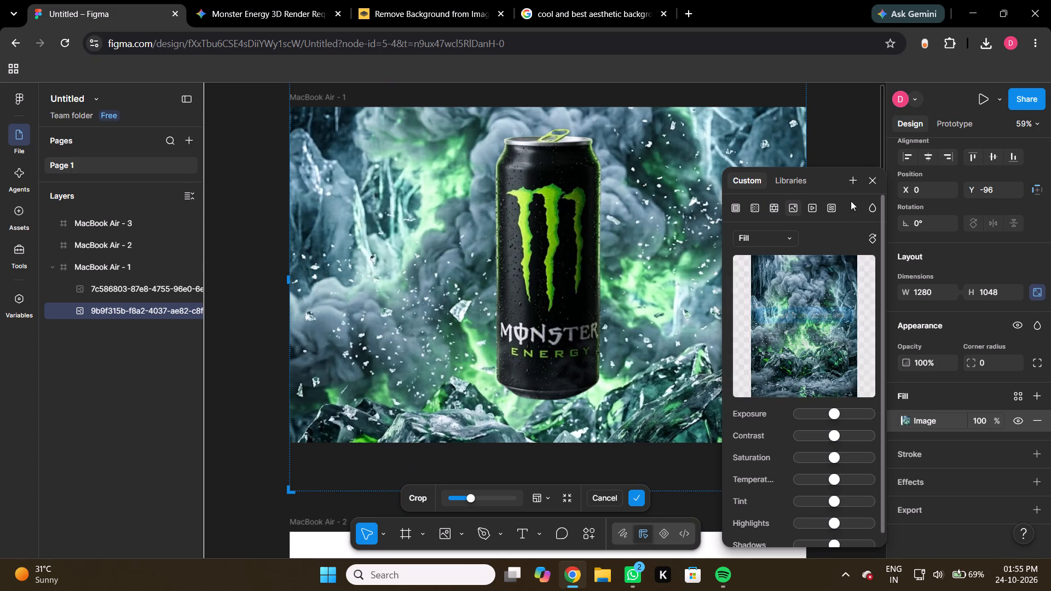
click(852, 142)
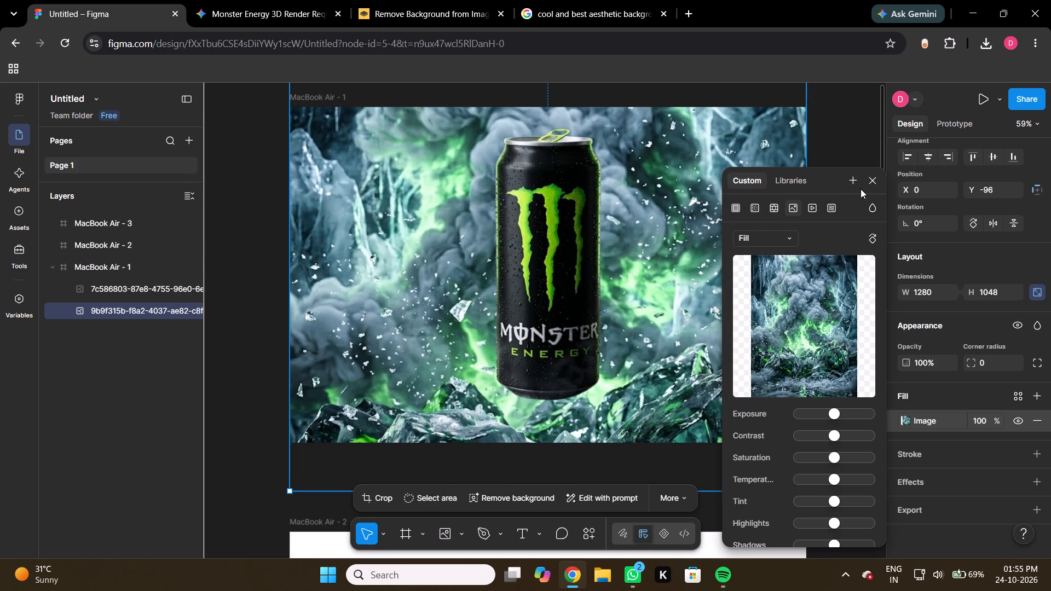
click(868, 186)
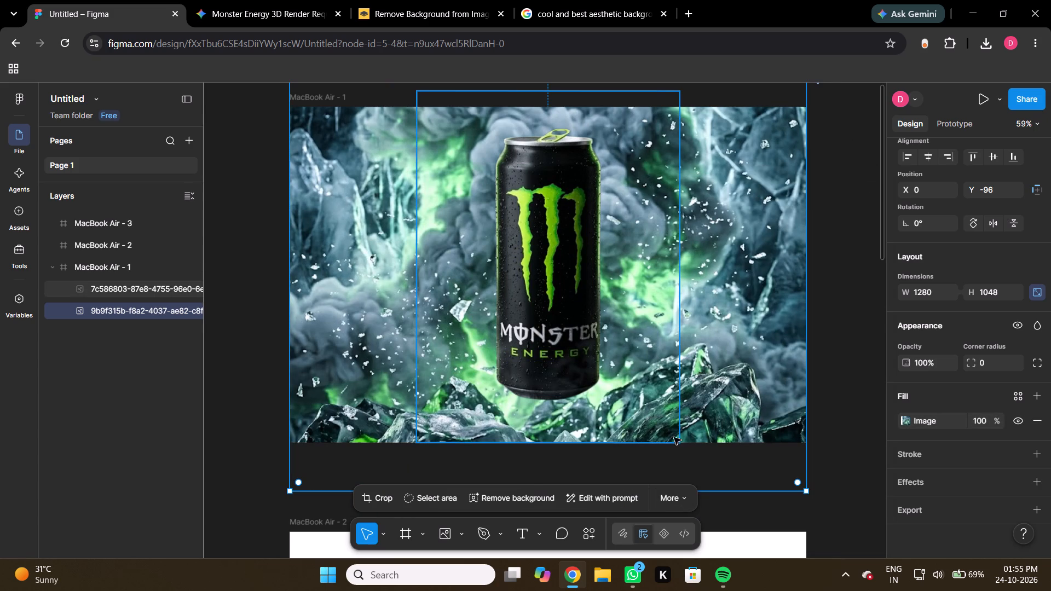
click(836, 300)
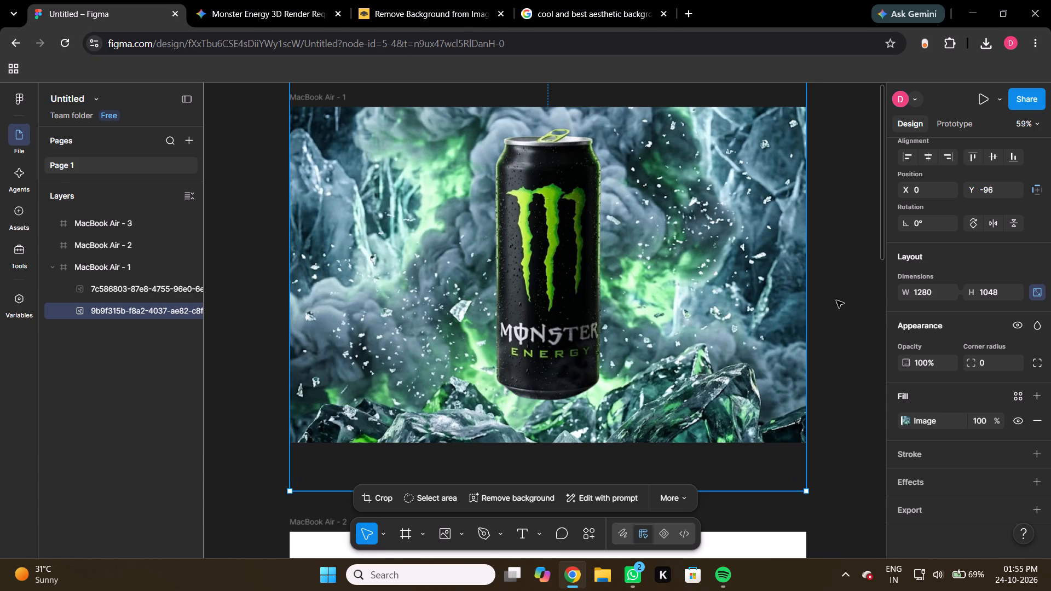
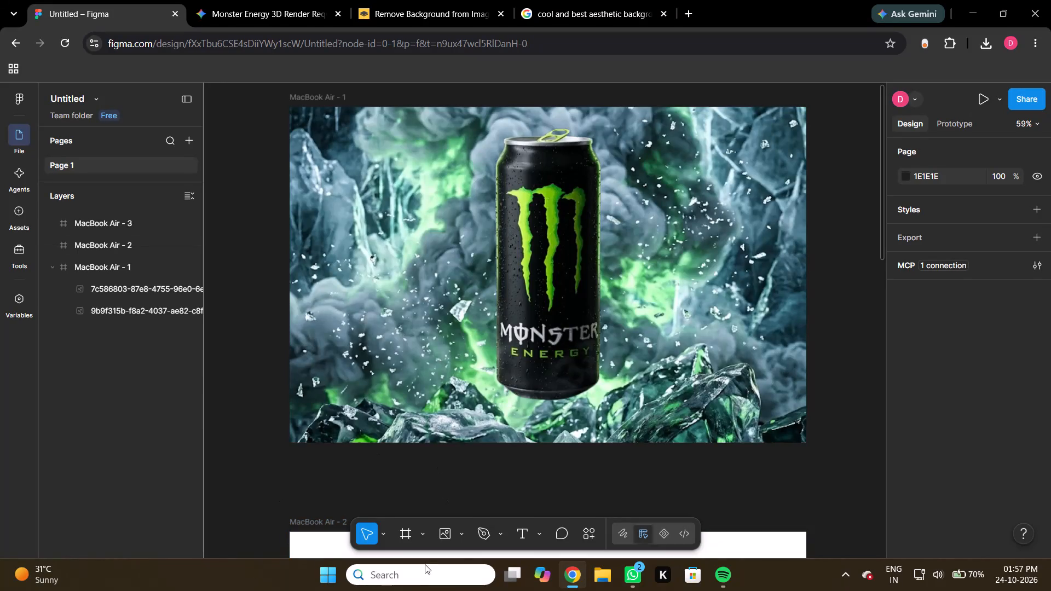
Add the text "MONSTER" beside the can in the MacBook Air - 1 frame, at about X 412, Y 364.
click(527, 541)
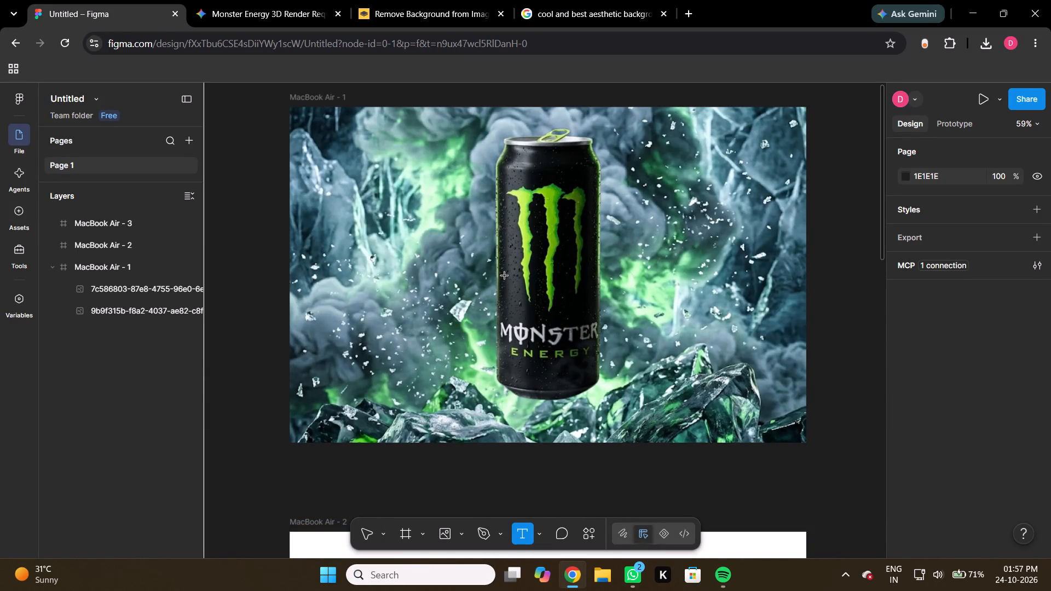
click(455, 254)
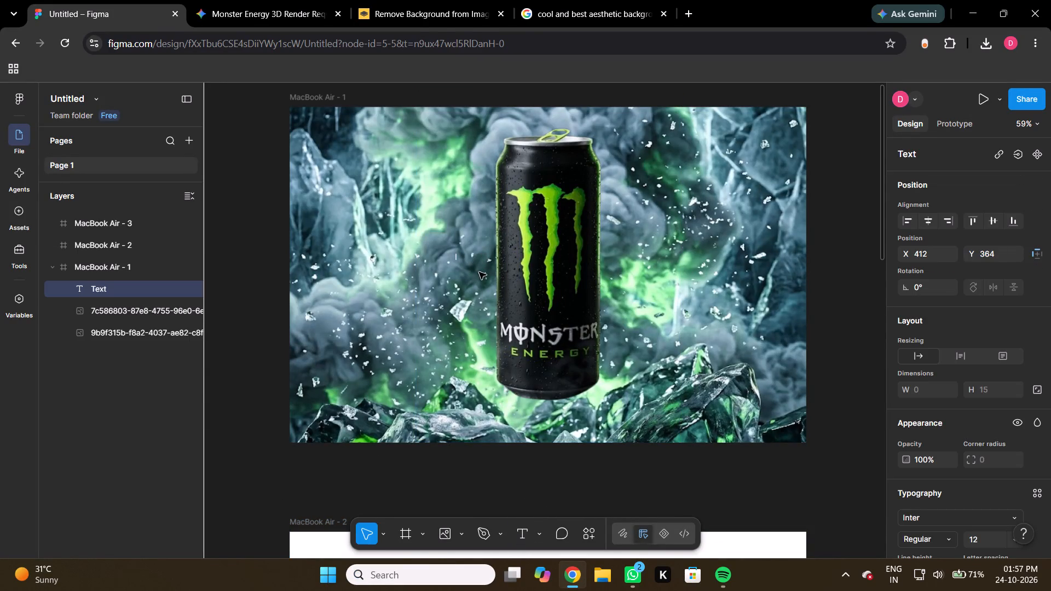
text(MO)
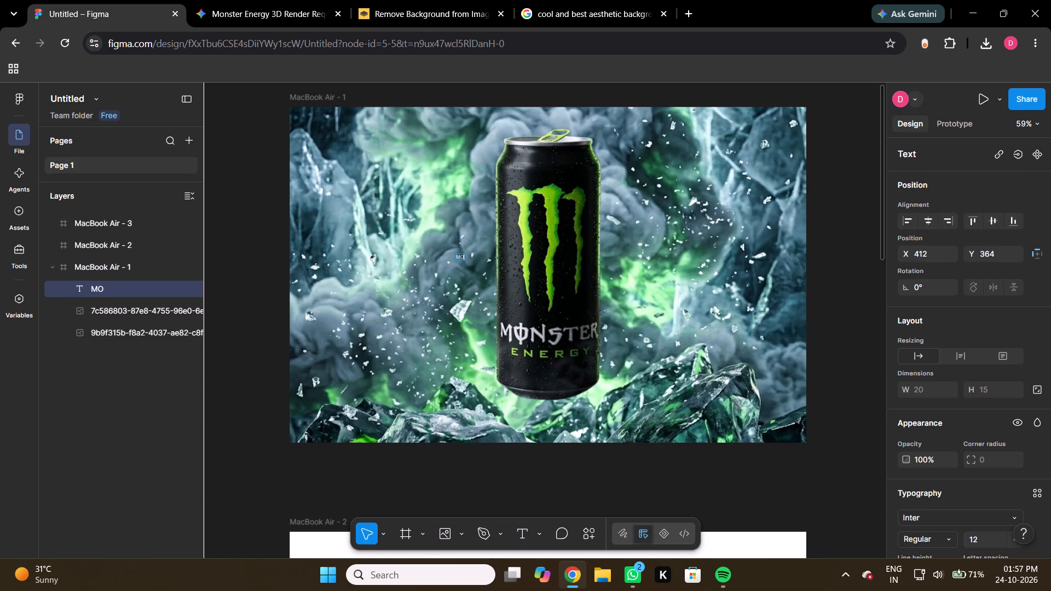
text(NSTER)
Set the MONSTER text's font to Inspiration.
scroll(978, 308, down, 2)
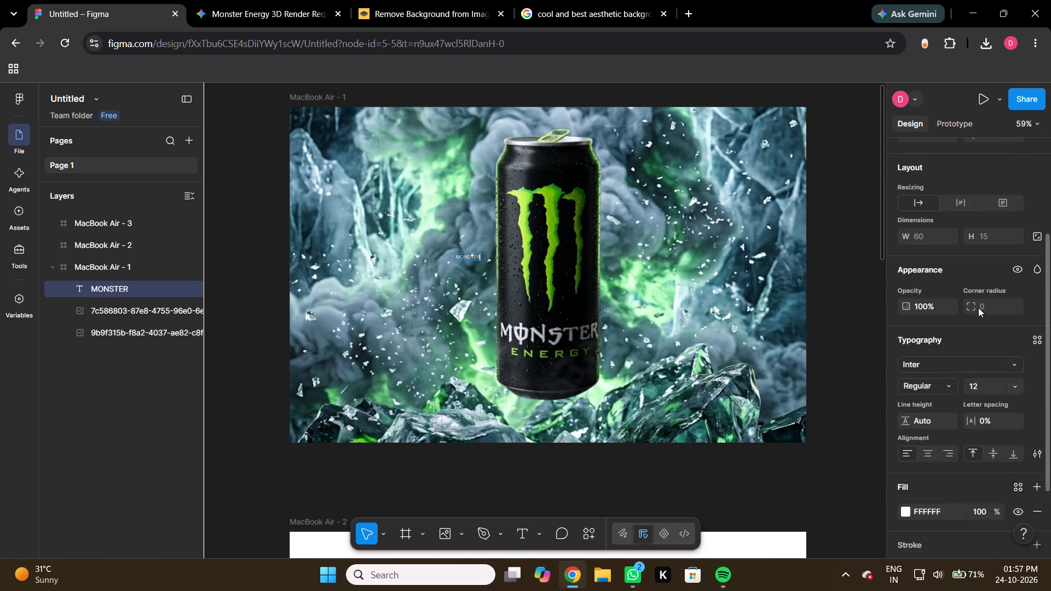
scroll(978, 308, down, 2)
click(978, 287)
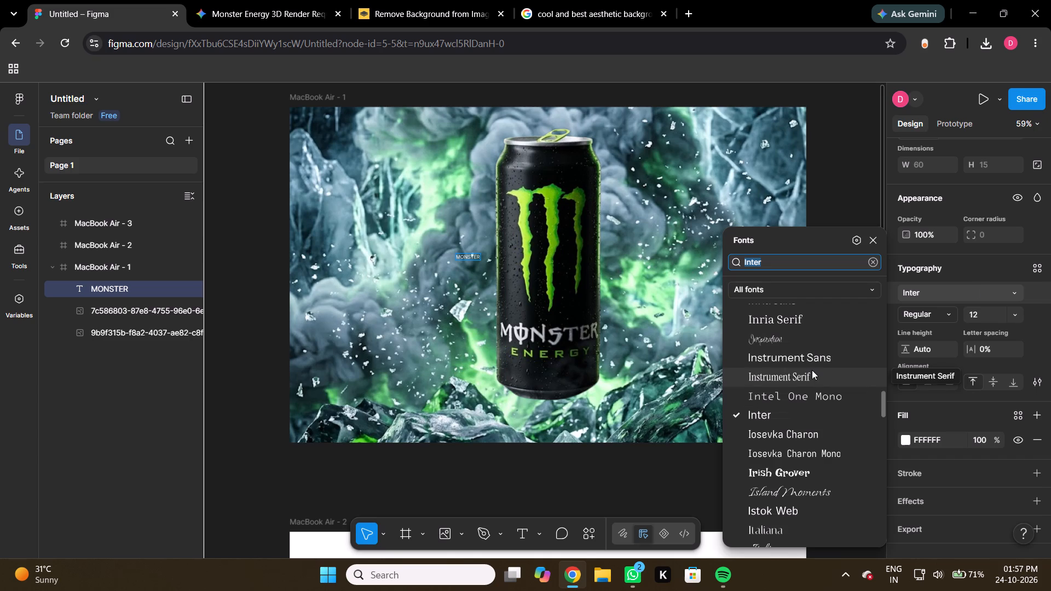
click(815, 340)
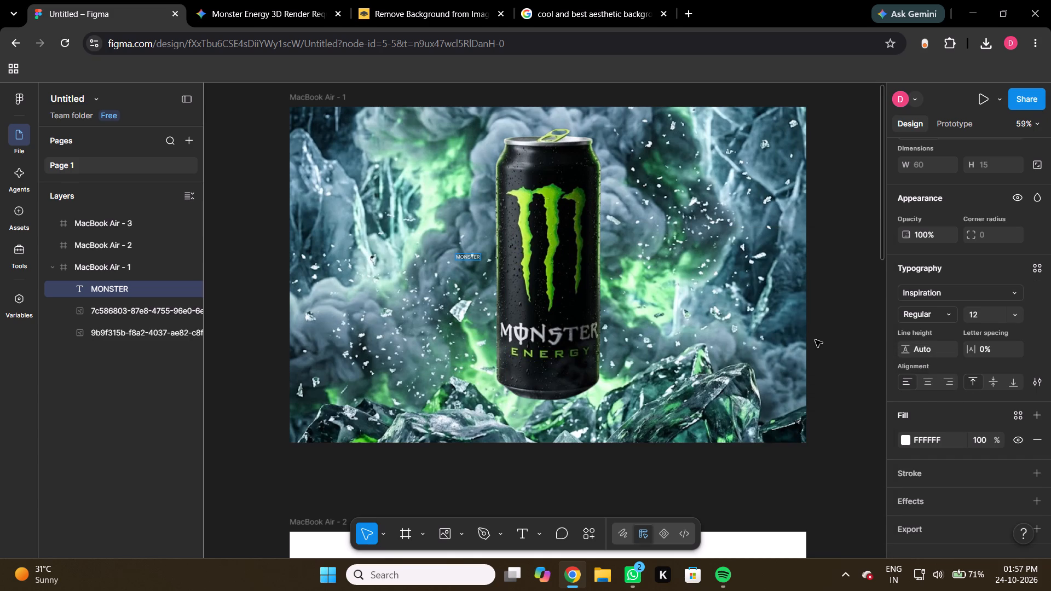
click(935, 293)
click(534, 516)
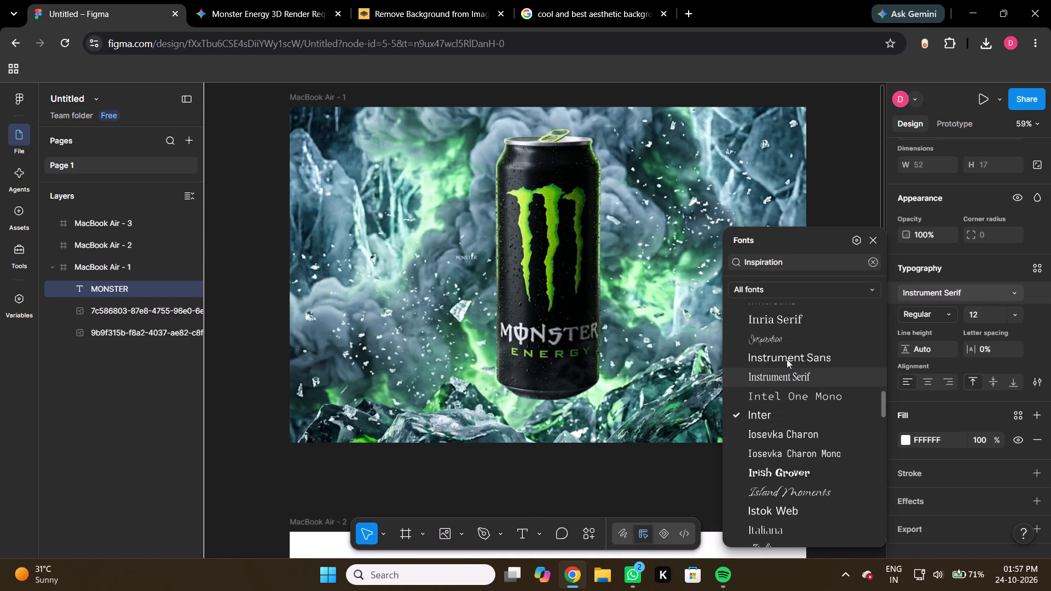
click(788, 342)
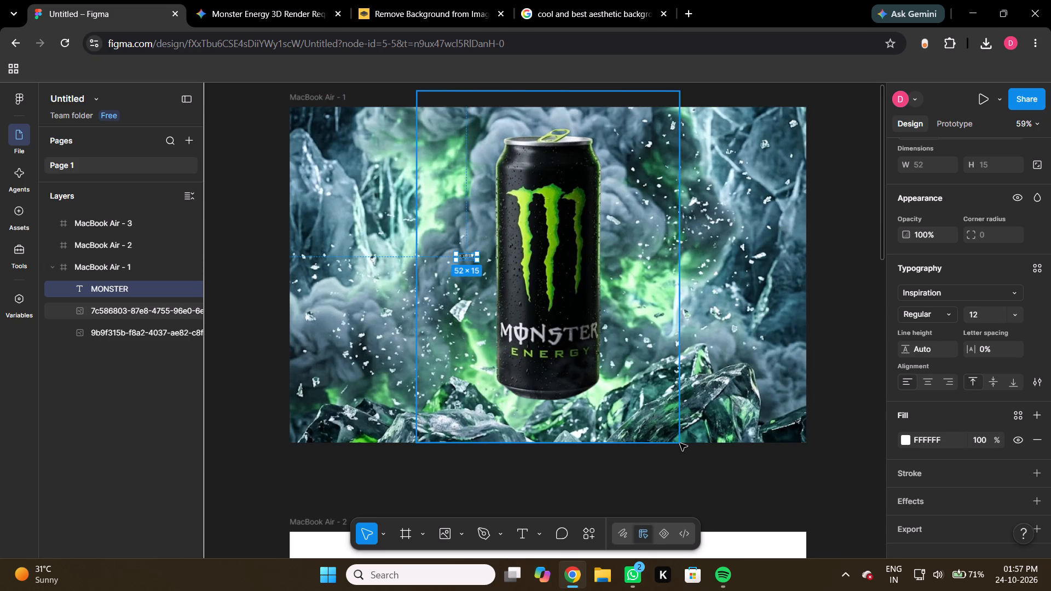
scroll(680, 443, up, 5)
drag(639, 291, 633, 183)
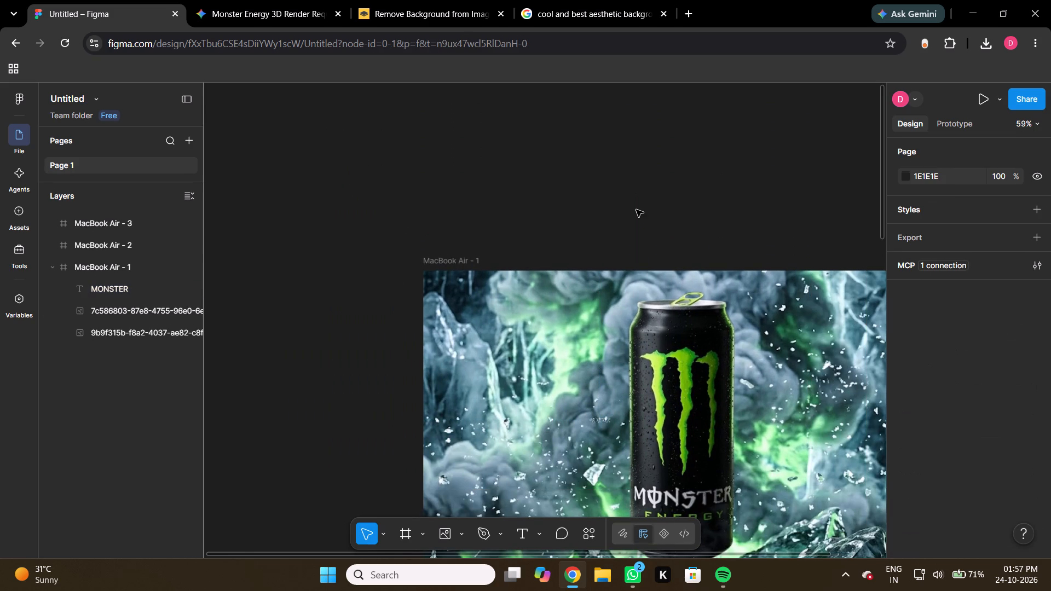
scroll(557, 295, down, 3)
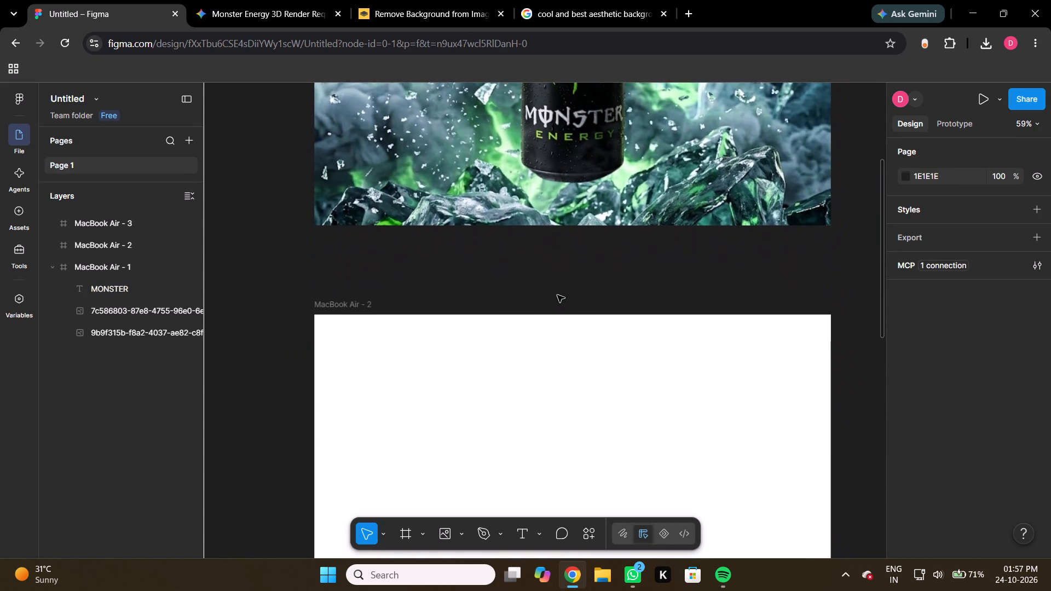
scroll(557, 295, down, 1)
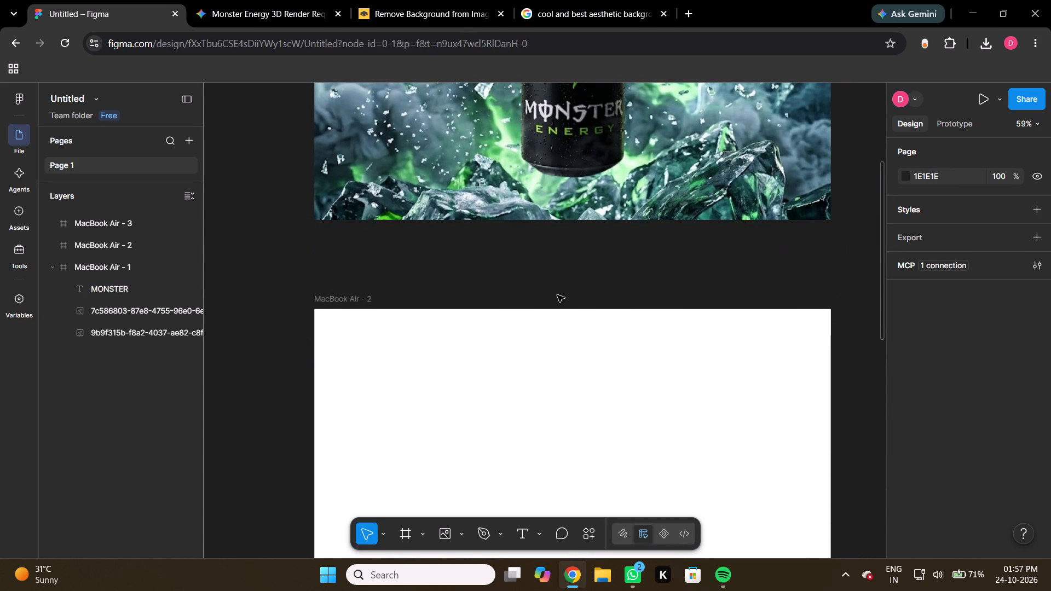
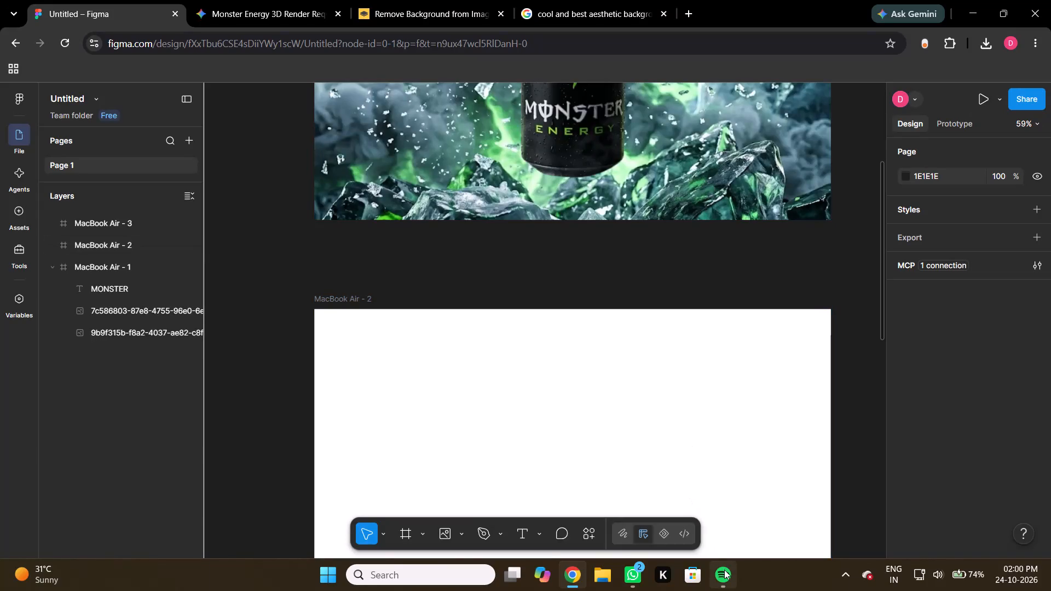
Switch to Spotify, resume playback of One Call Away, and return to the Figma design.
click(724, 570)
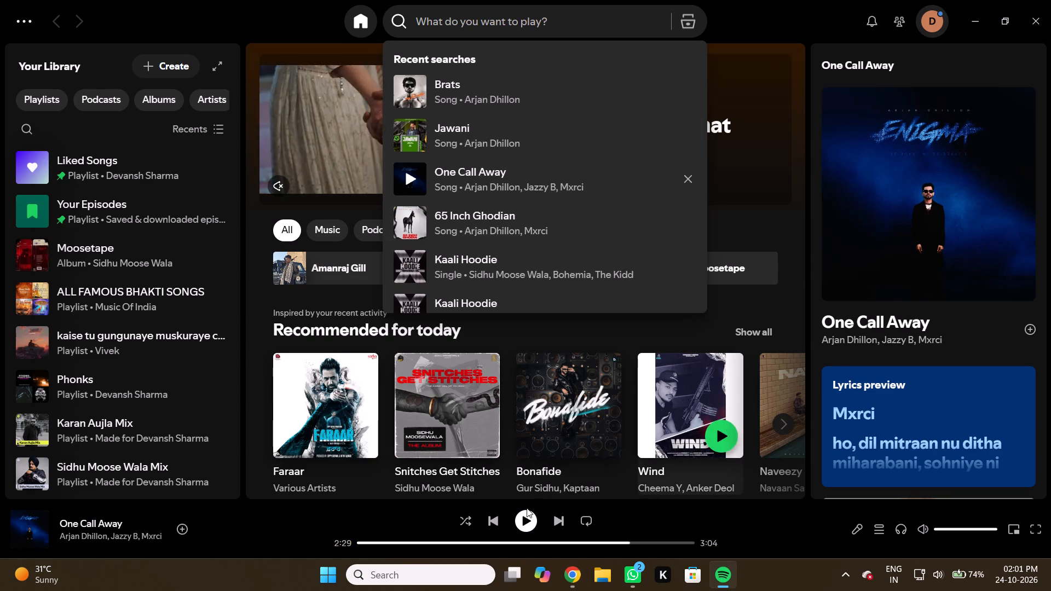
click(521, 520)
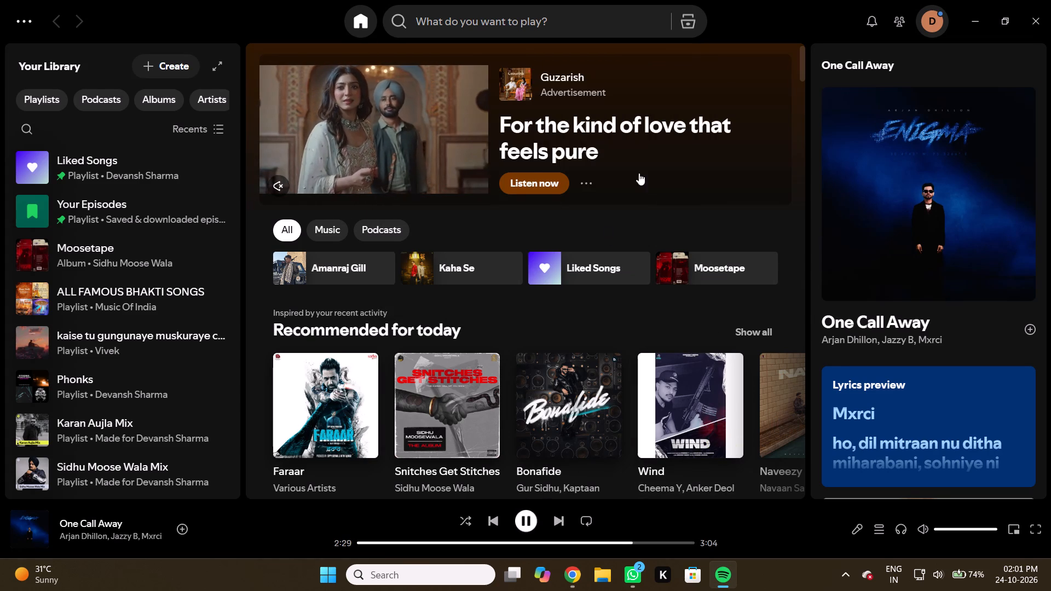
click(519, 22)
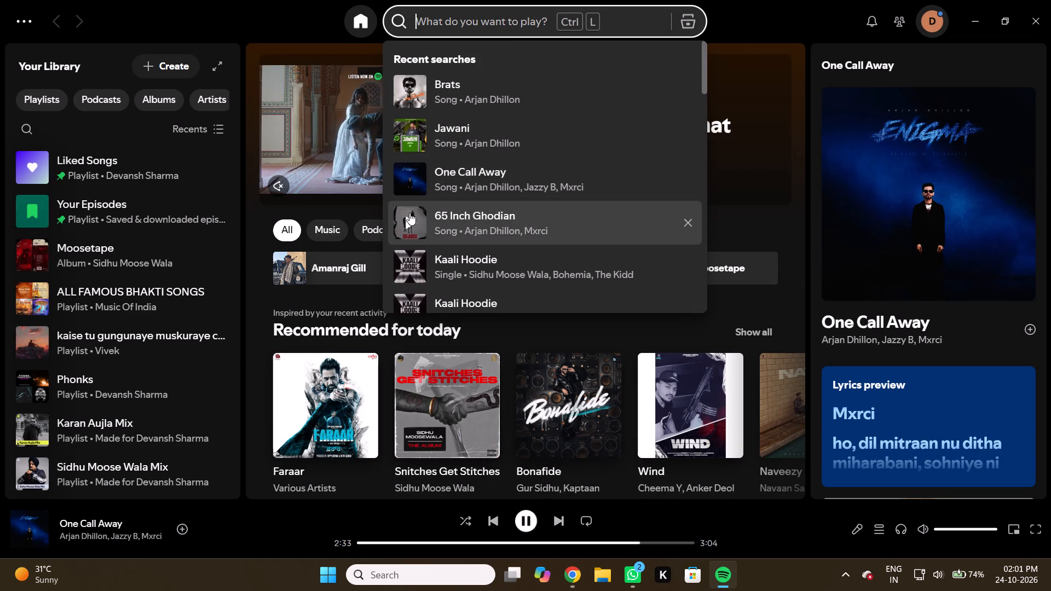
click(988, 15)
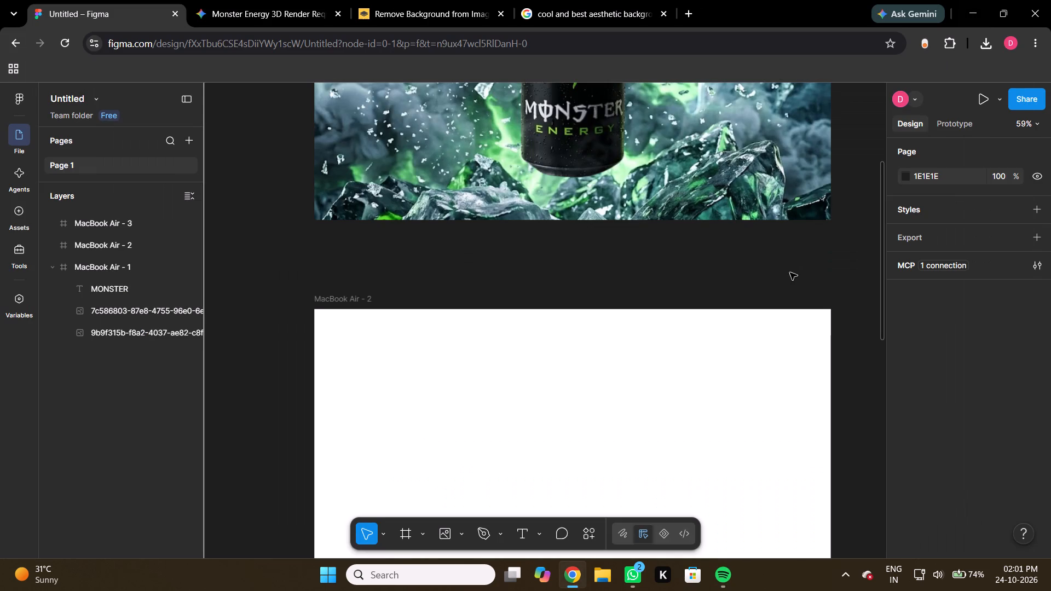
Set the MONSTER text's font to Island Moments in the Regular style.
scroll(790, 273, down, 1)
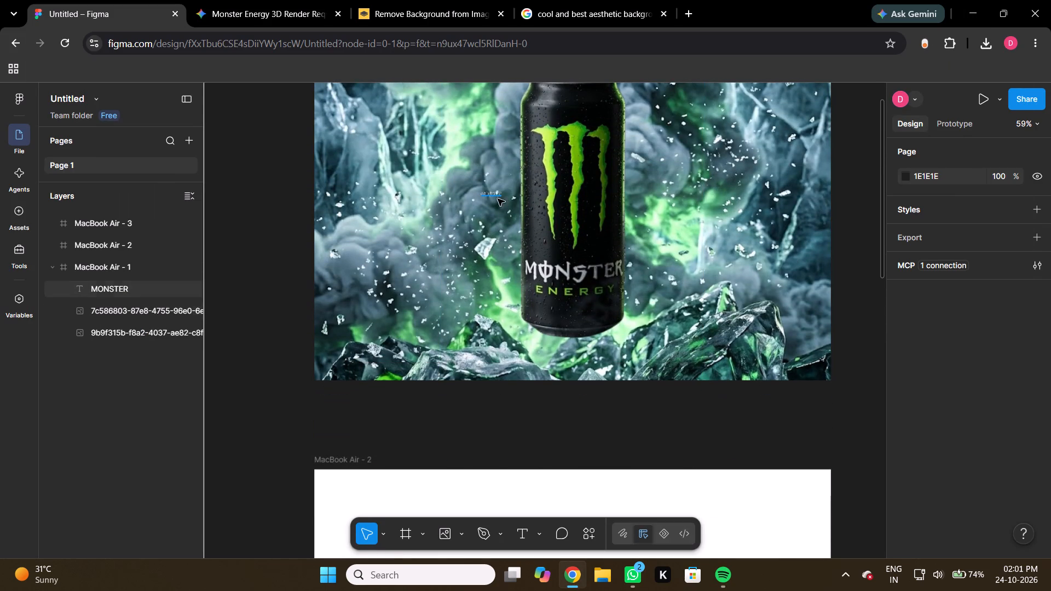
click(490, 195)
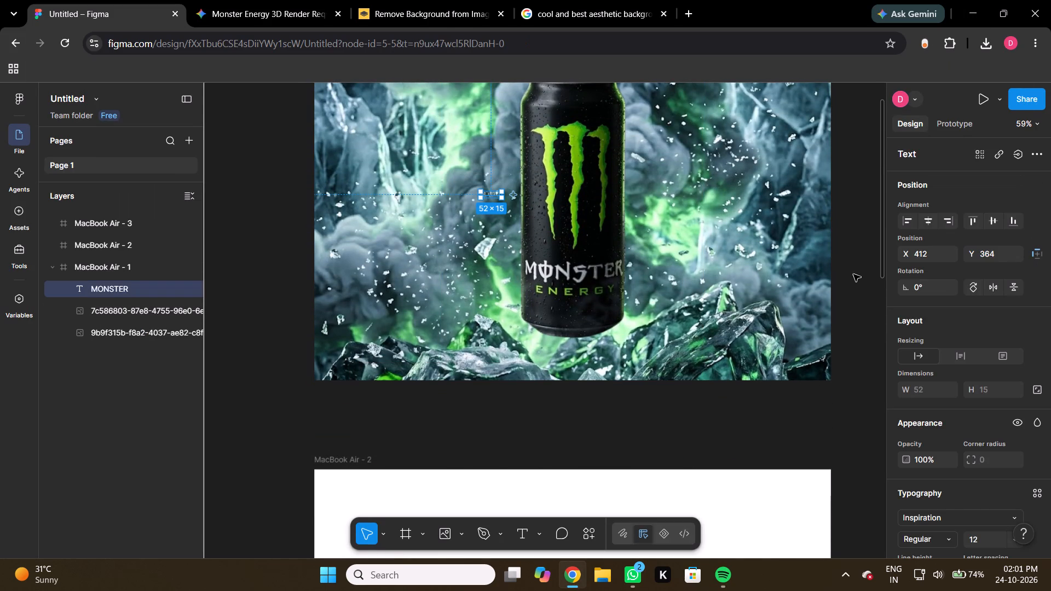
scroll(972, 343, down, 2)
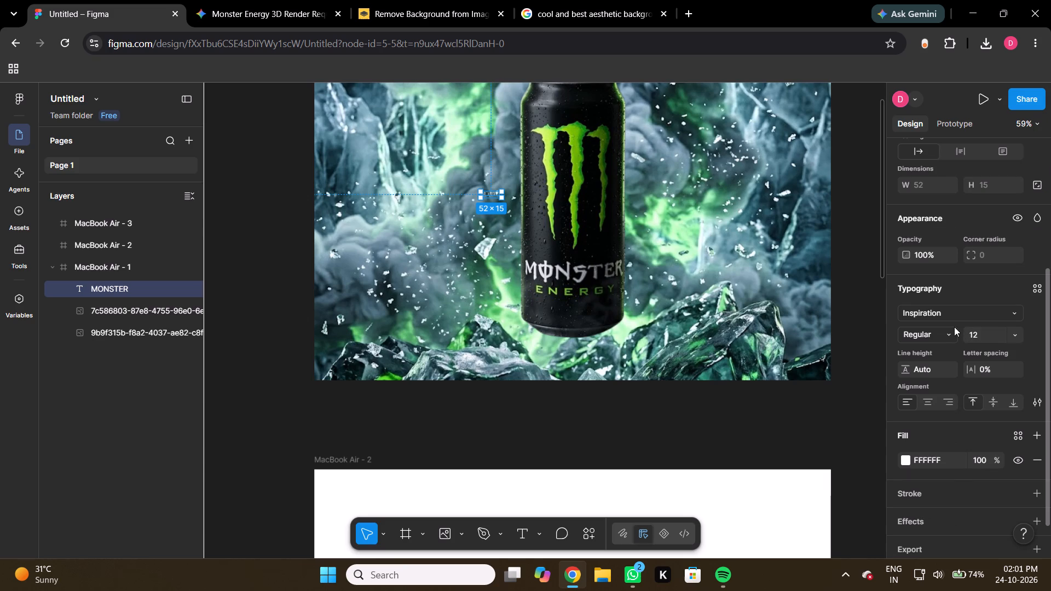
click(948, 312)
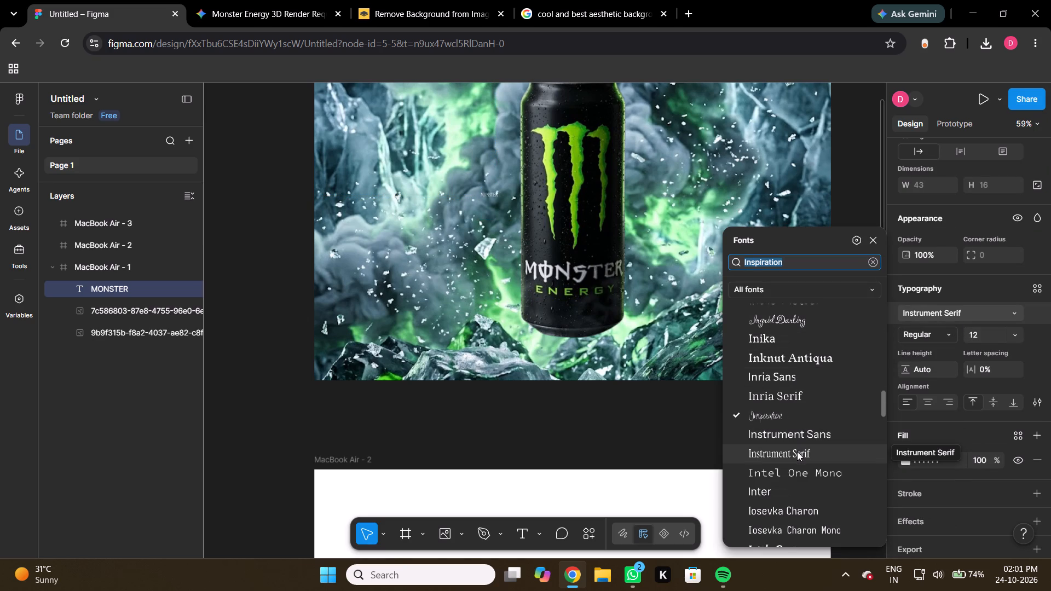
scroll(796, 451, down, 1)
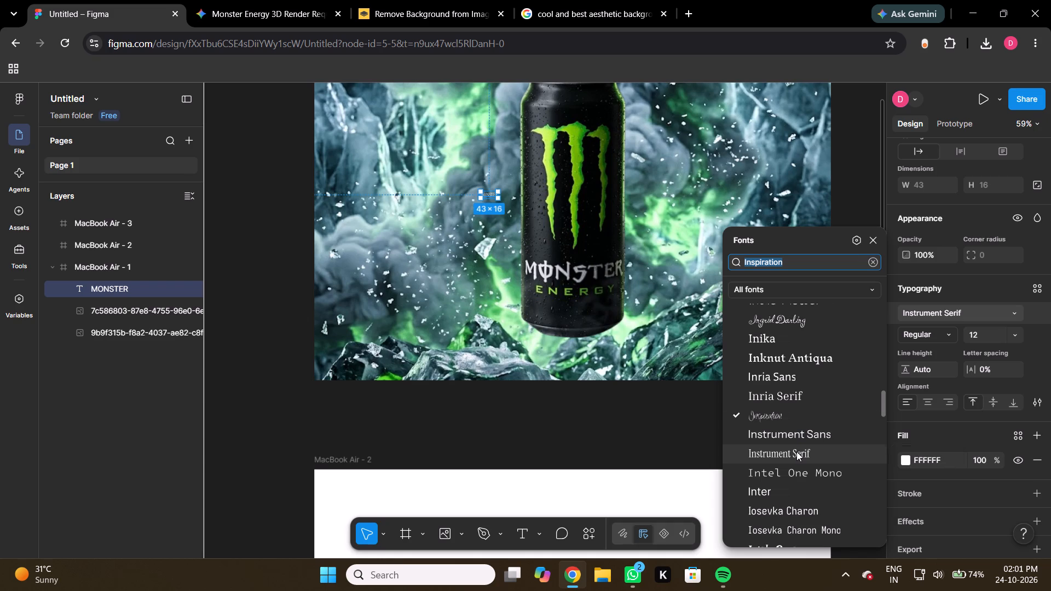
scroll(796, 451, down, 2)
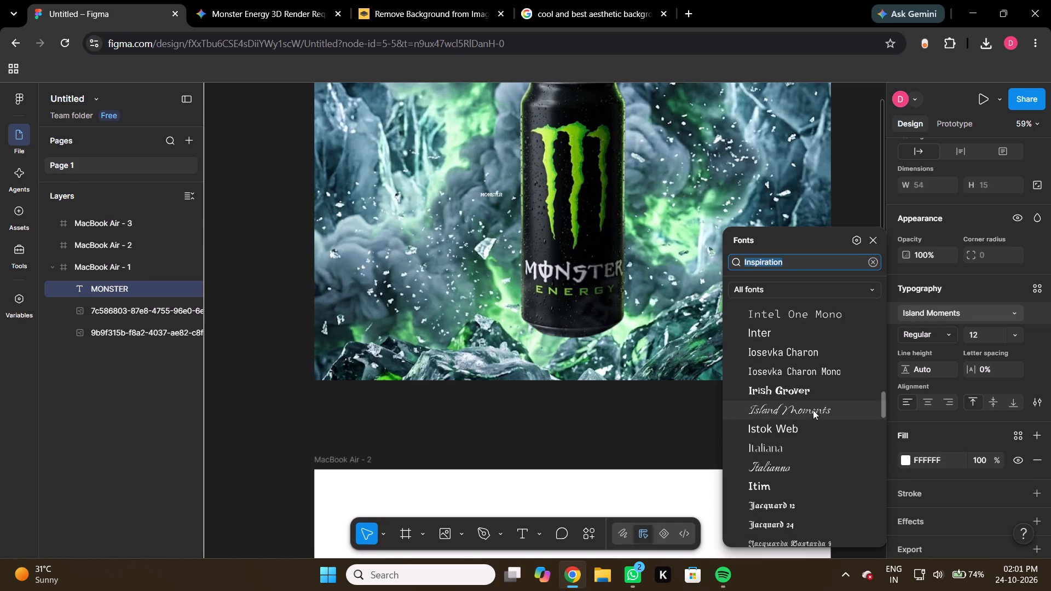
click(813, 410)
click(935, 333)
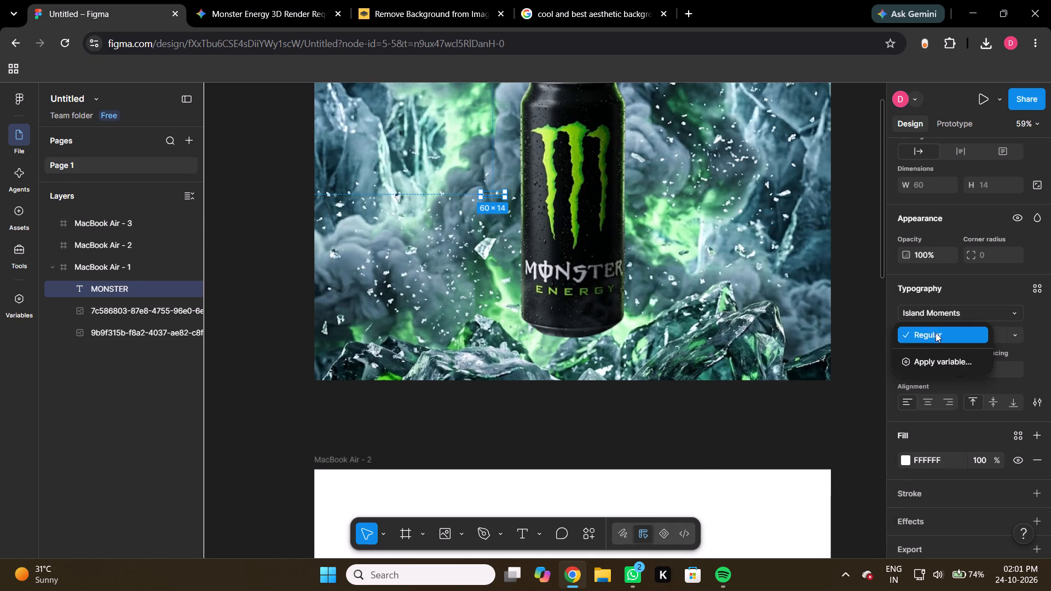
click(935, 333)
Set the MONSTER text's font size to 100.
click(973, 332)
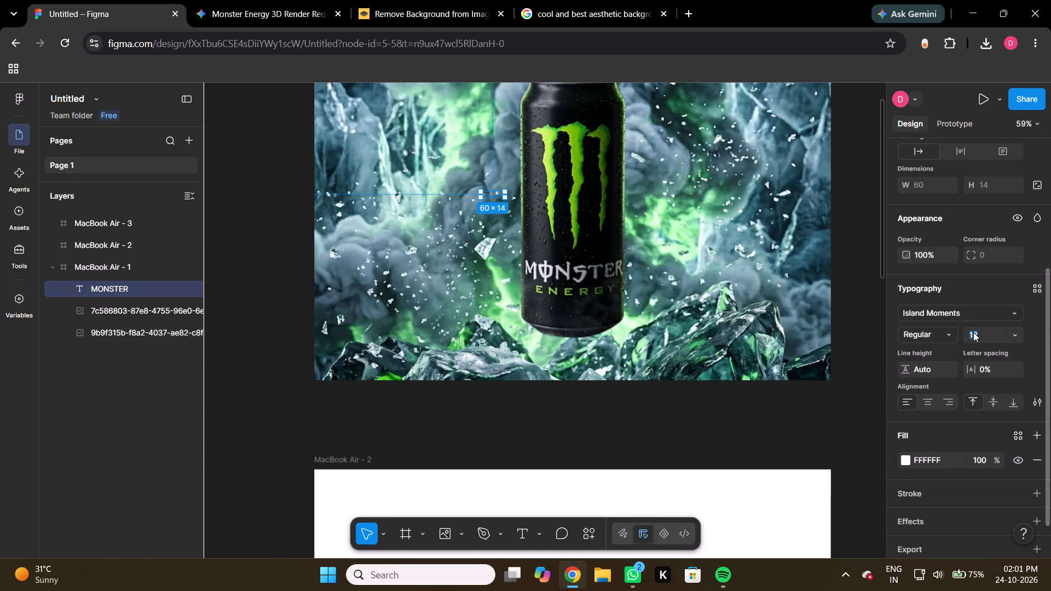
text(100)
key(Return)
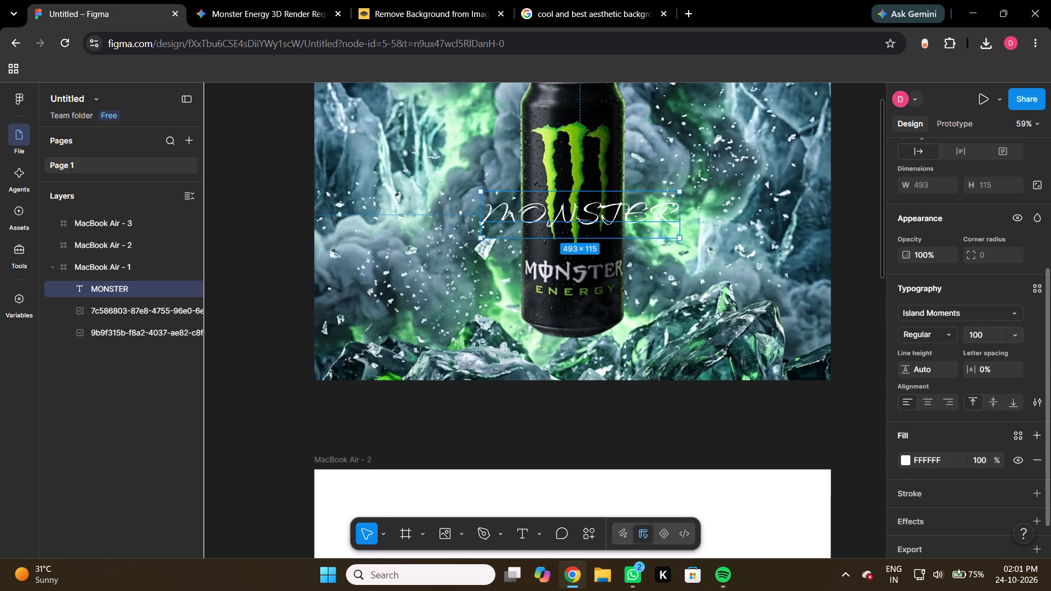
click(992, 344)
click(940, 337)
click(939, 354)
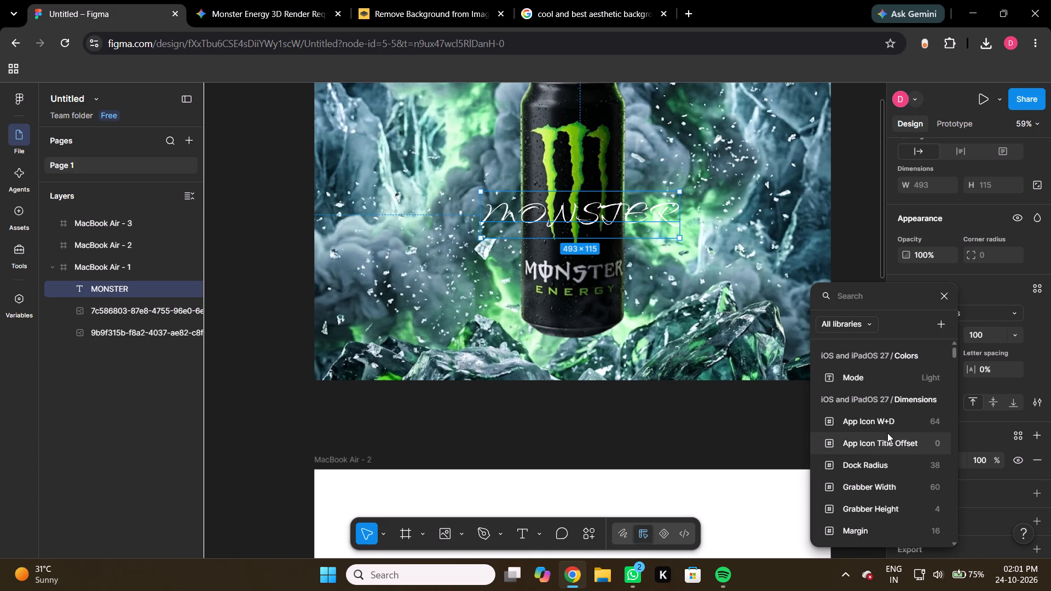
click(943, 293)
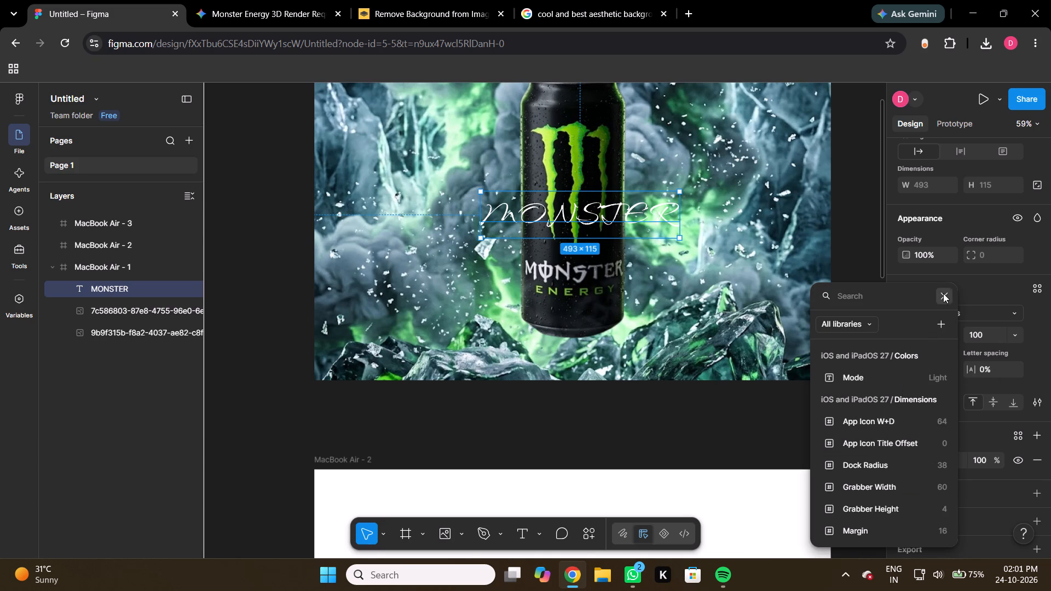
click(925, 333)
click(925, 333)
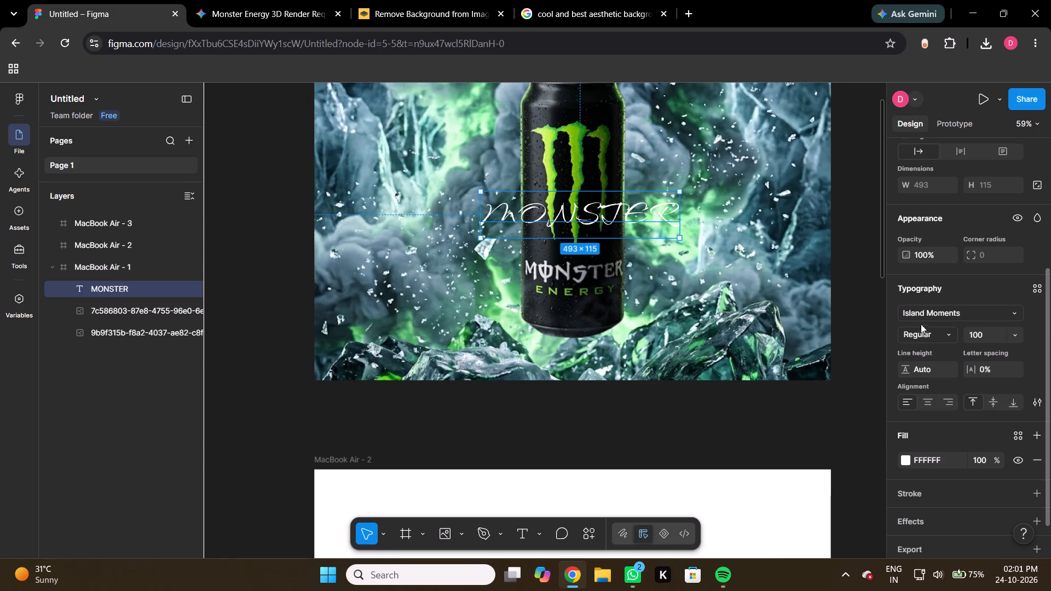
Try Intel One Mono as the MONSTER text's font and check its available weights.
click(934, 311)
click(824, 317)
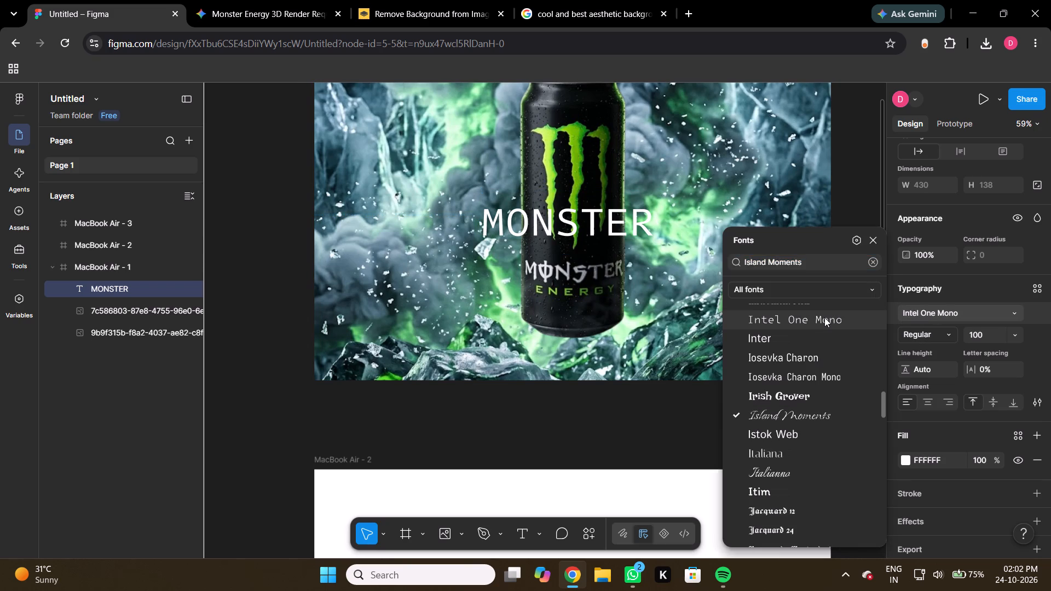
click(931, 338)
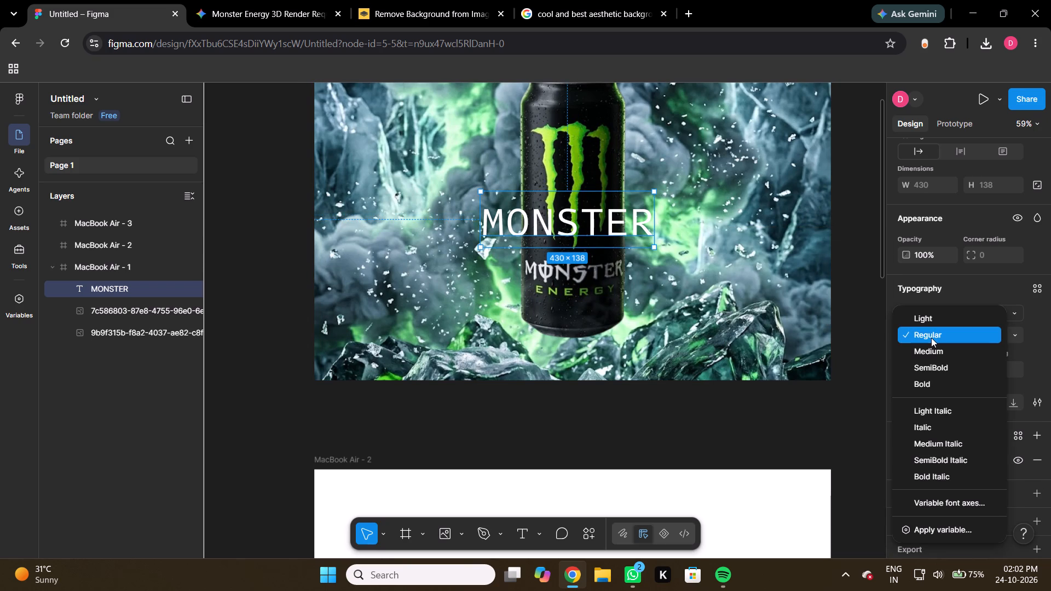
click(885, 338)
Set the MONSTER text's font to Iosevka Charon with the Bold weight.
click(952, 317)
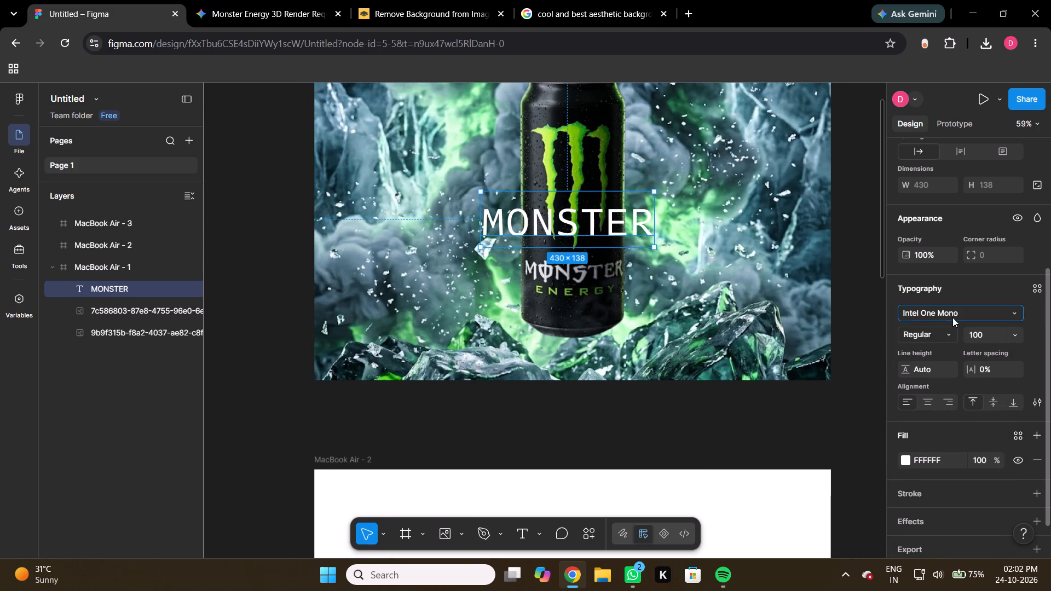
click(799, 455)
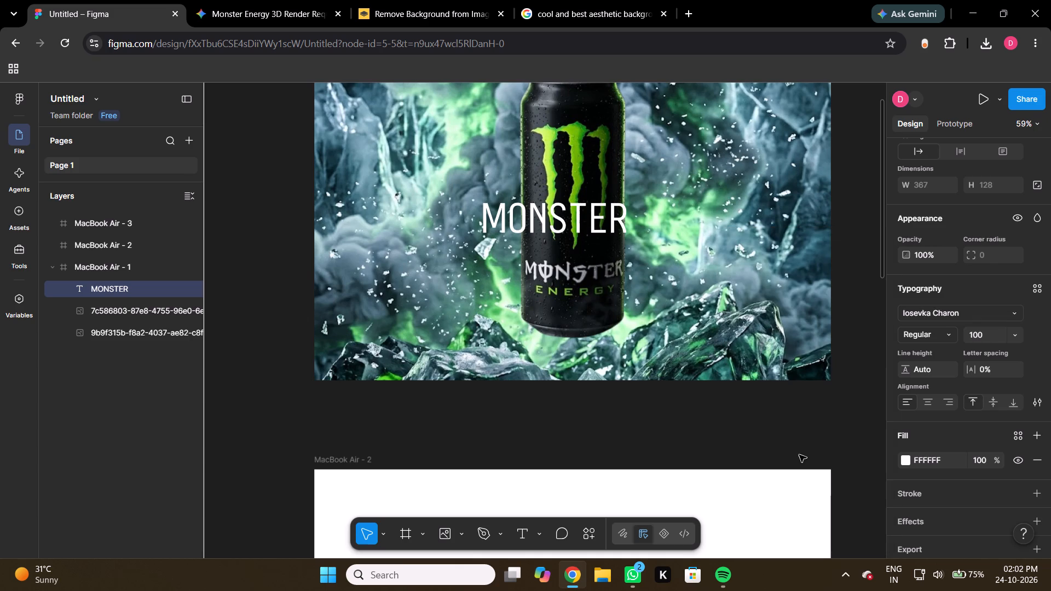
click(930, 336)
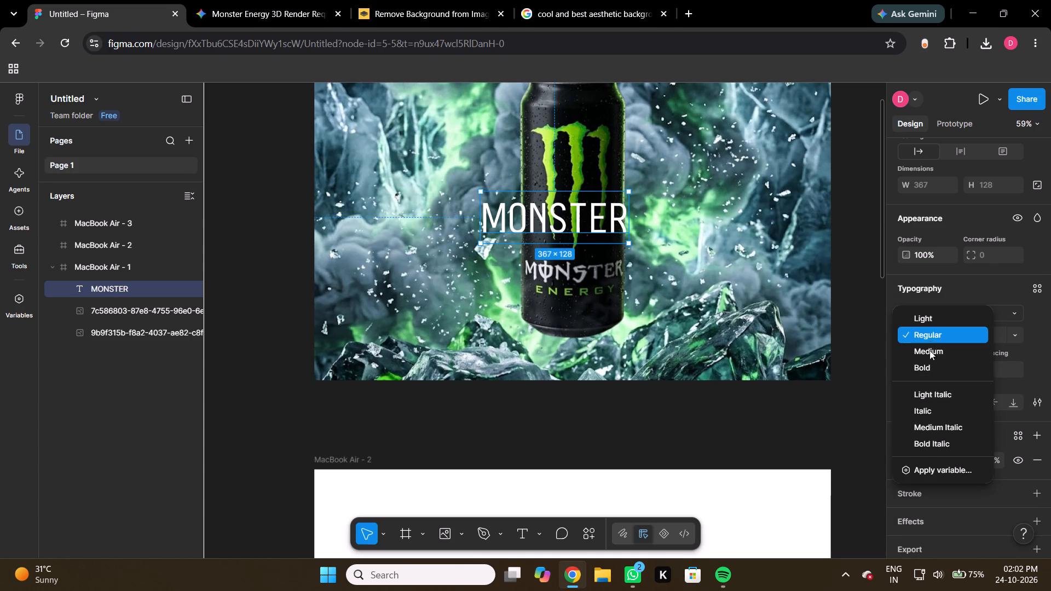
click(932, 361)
Change the MONSTER text's font to Italiana and check its available styles.
click(961, 304)
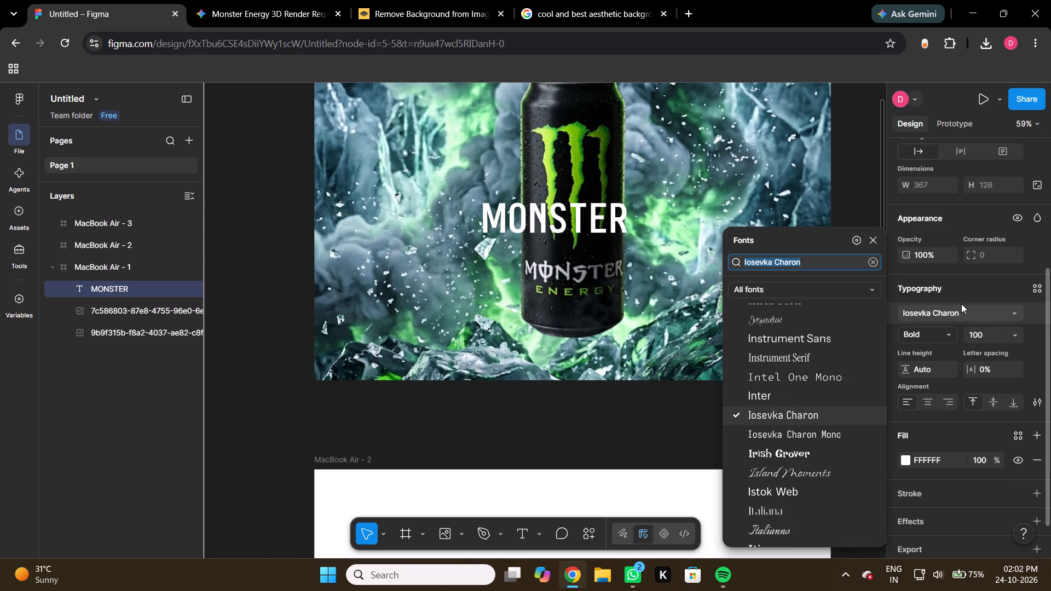
scroll(821, 338, down, 1)
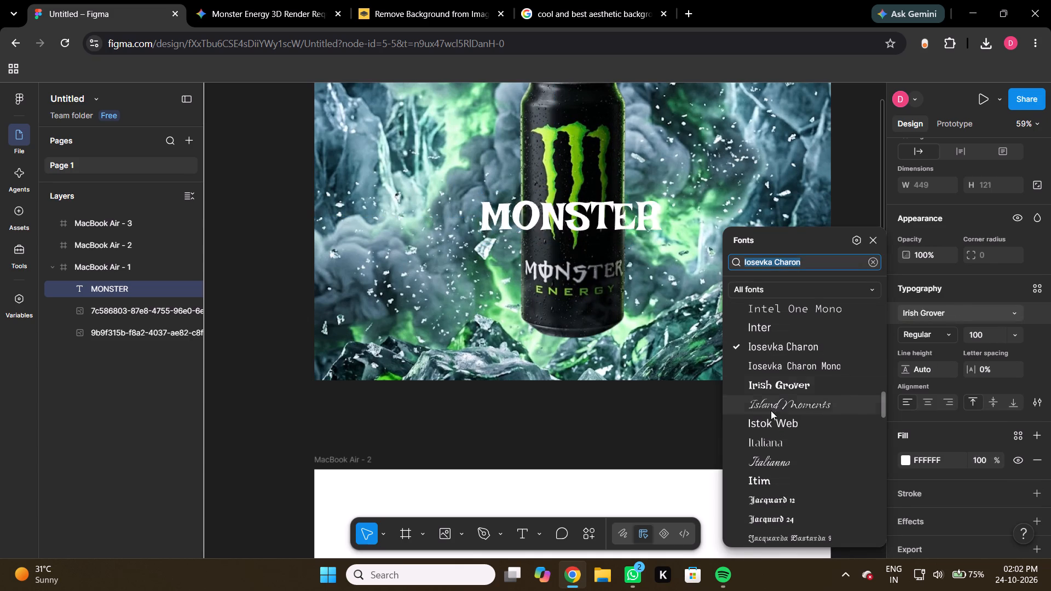
click(767, 439)
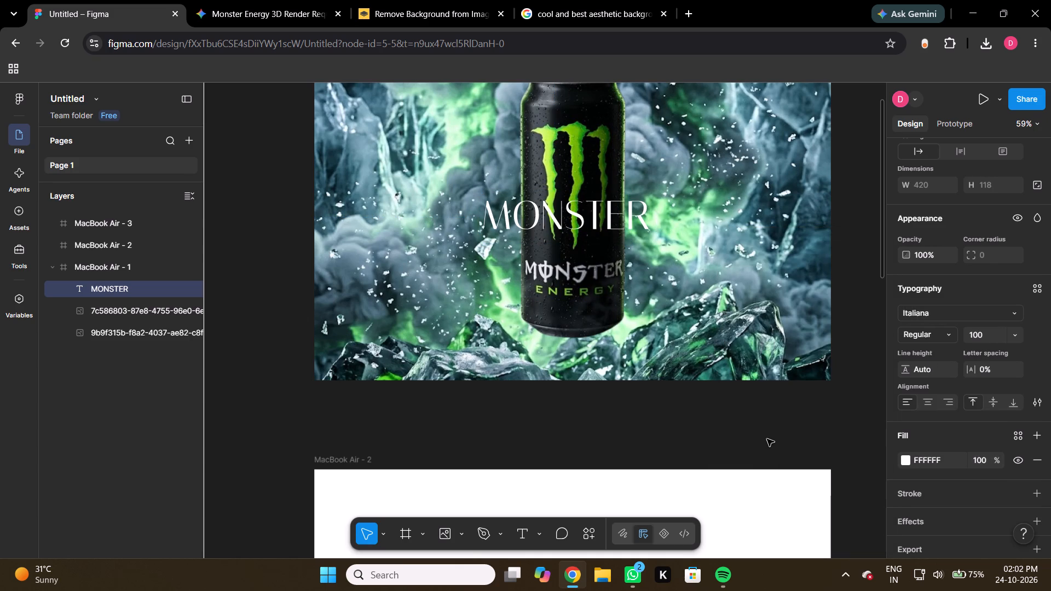
click(929, 331)
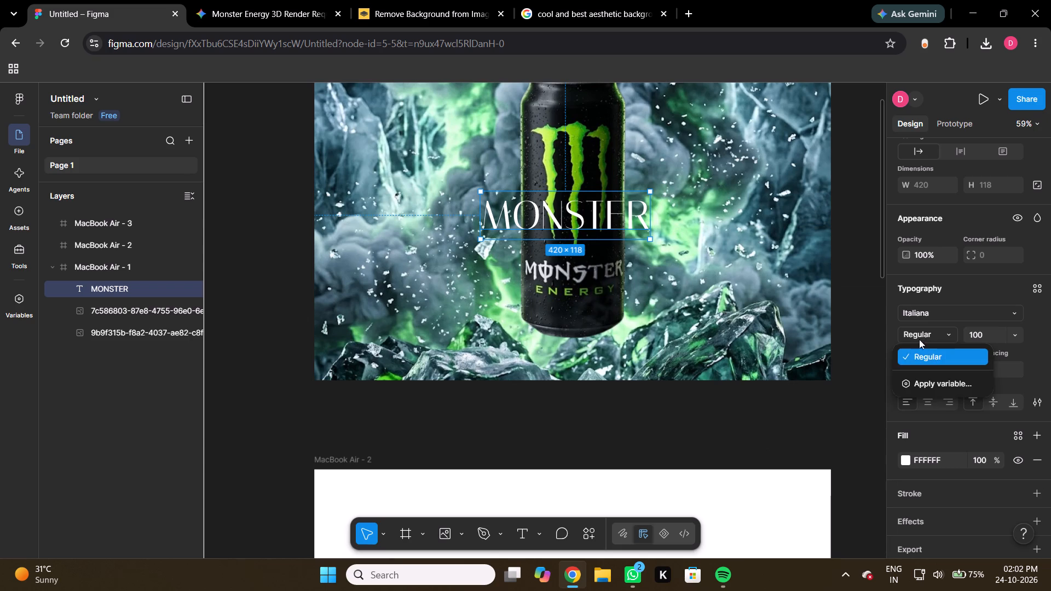
click(940, 318)
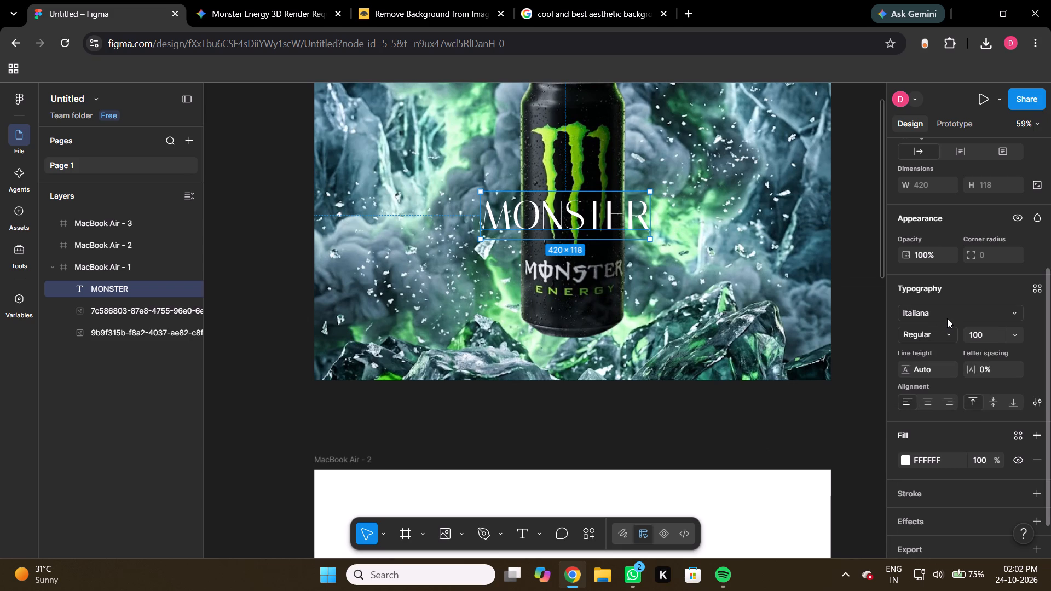
Change the MONSTER text's fill from white to a can-matching lime green, 89C338.
click(906, 459)
click(786, 432)
drag(786, 432, 788, 438)
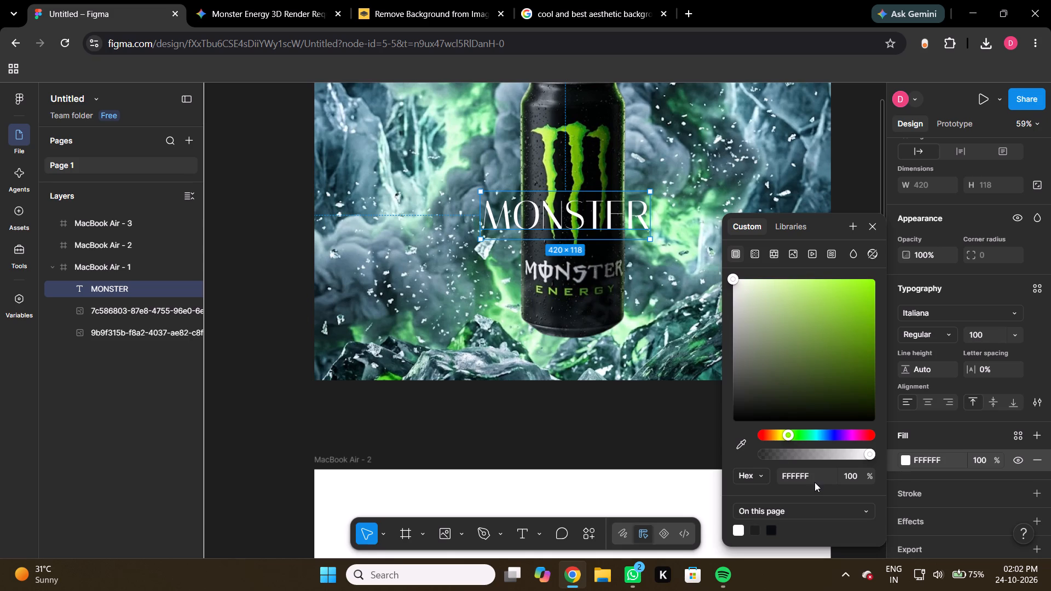
click(815, 471)
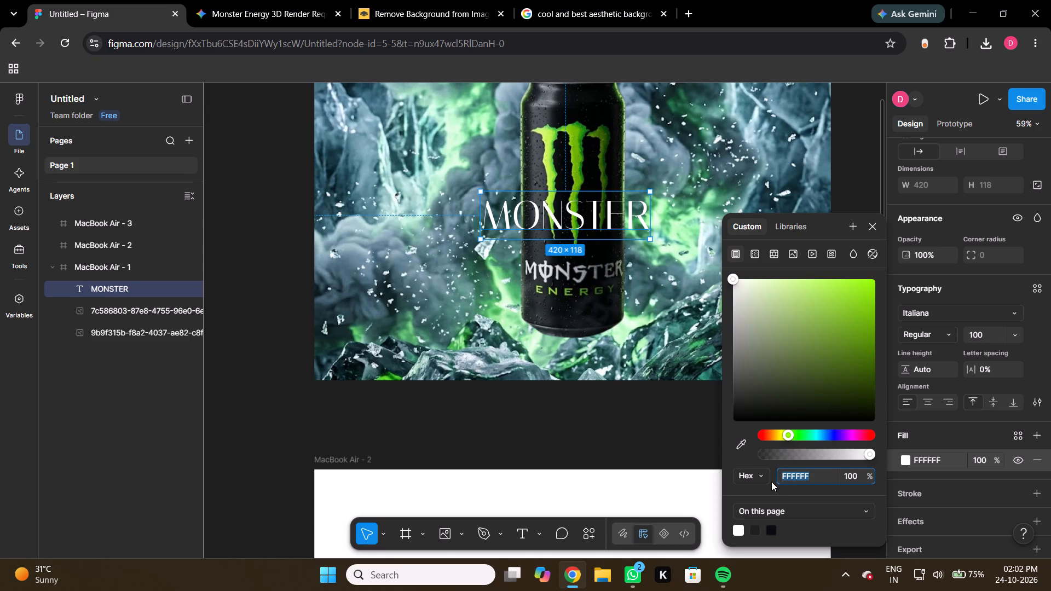
click(758, 478)
click(758, 478)
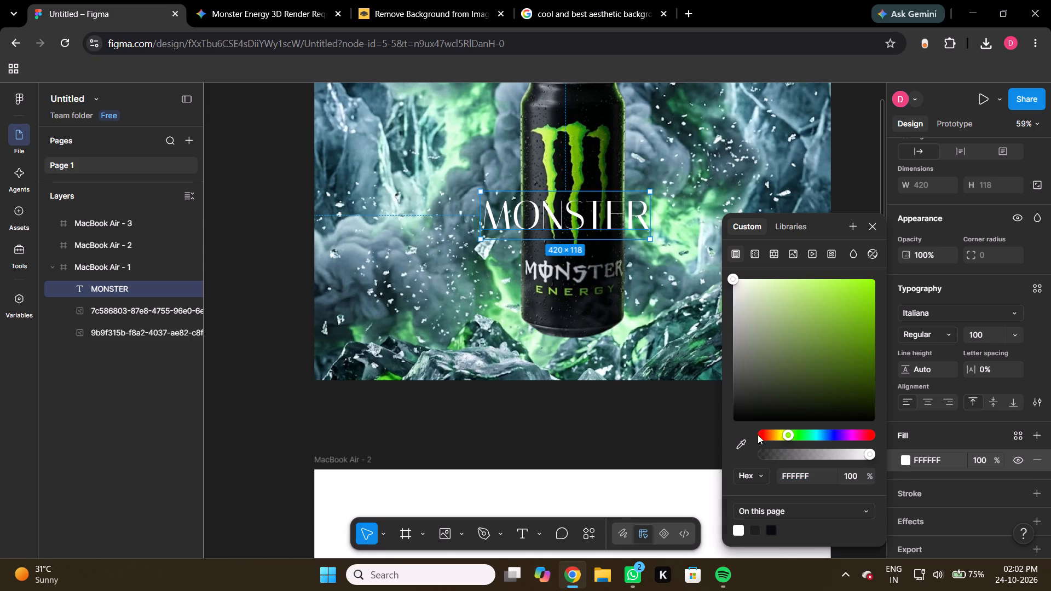
drag(784, 339, 814, 333)
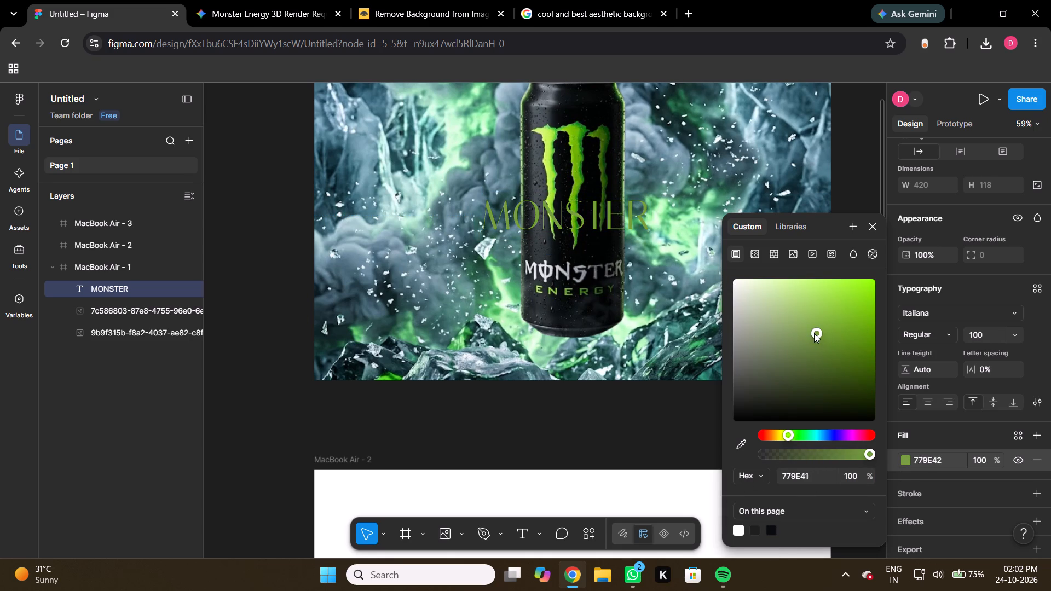
drag(814, 333, 840, 307)
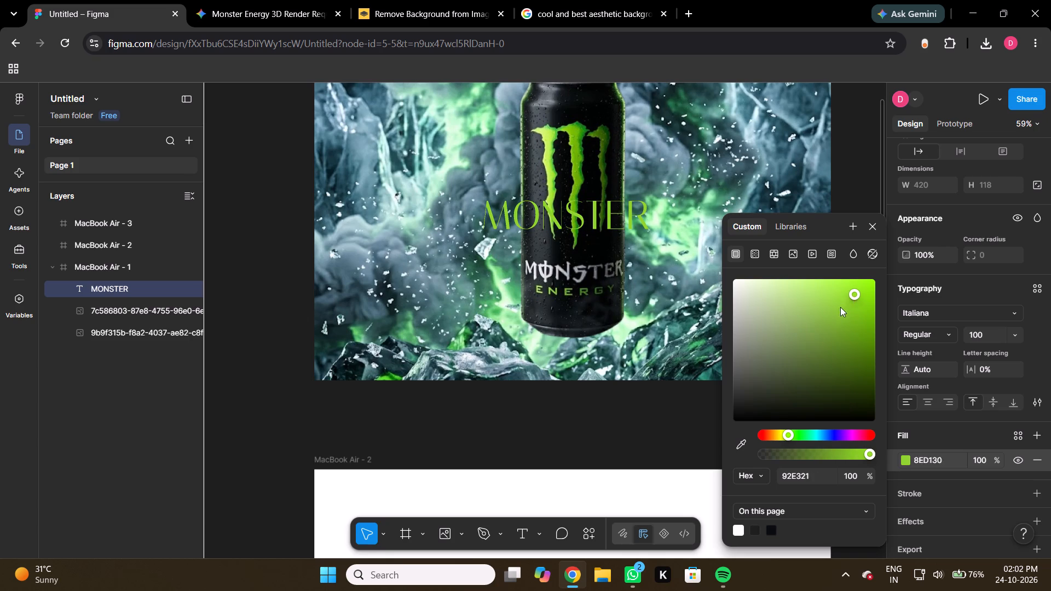
drag(840, 307, 834, 312)
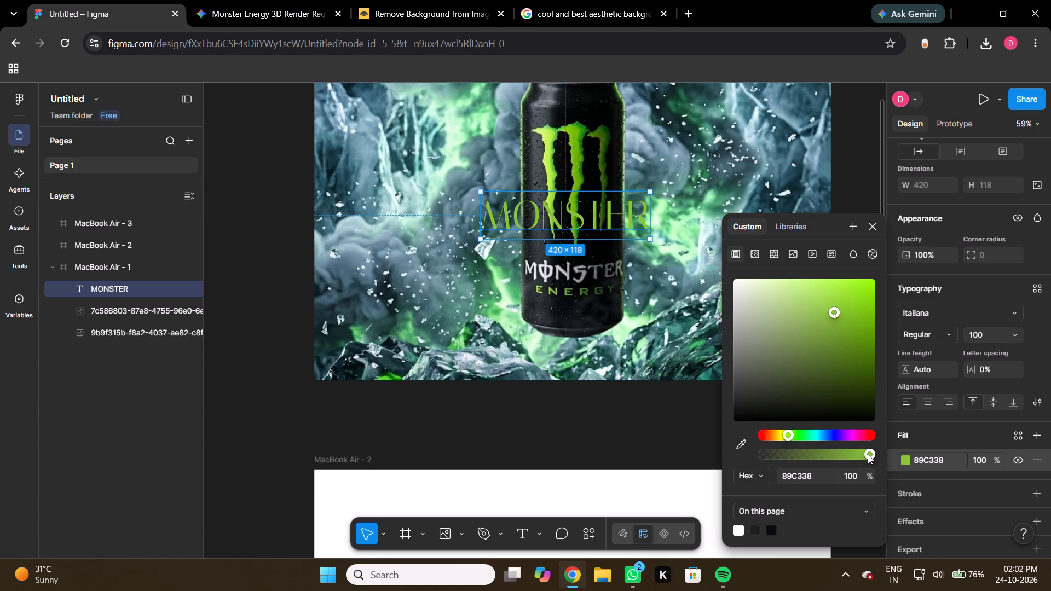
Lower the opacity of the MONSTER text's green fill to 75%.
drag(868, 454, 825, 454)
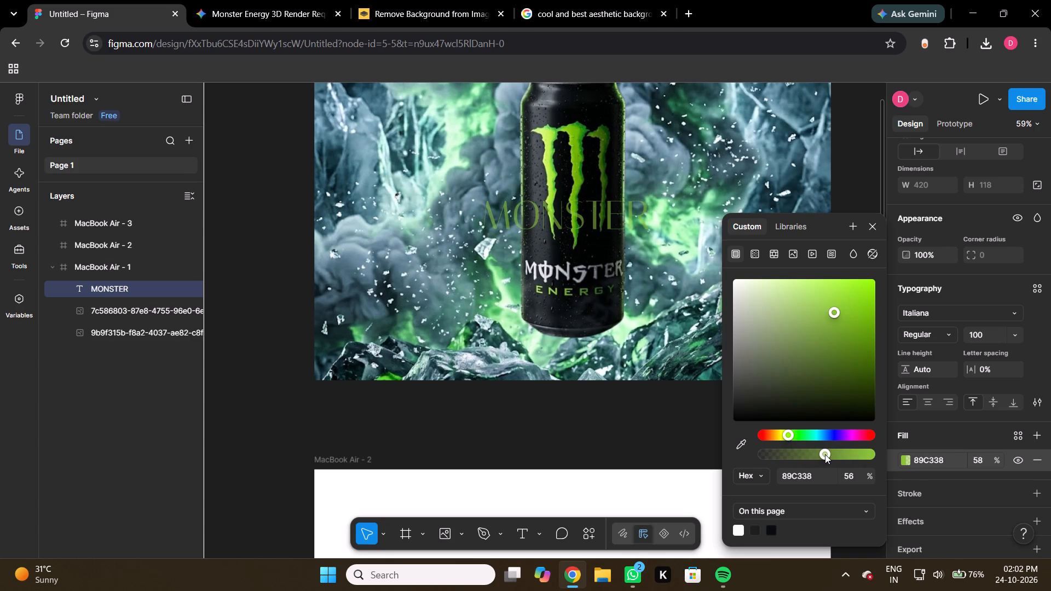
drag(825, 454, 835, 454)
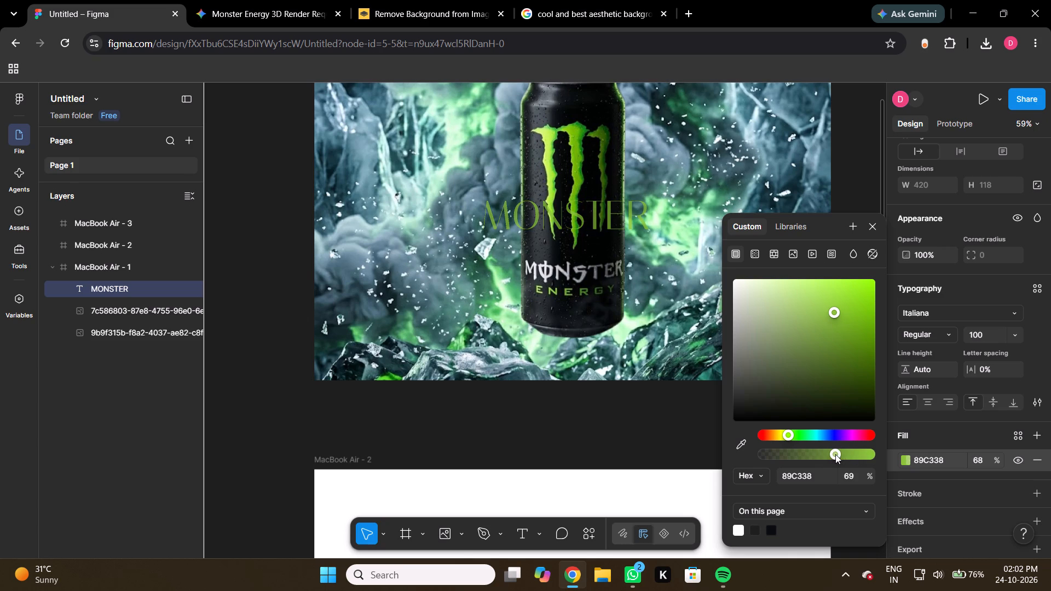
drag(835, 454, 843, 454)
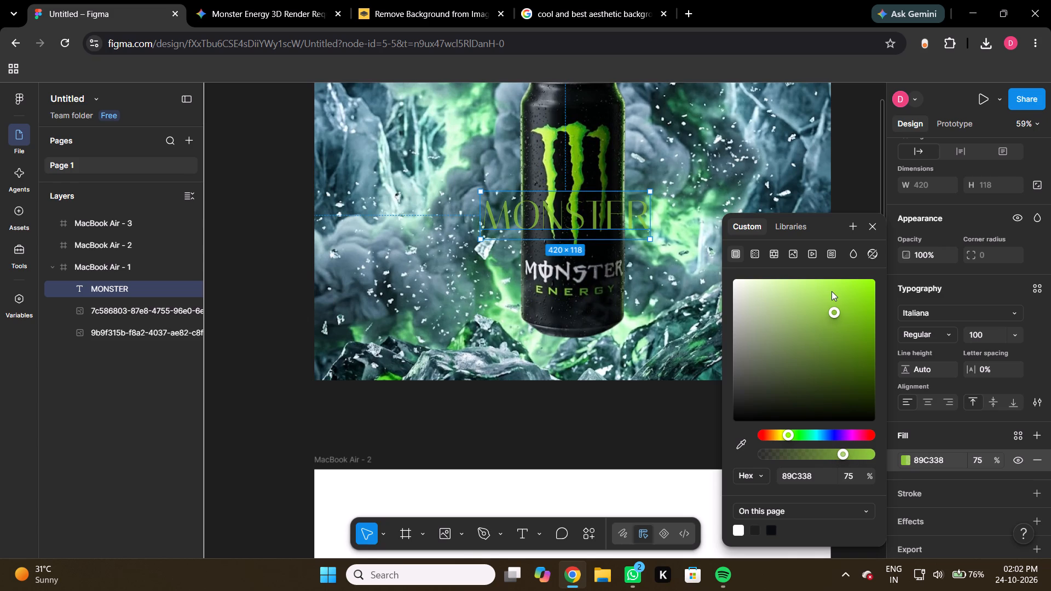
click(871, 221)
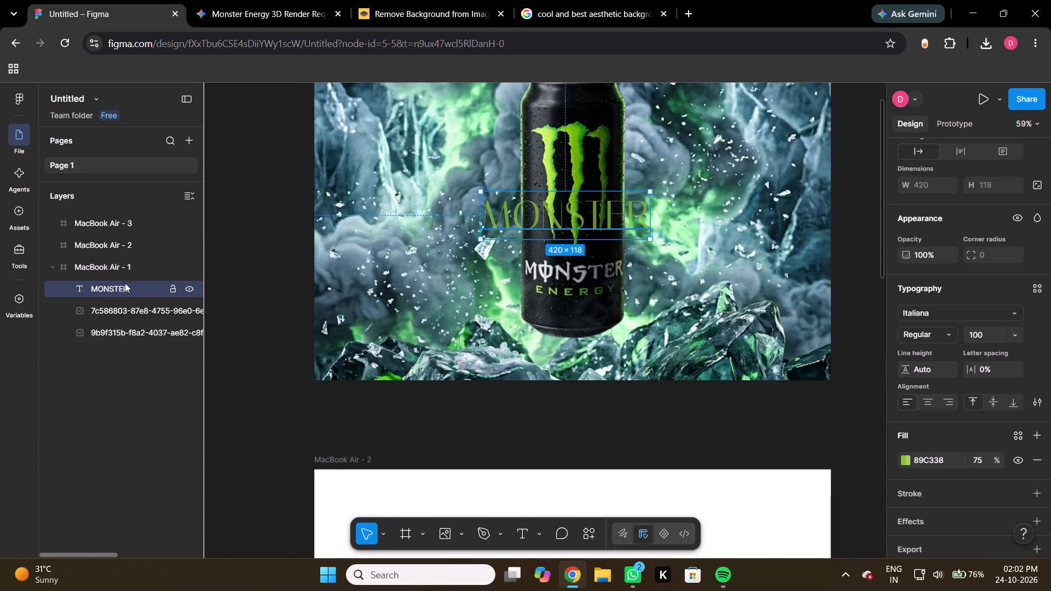
Move the MONSTER text layer beneath the can image and above the background image.
drag(124, 286, 114, 316)
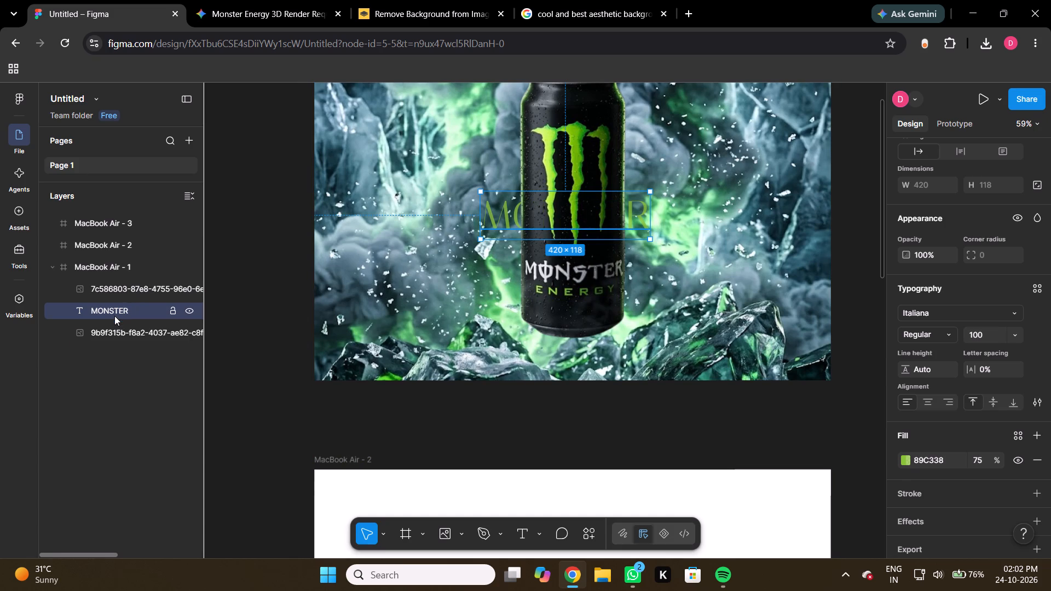
Enlarge the MONSTER text box around the can to about 953 × 556.
drag(507, 210, 515, 208)
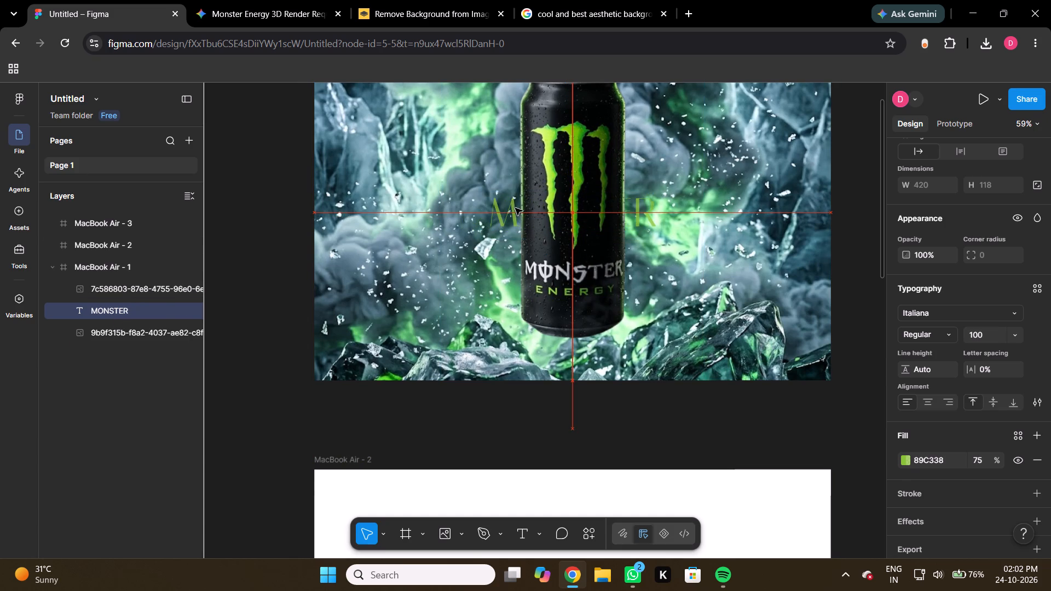
drag(515, 208, 499, 210)
drag(645, 241, 656, 248)
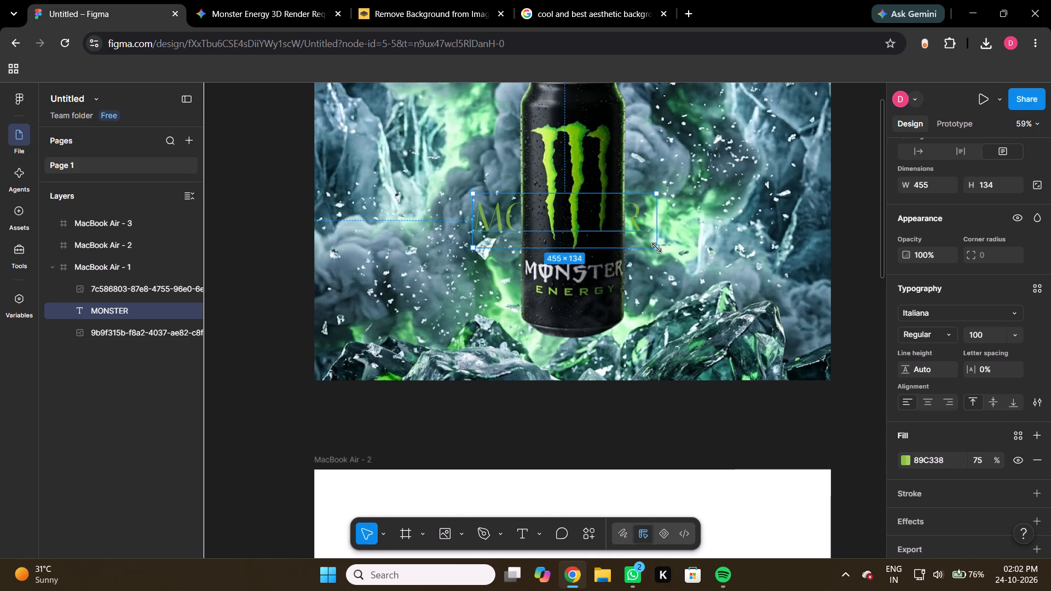
drag(656, 248, 724, 284)
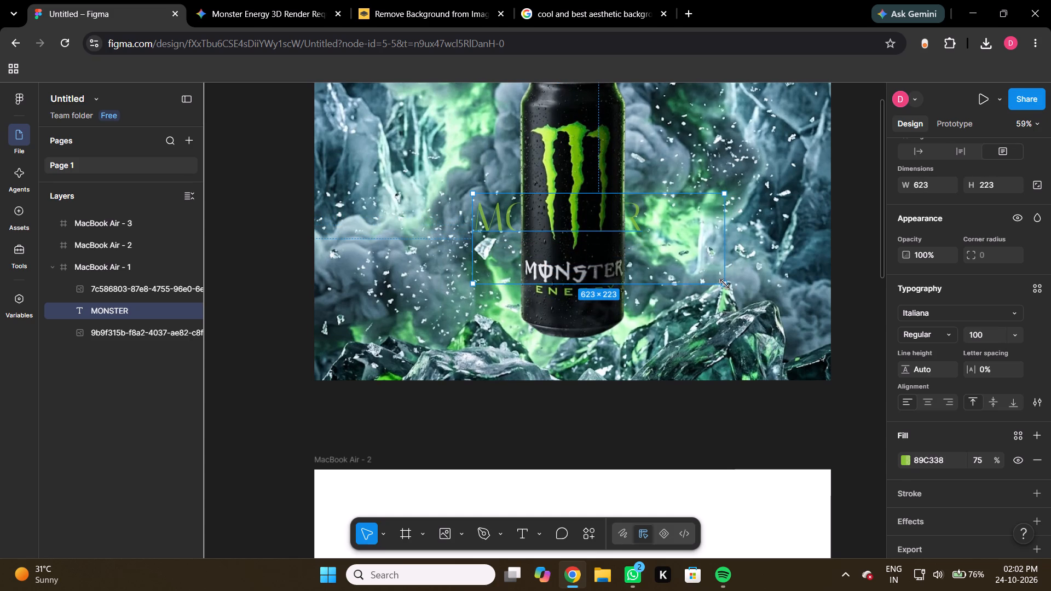
drag(724, 284, 667, 250)
click(643, 222)
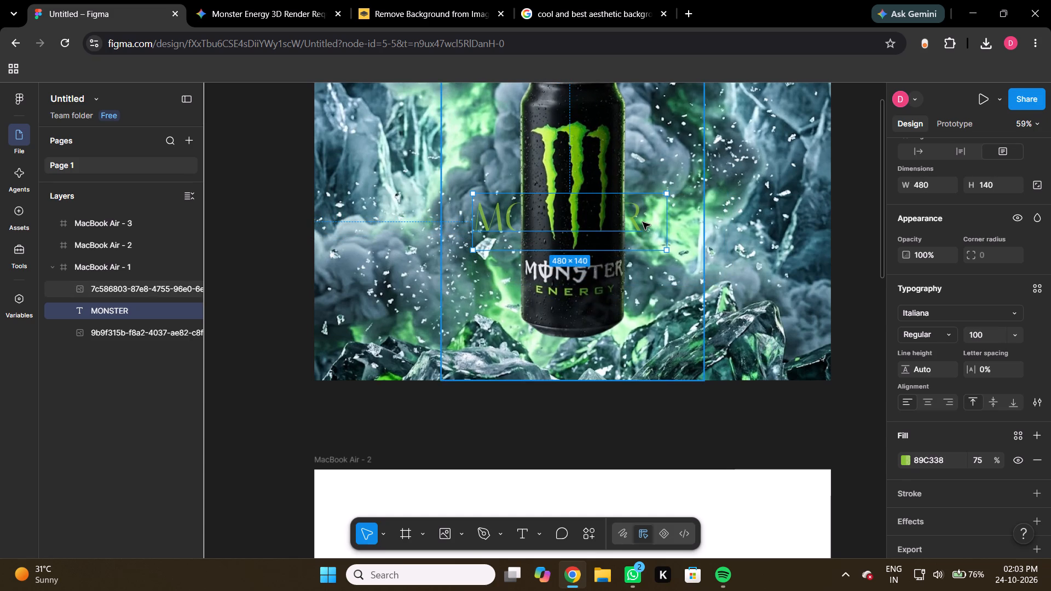
click(637, 220)
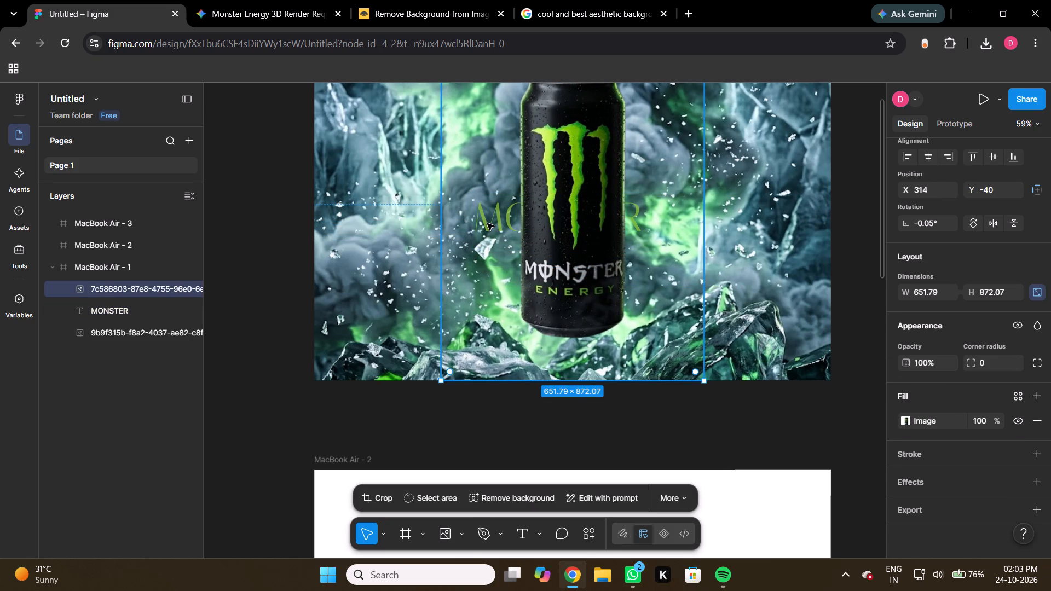
click(134, 308)
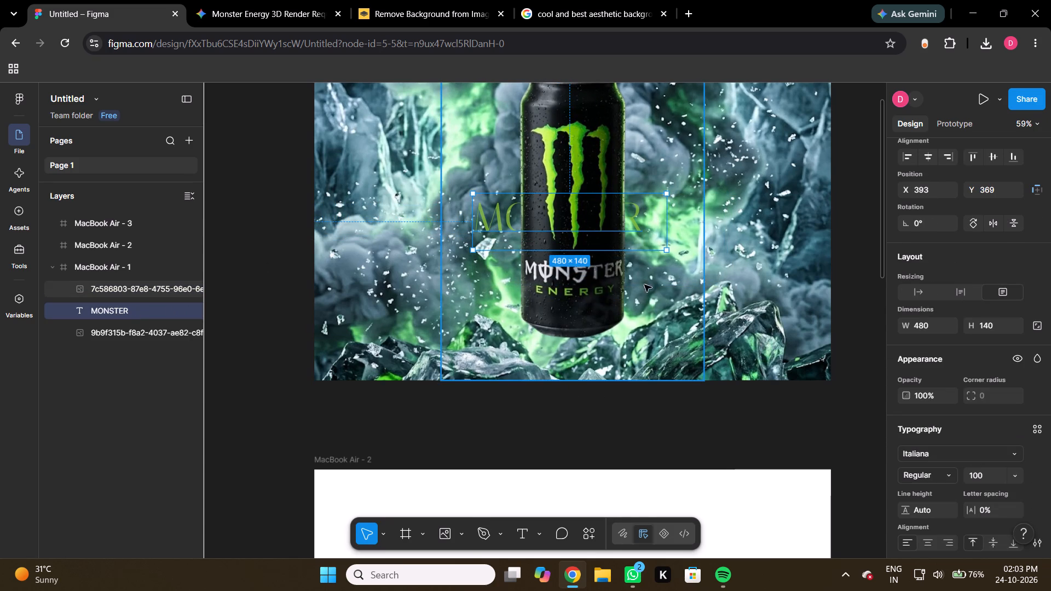
drag(667, 248, 707, 288)
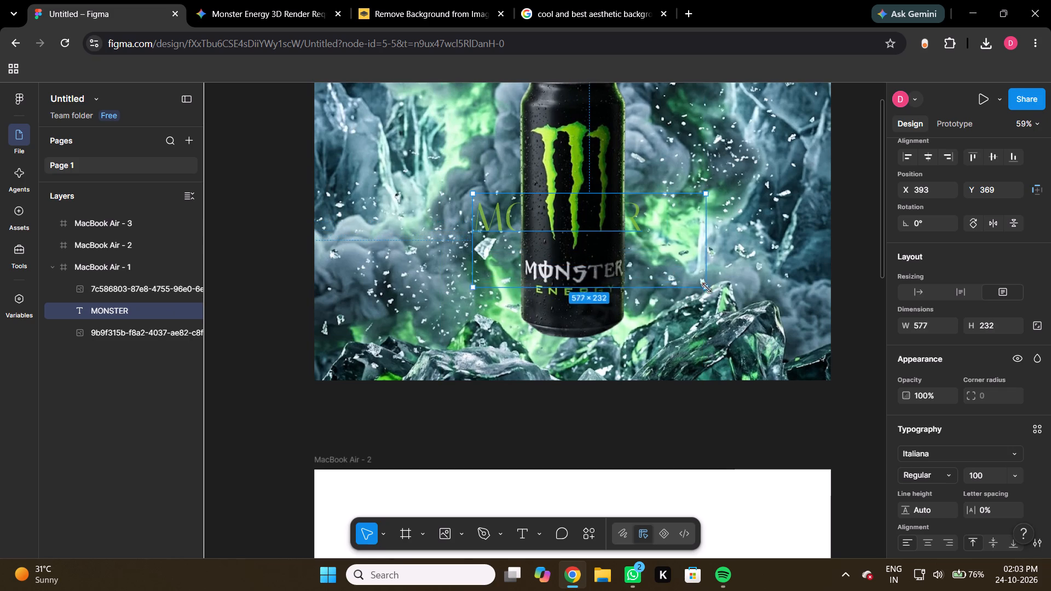
drag(707, 288, 759, 345)
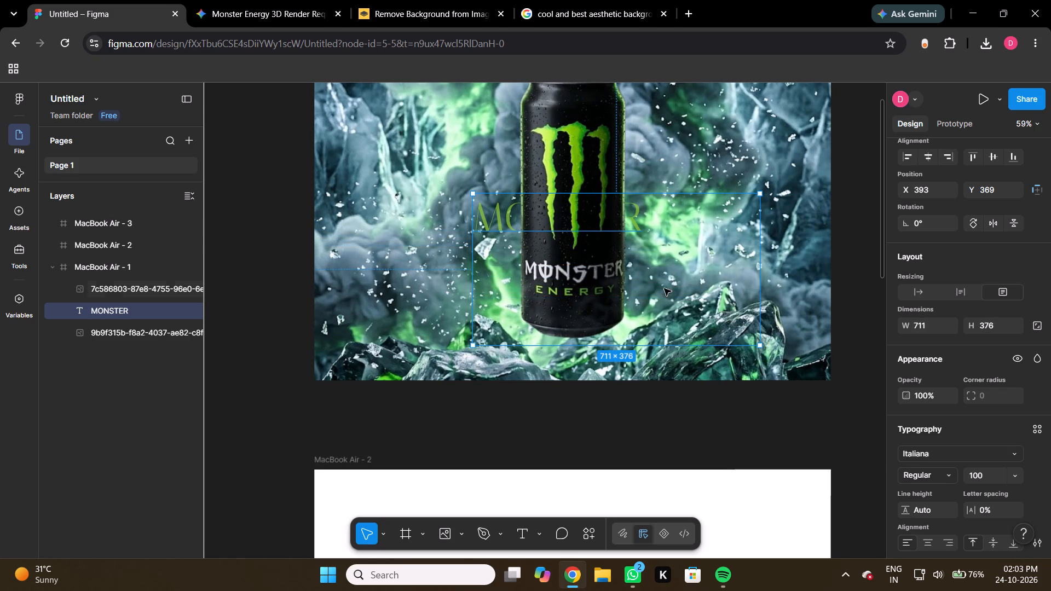
drag(476, 193, 384, 142)
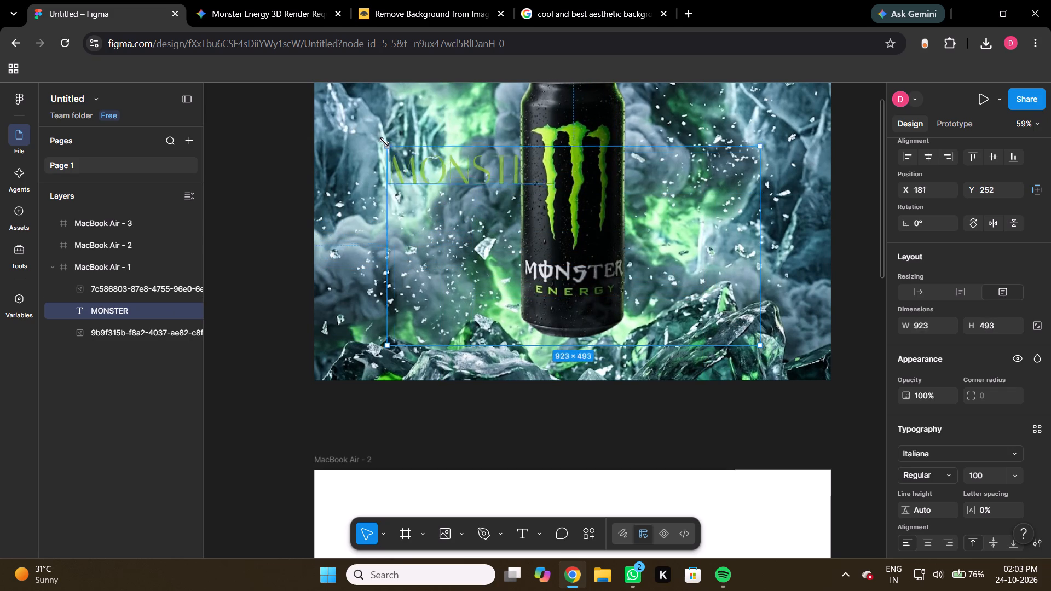
drag(384, 142, 375, 121)
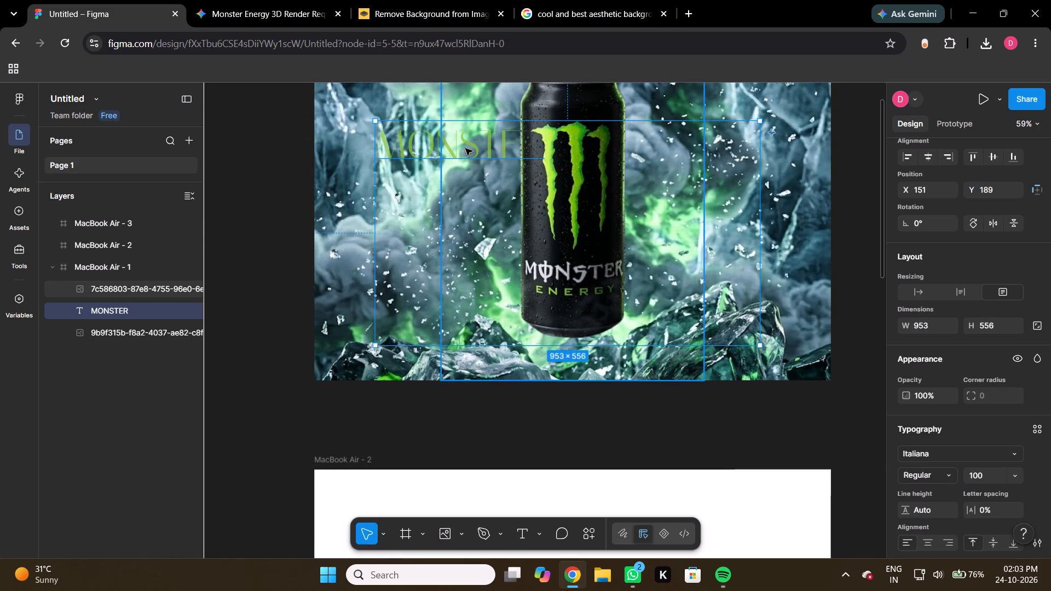
Centre-align the MONSTER text horizontally within its box.
scroll(976, 423, down, 1)
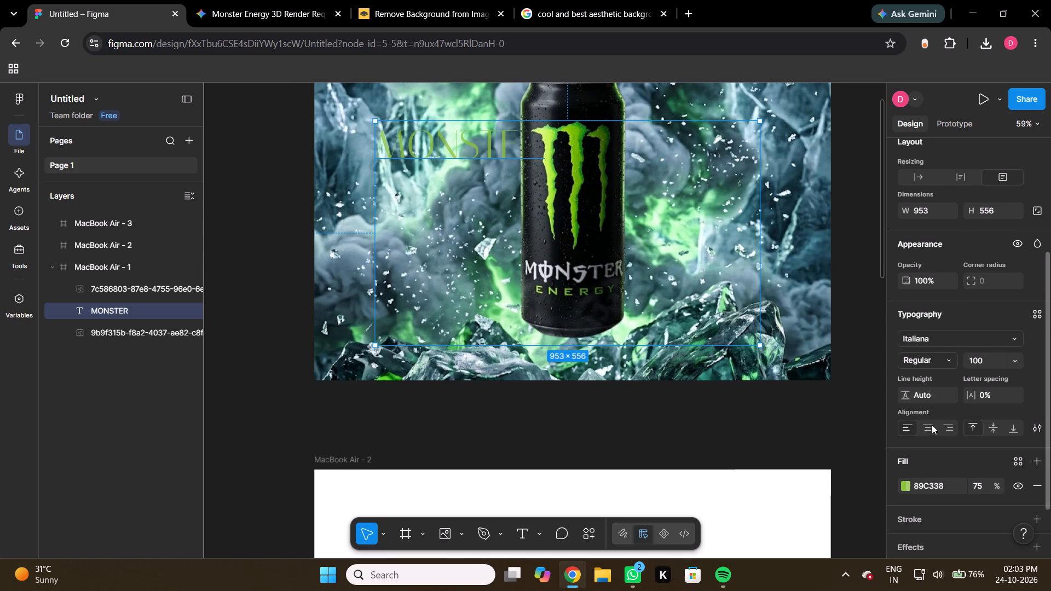
click(932, 424)
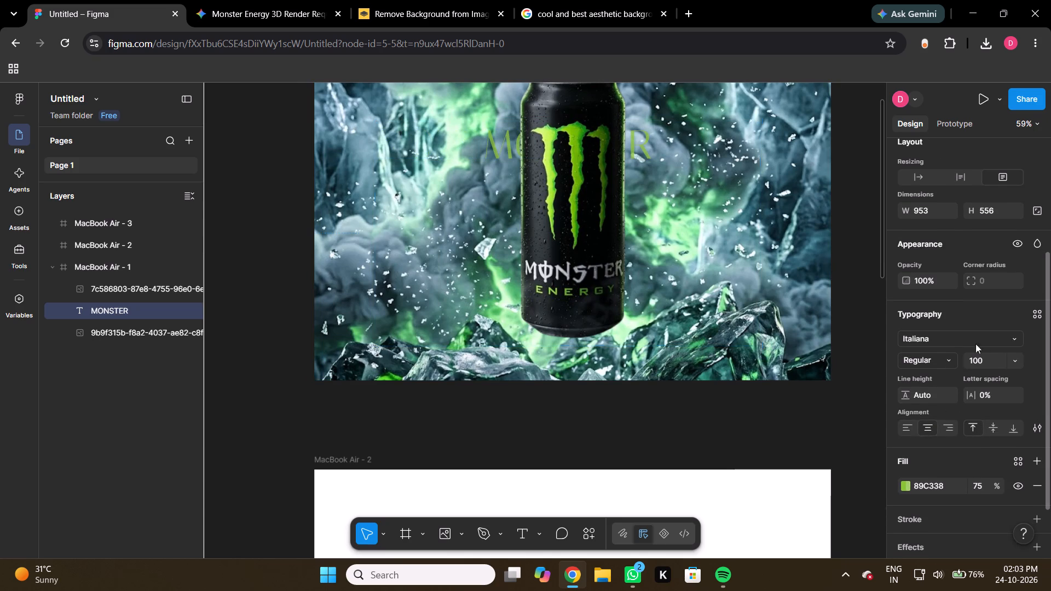
Set the MONSTER text's font size to 200.
click(990, 361)
text(200)
key(Return)
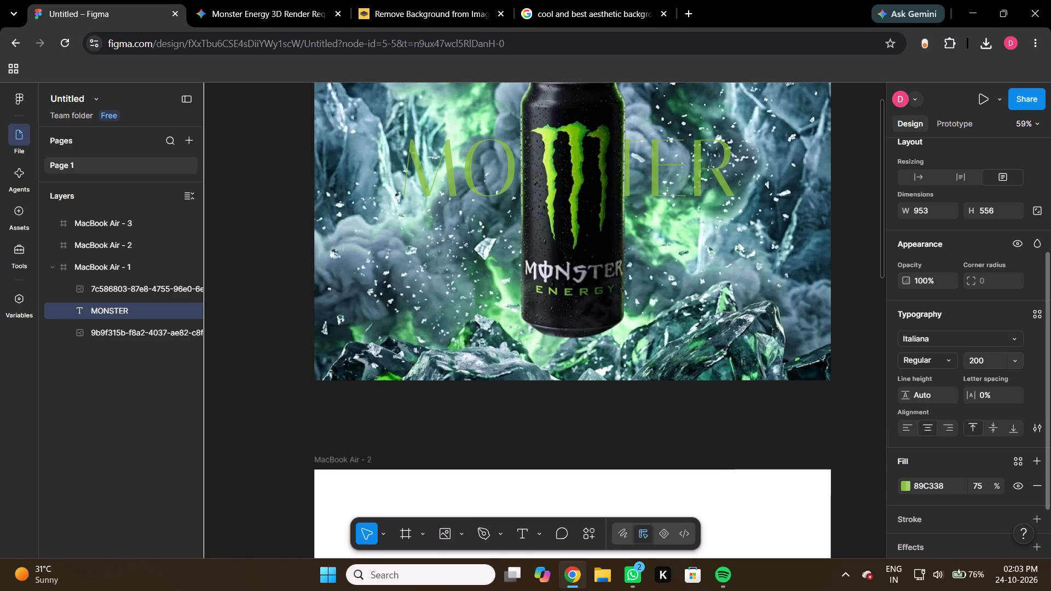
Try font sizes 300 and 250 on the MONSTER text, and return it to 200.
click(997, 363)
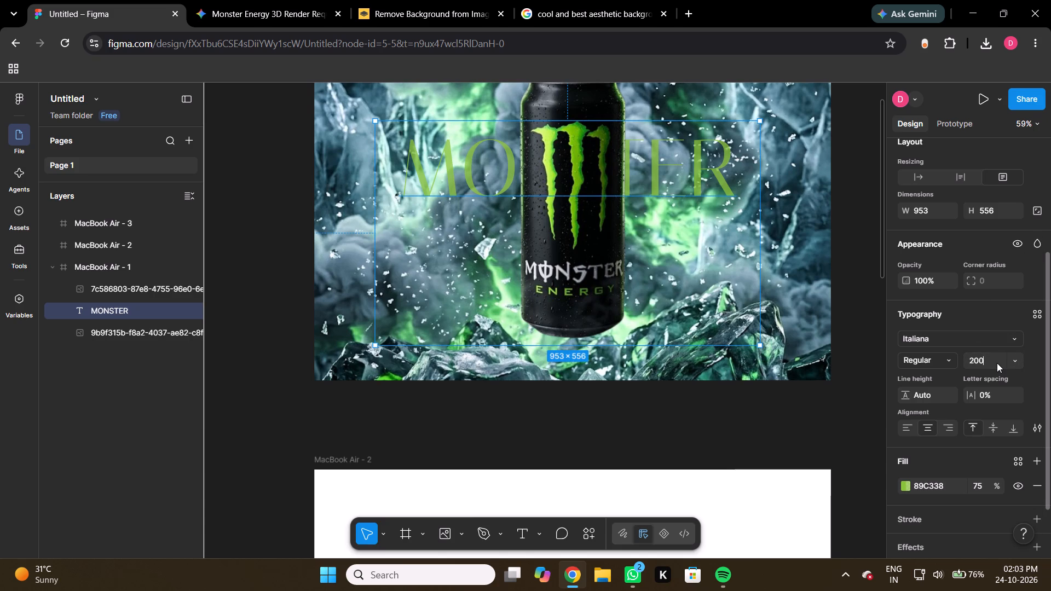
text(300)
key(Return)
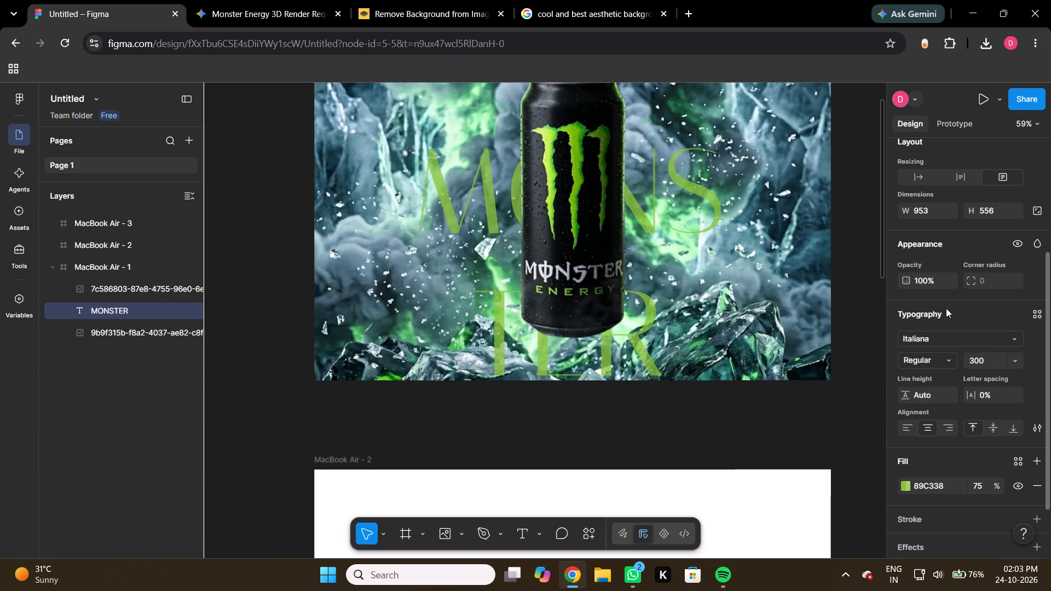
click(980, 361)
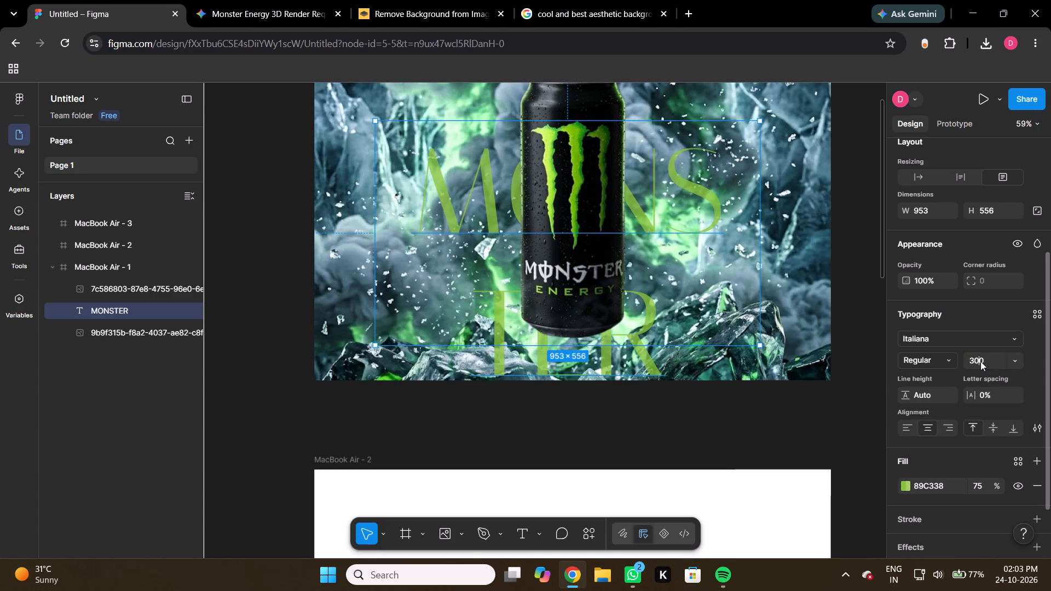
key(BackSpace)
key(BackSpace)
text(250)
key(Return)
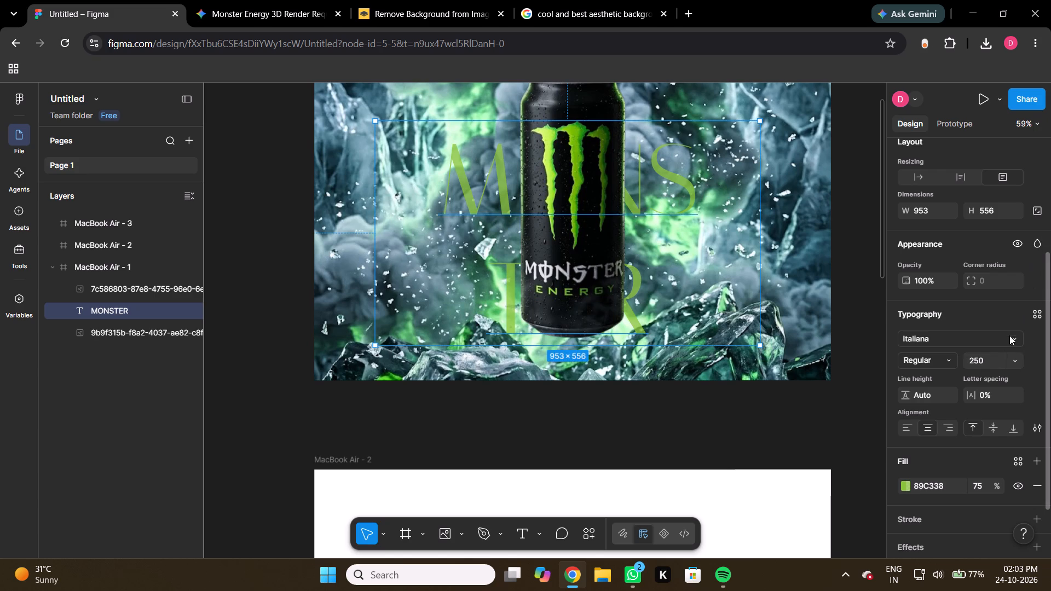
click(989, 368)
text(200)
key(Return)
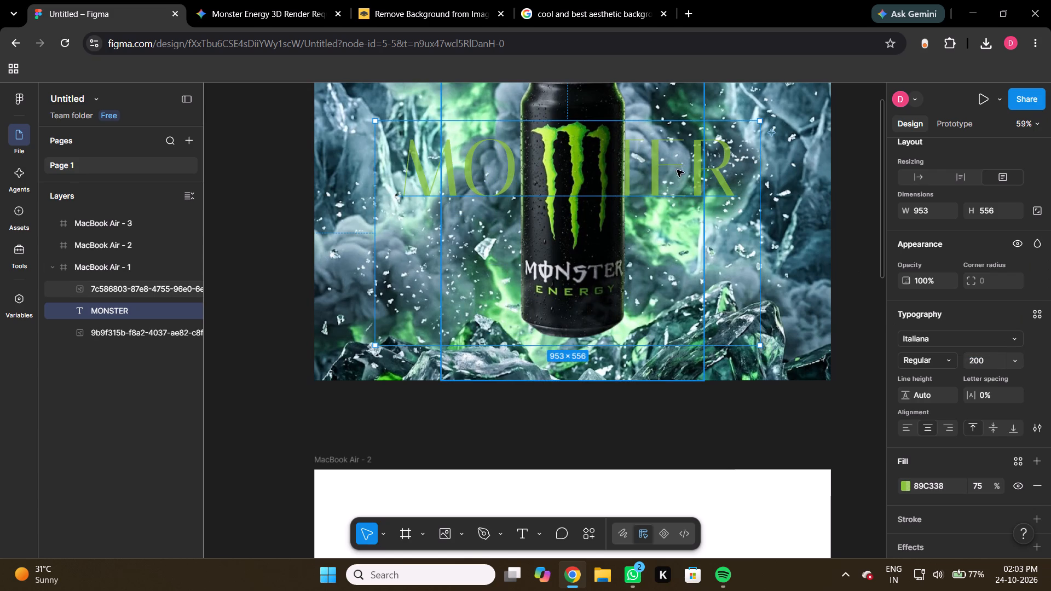
Reposition the MONSTER text so it is roughly centred behind the upper half of the can.
drag(674, 166, 734, 160)
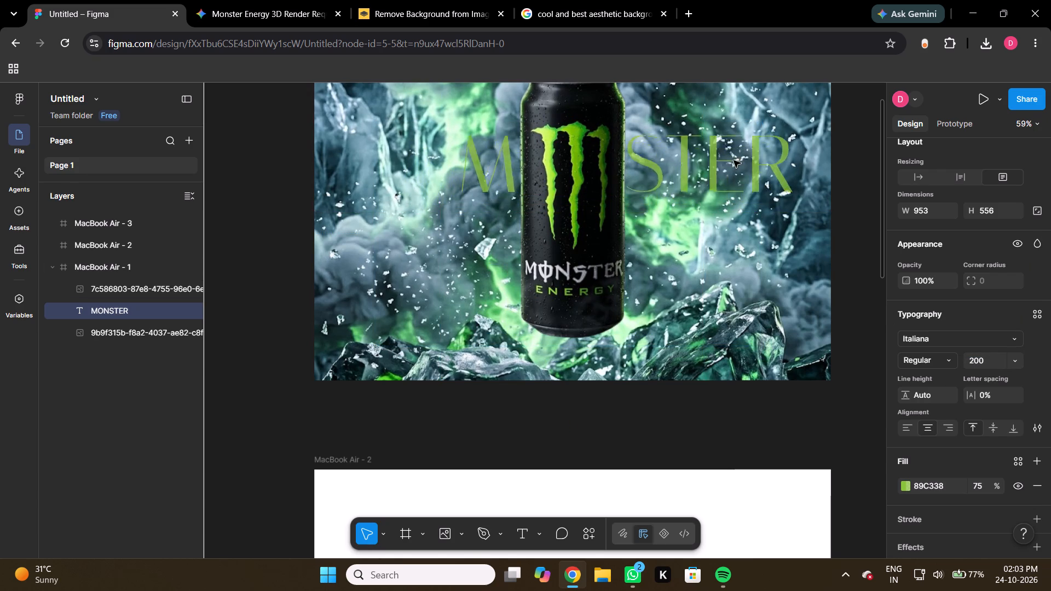
drag(734, 160, 687, 164)
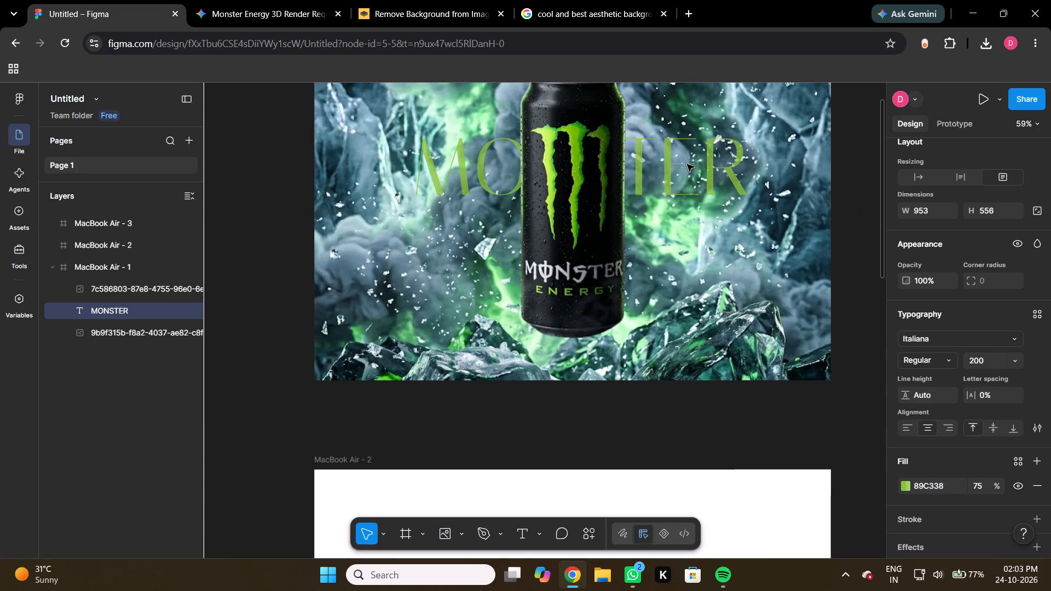
drag(687, 164, 684, 168)
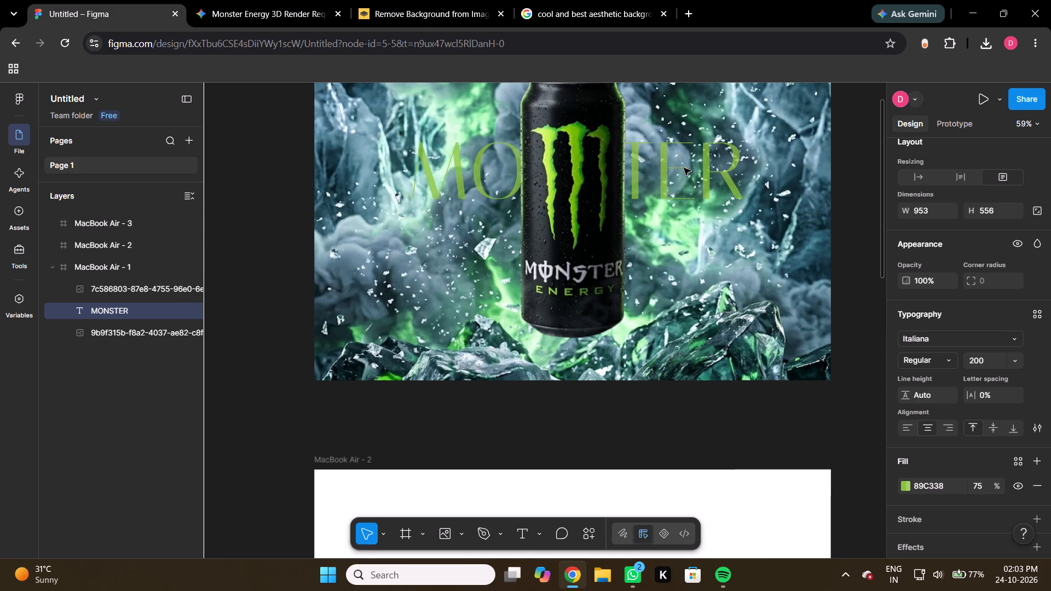
drag(684, 168, 684, 168)
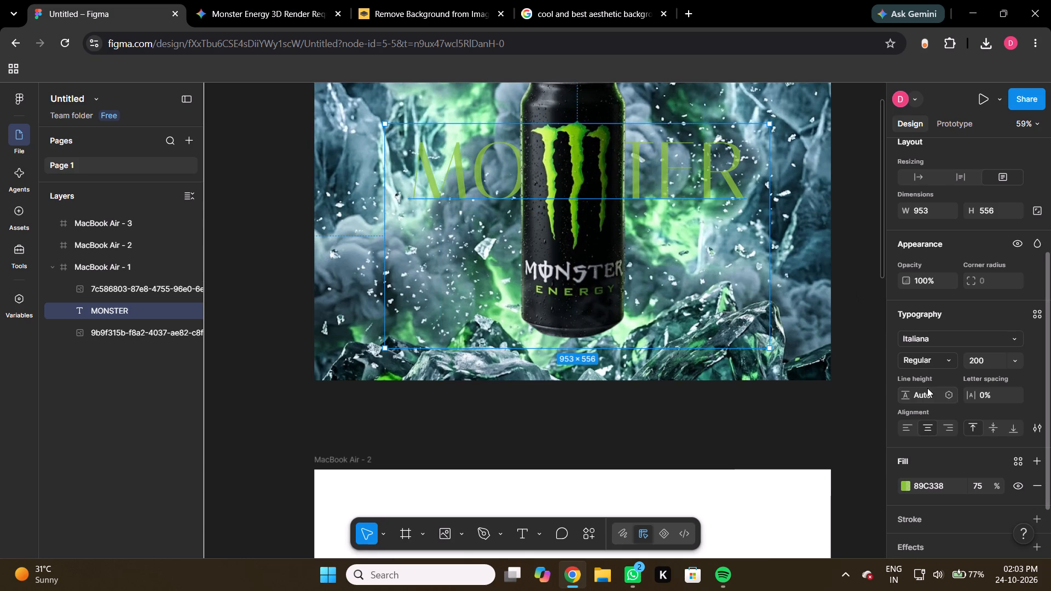
Raise the opacity of the MONSTER text's fill to 100%.
click(912, 485)
click(926, 487)
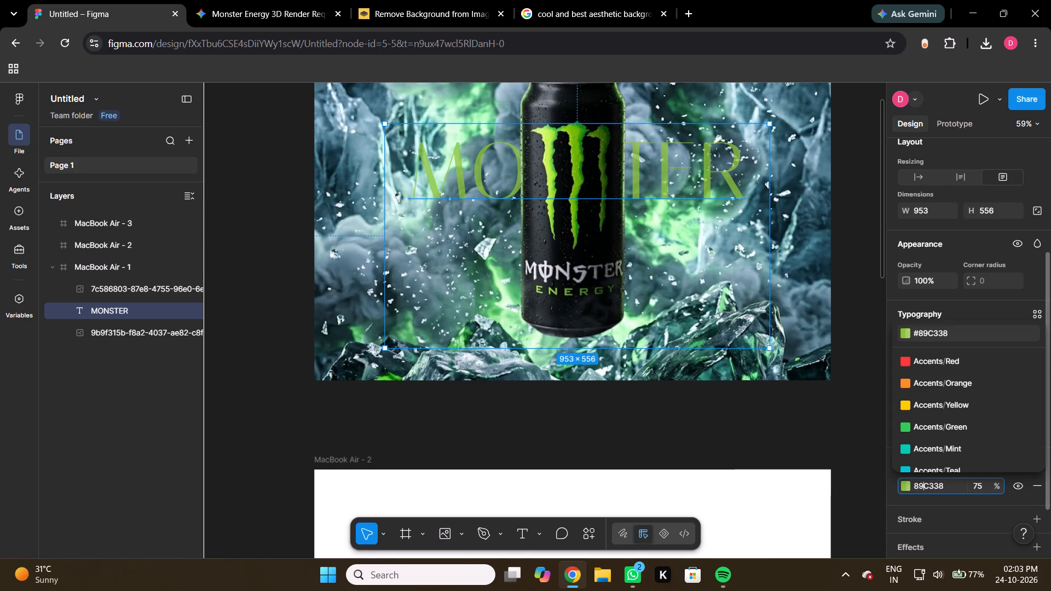
click(910, 484)
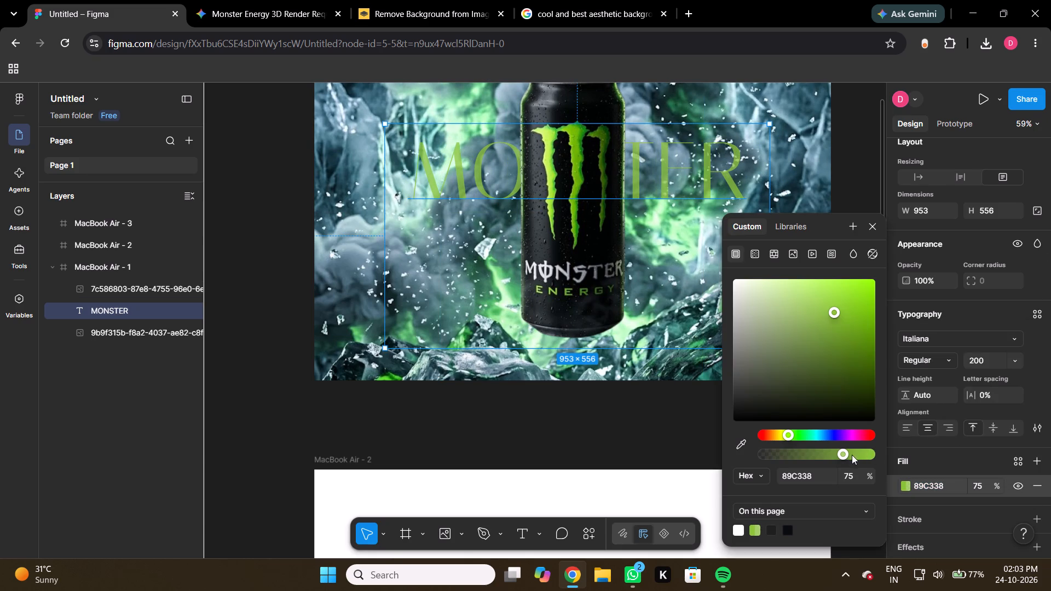
drag(842, 459, 897, 460)
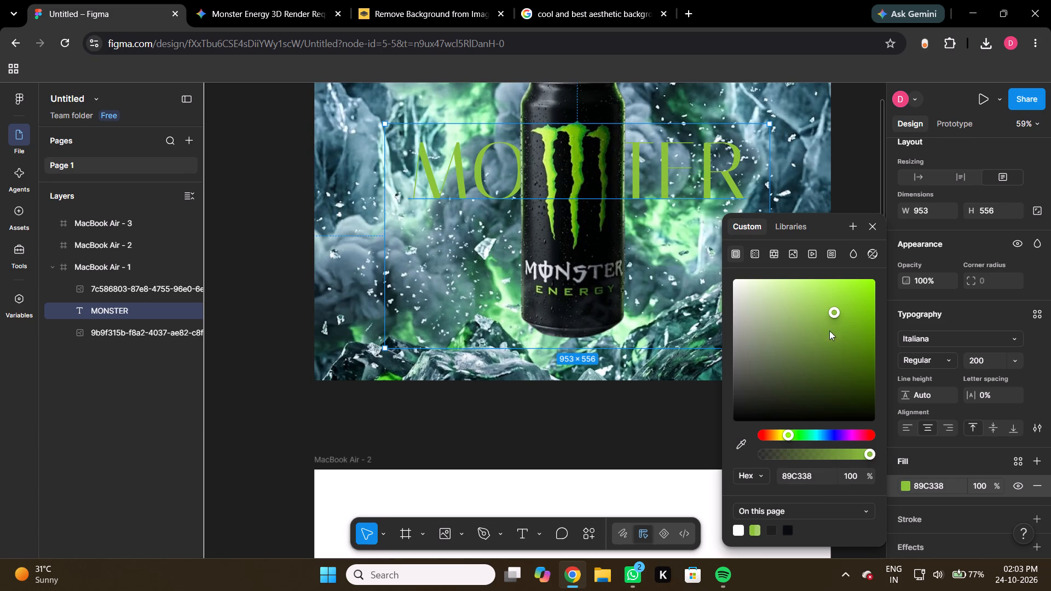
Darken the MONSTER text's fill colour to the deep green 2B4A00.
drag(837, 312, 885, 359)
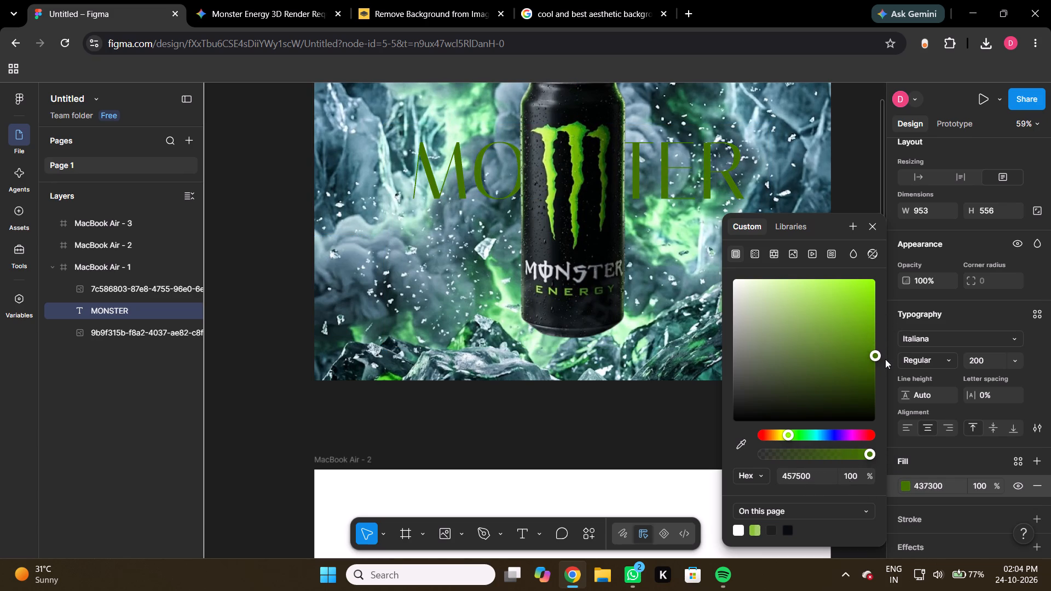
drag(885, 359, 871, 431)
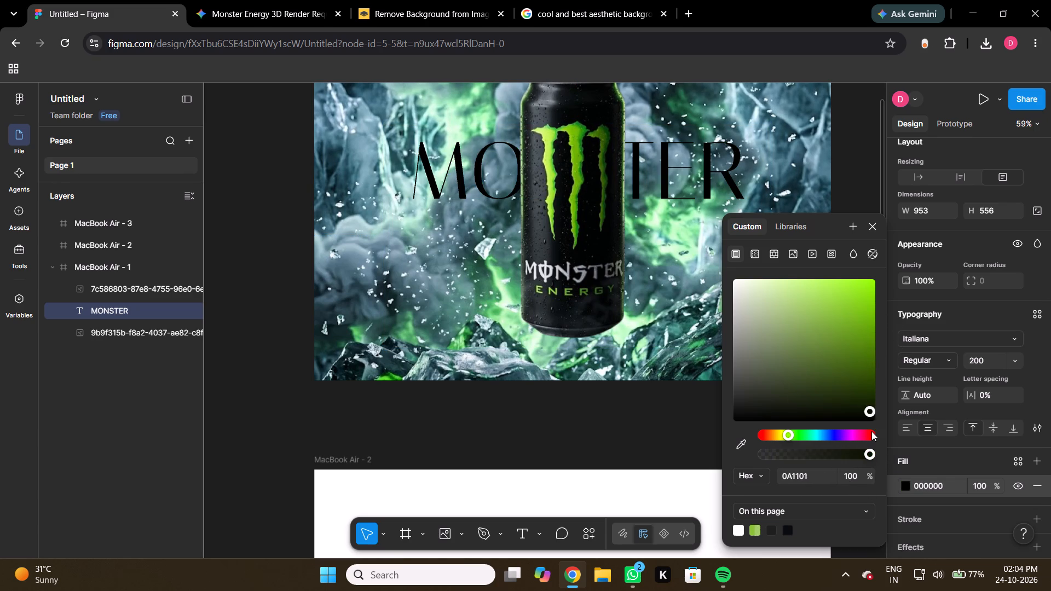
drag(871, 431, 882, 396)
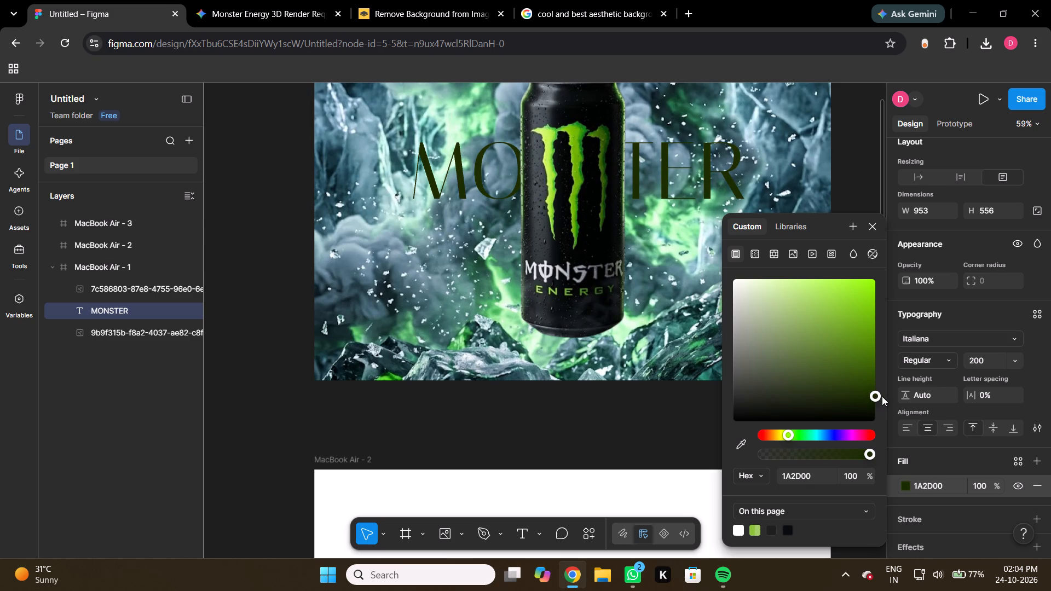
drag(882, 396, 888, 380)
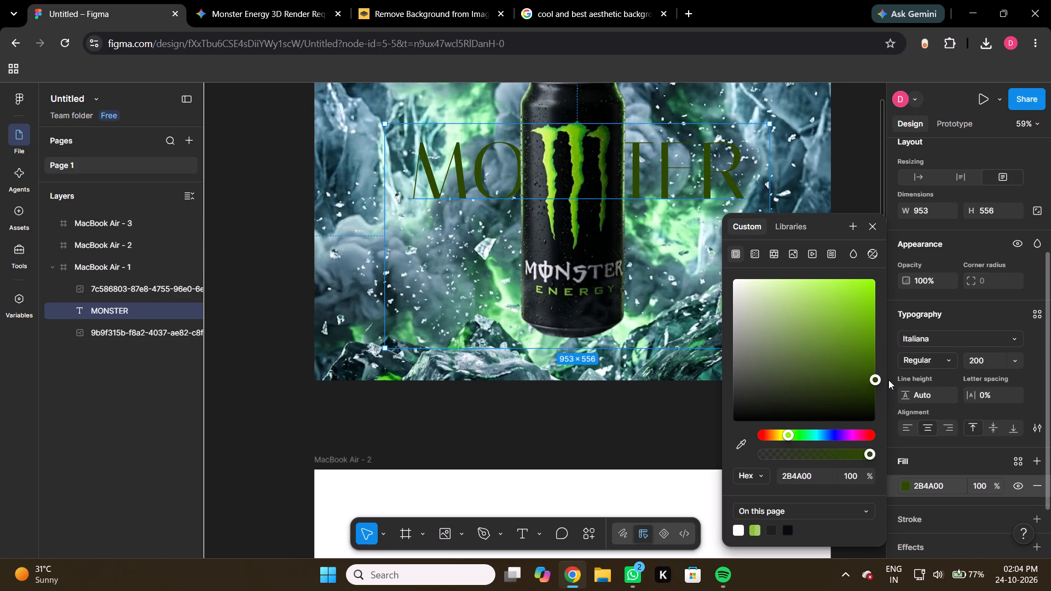
Preview alternative fonts on the MONSTER text and change its font to Jim Nightshade.
click(944, 332)
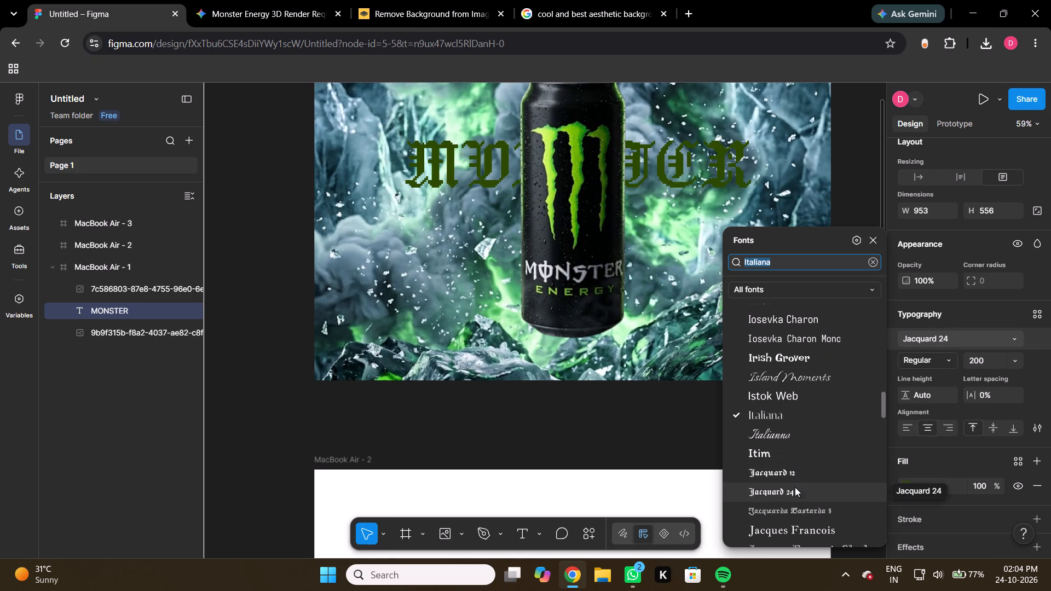
scroll(795, 487, down, 1)
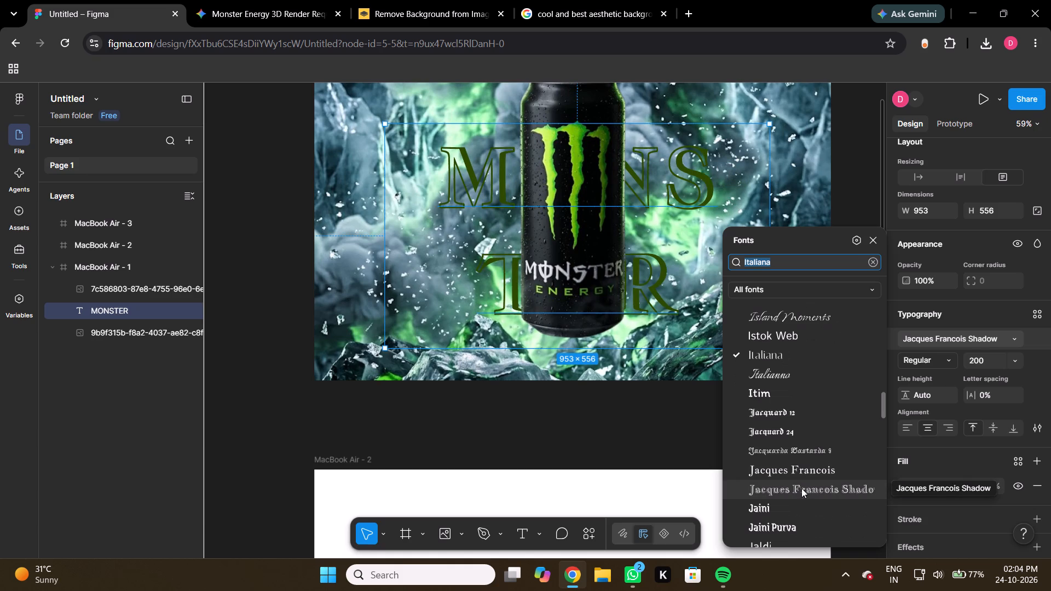
scroll(801, 488, down, 2)
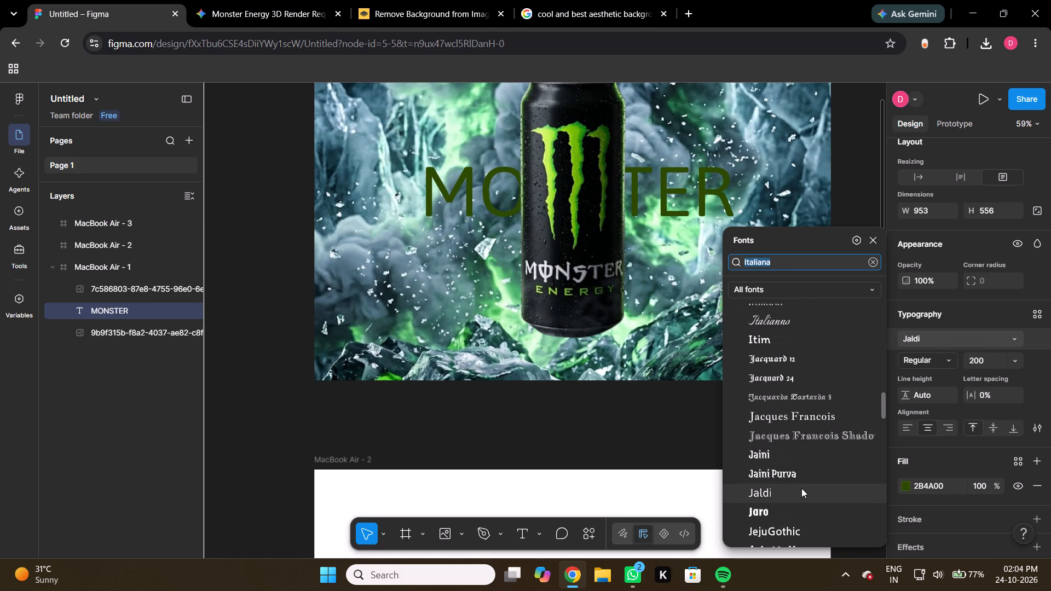
scroll(801, 488, down, 2)
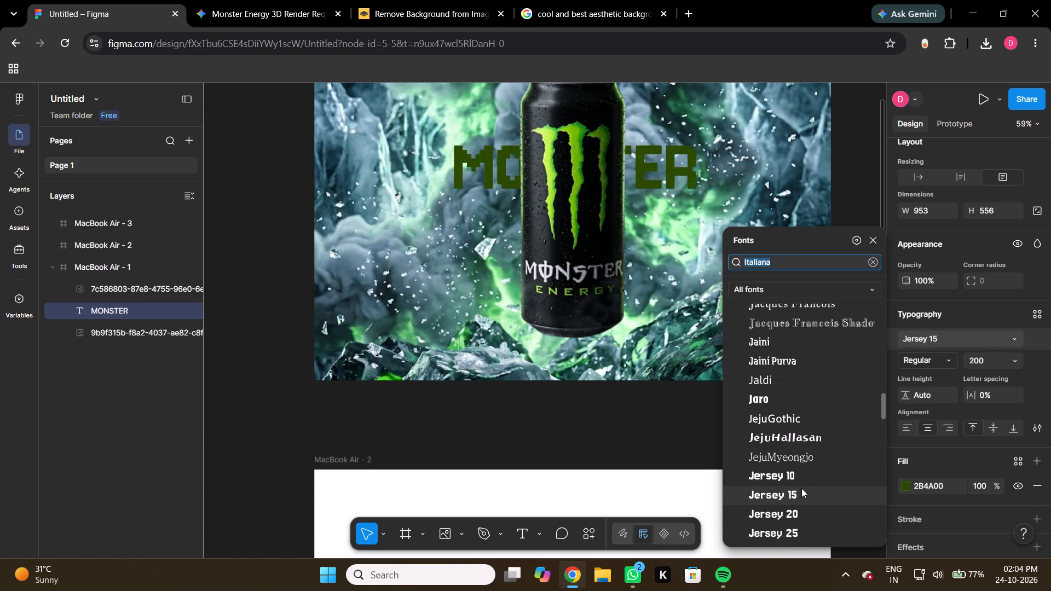
scroll(801, 488, down, 1)
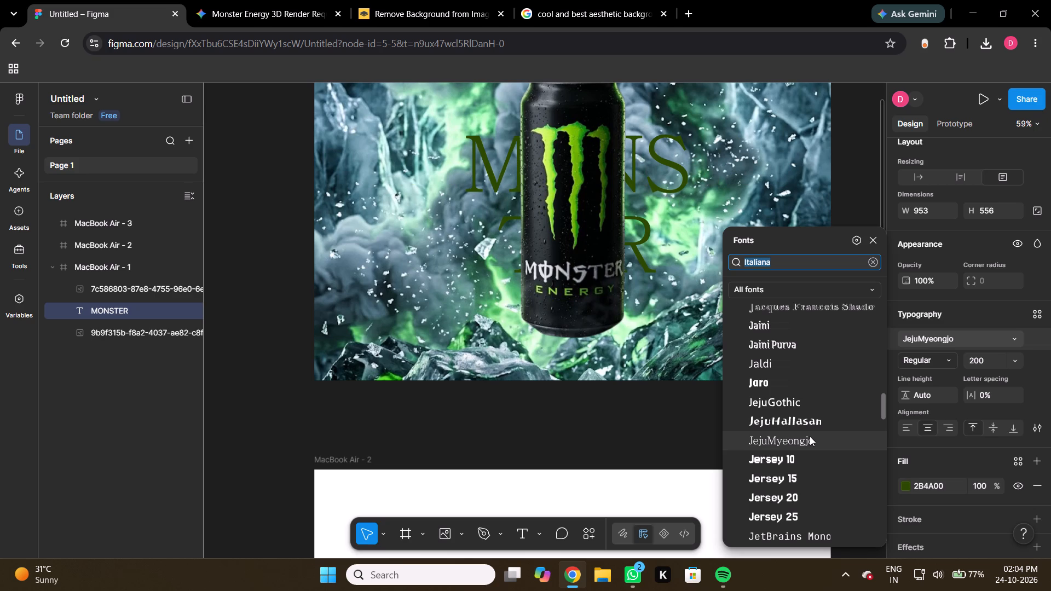
scroll(810, 436, down, 2)
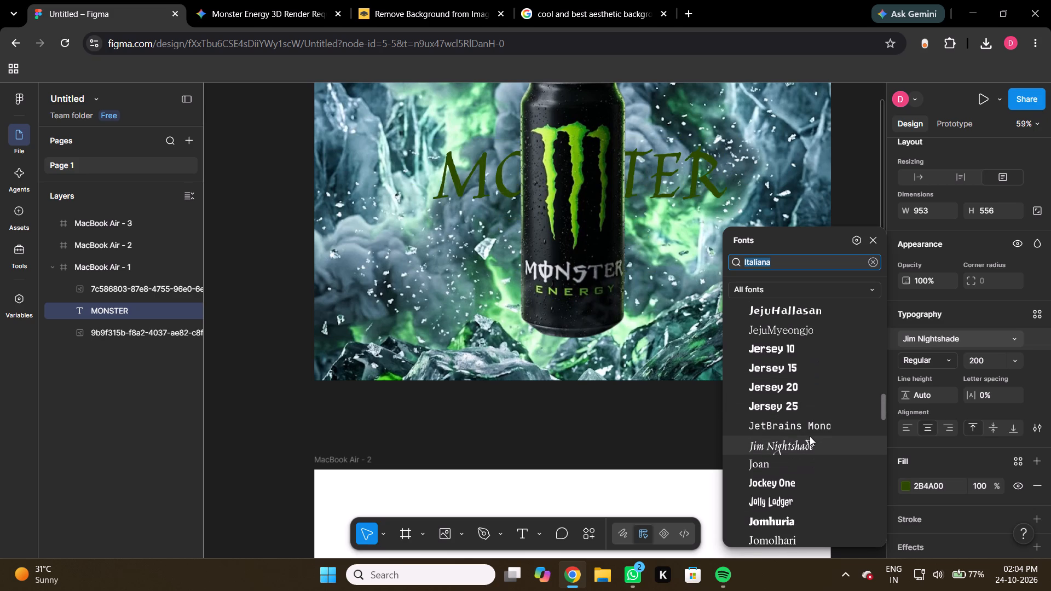
scroll(810, 436, down, 1)
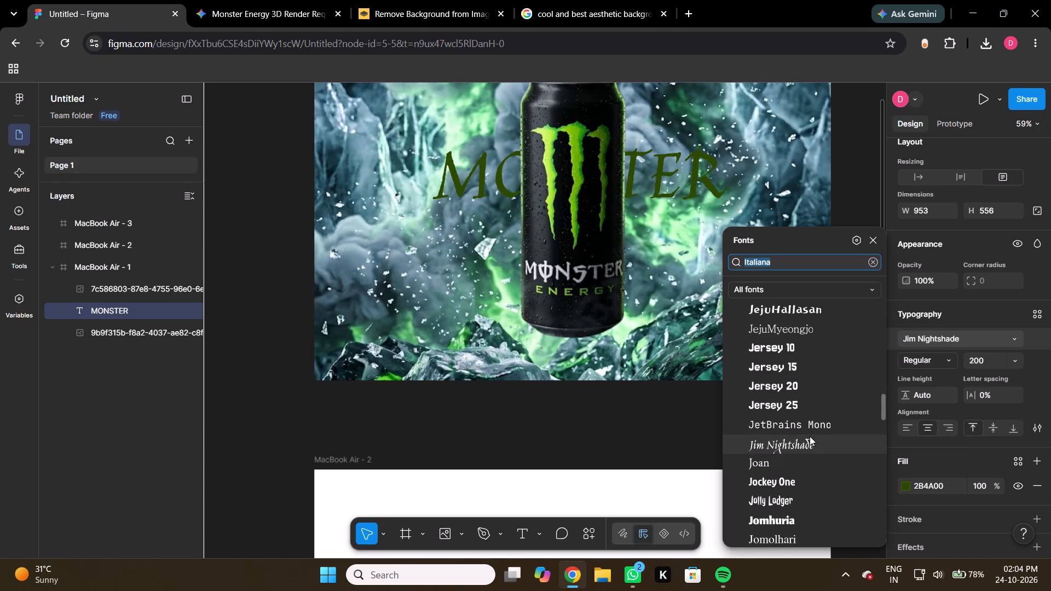
scroll(810, 436, down, 1)
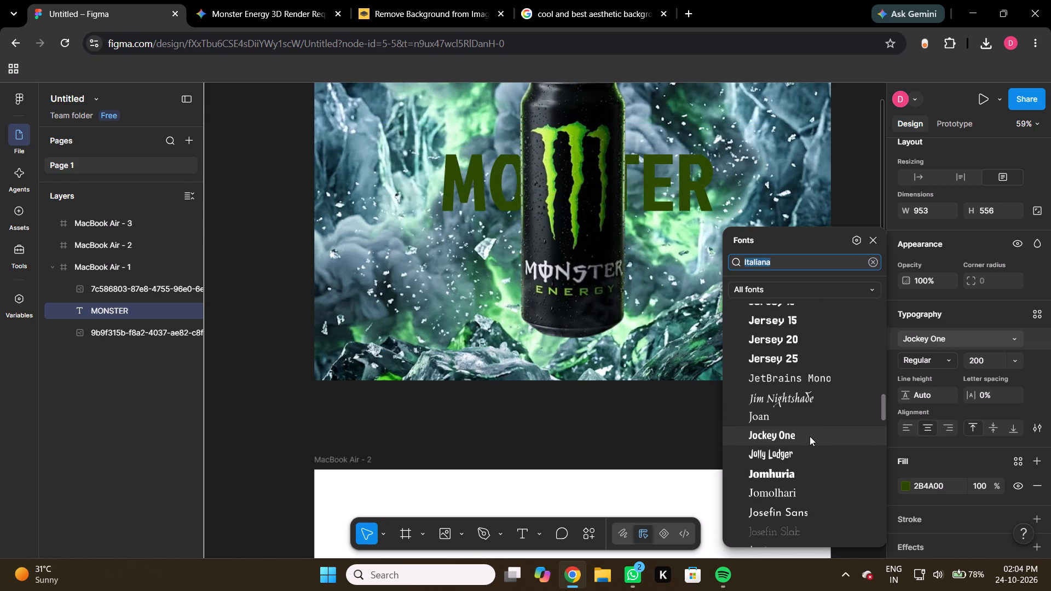
scroll(810, 436, down, 2)
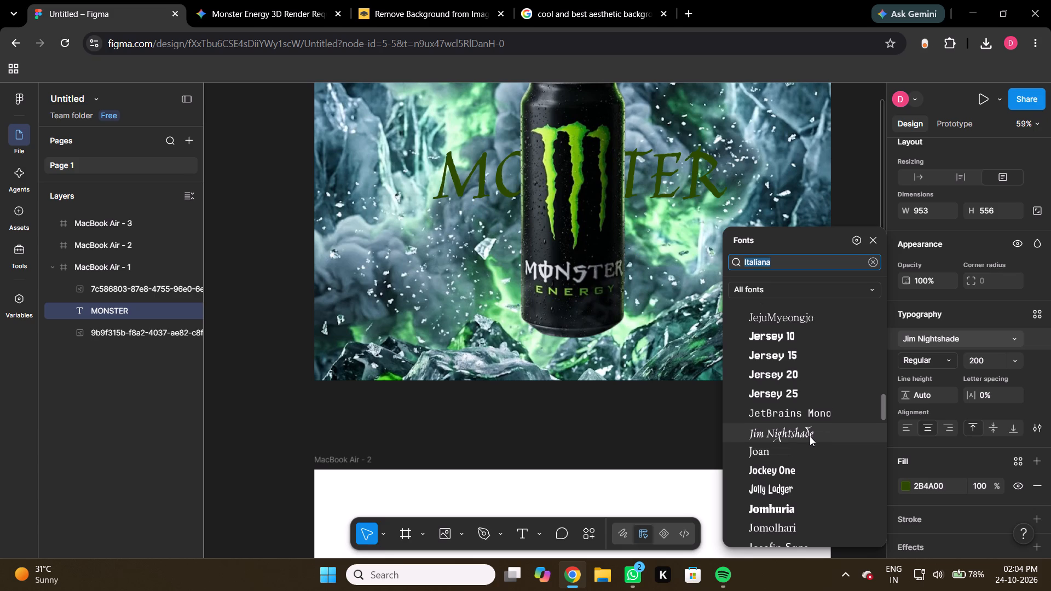
click(810, 436)
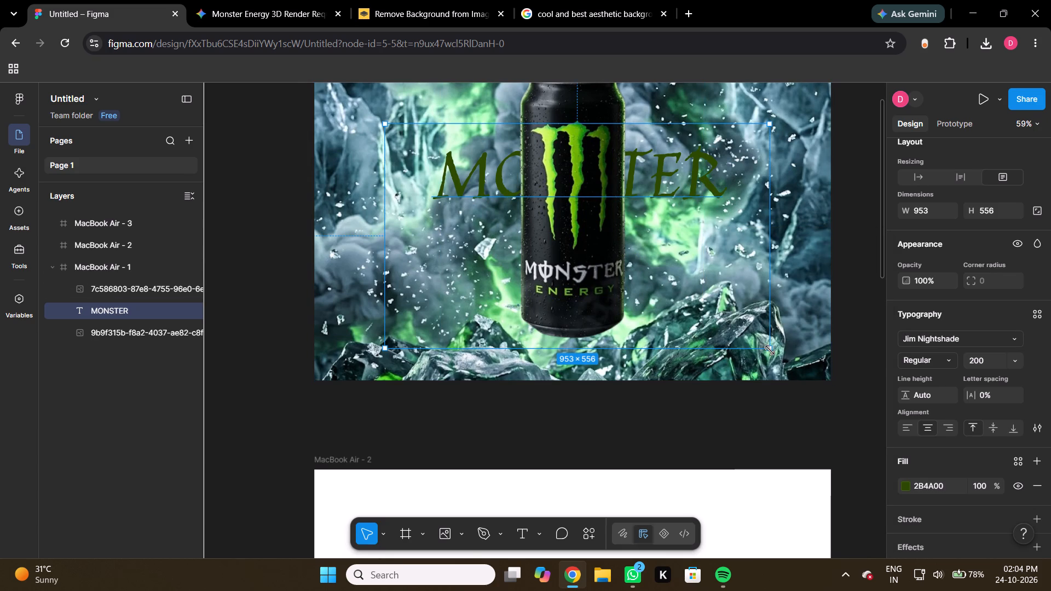
Enlarge the MONSTER text box to about 2736 × 695, extending past both sides of the MacBook Air - 1 frame.
drag(770, 350, 949, 333)
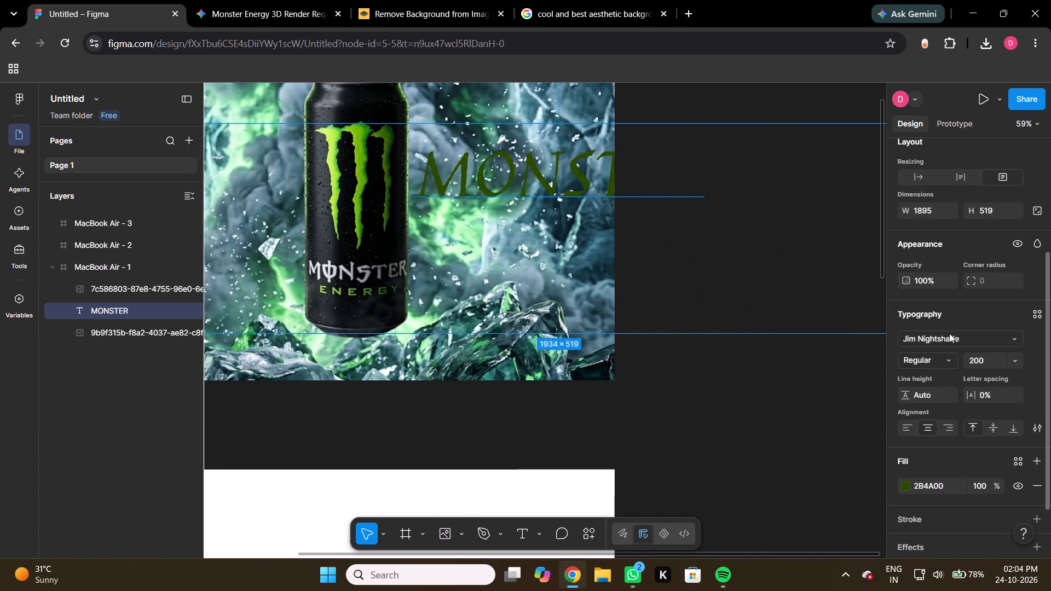
drag(949, 333, 822, 352)
scroll(822, 352, right, 4)
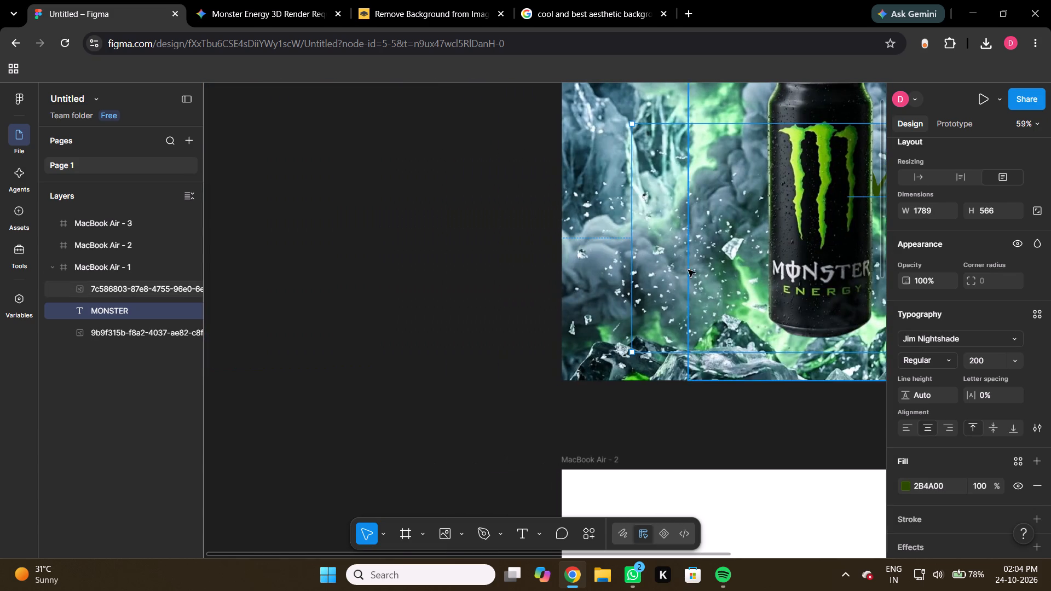
drag(633, 354, 378, 378)
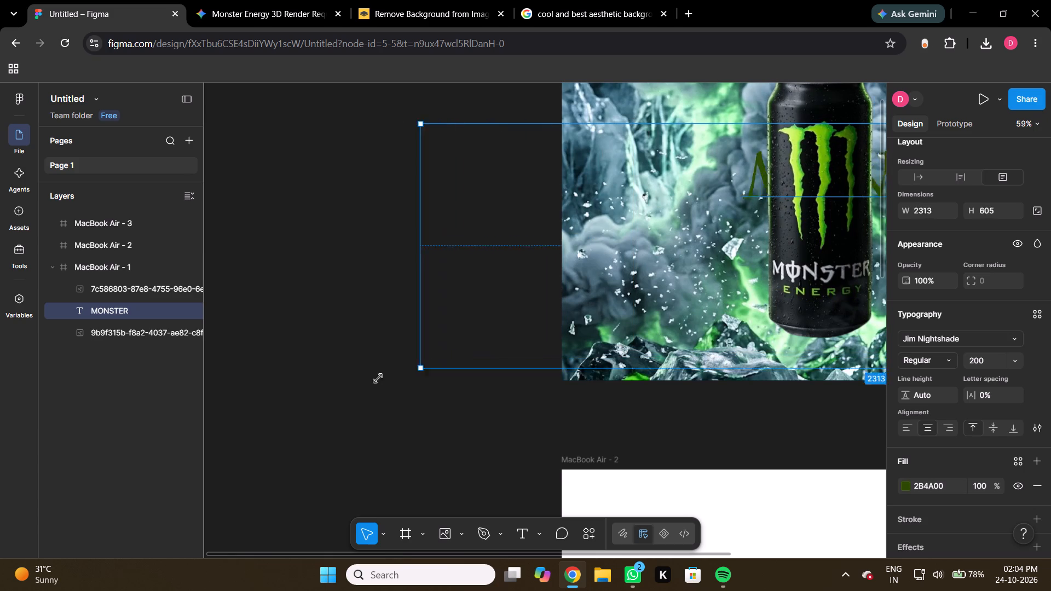
drag(378, 378, 245, 403)
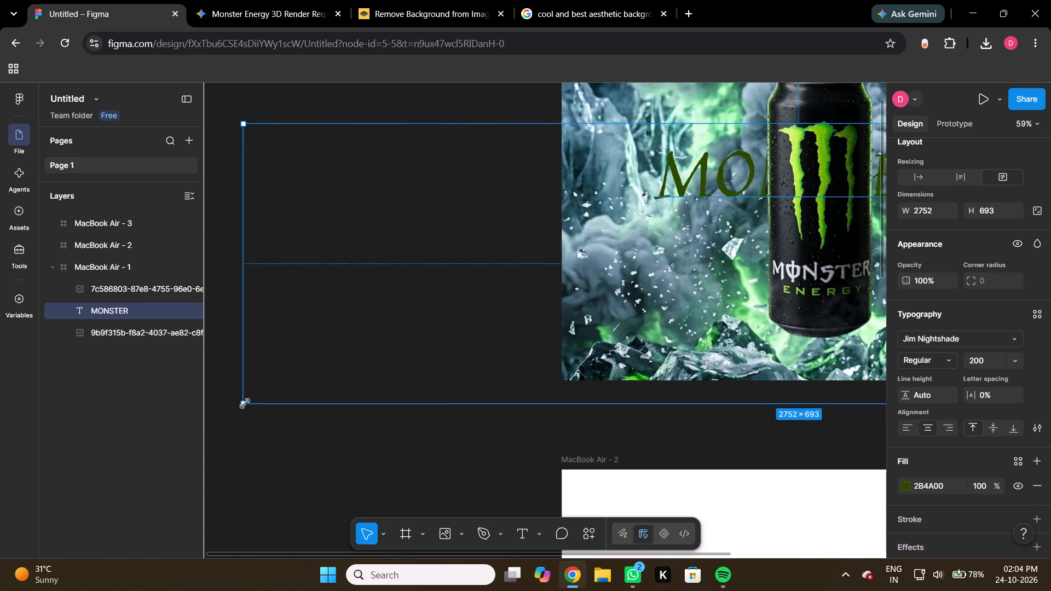
drag(245, 403, 250, 404)
click(656, 462)
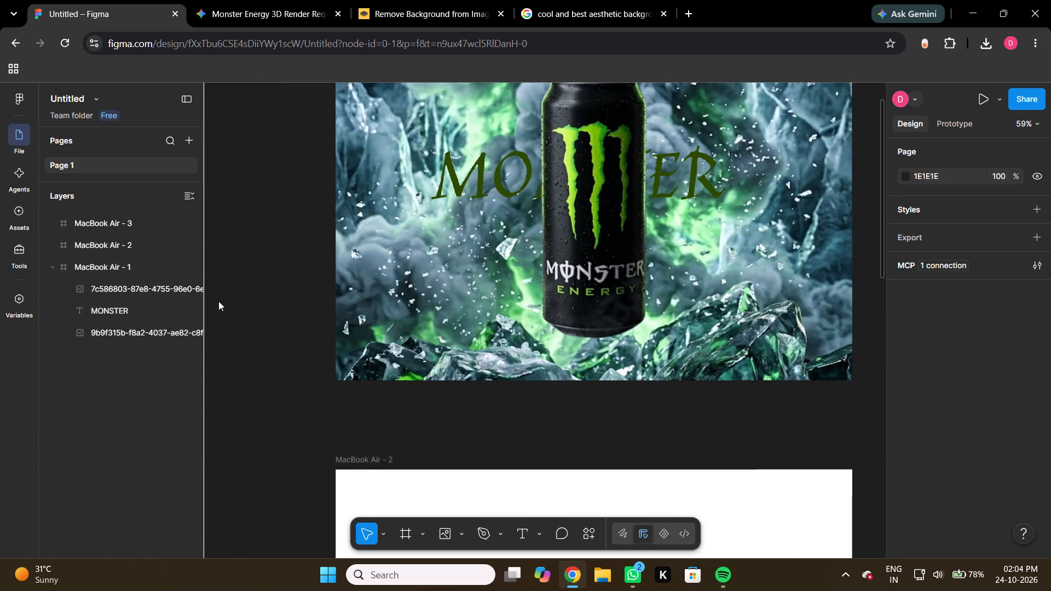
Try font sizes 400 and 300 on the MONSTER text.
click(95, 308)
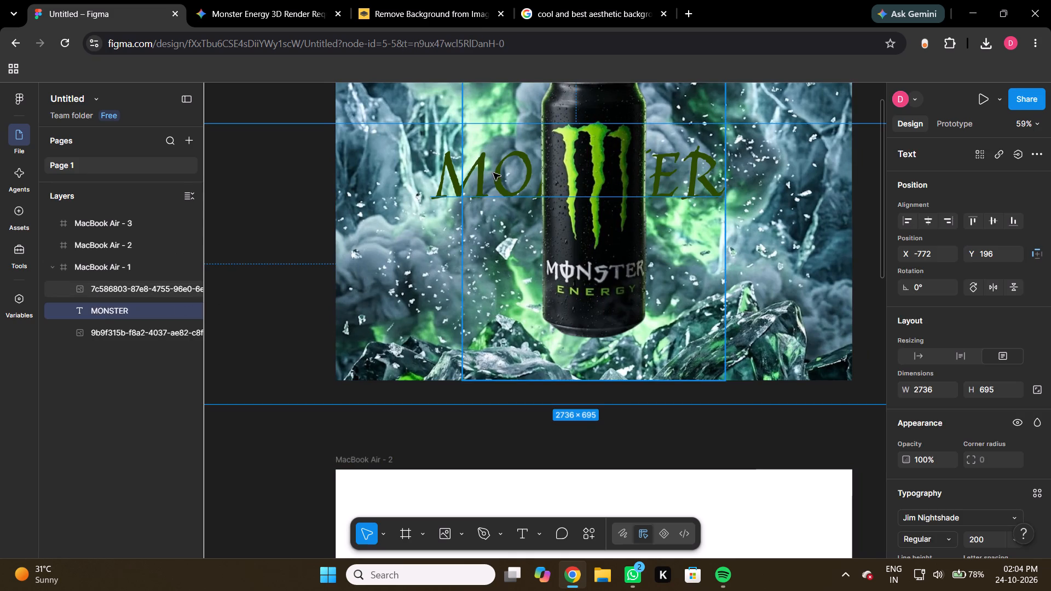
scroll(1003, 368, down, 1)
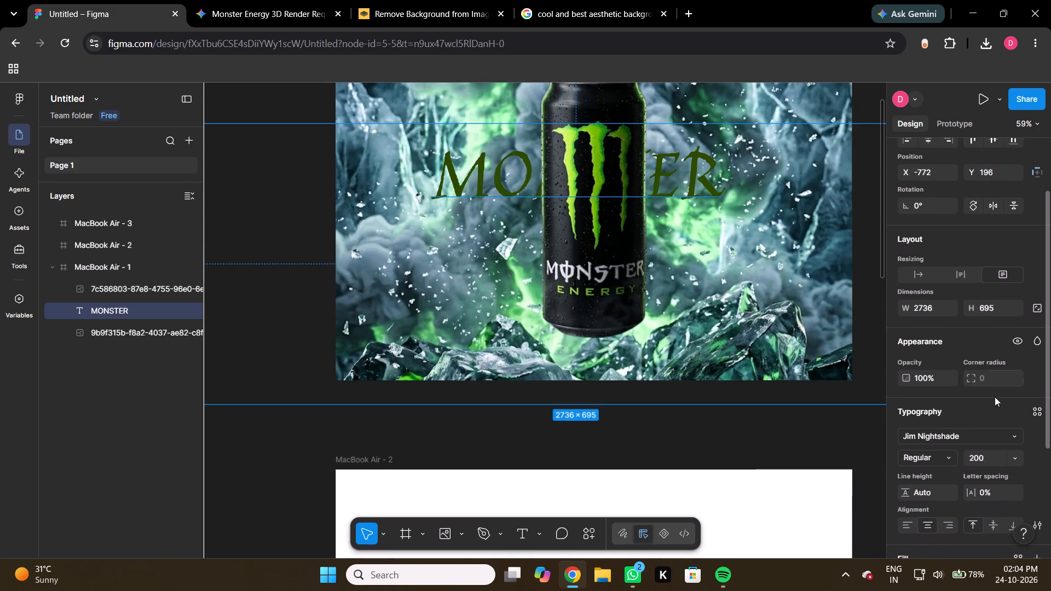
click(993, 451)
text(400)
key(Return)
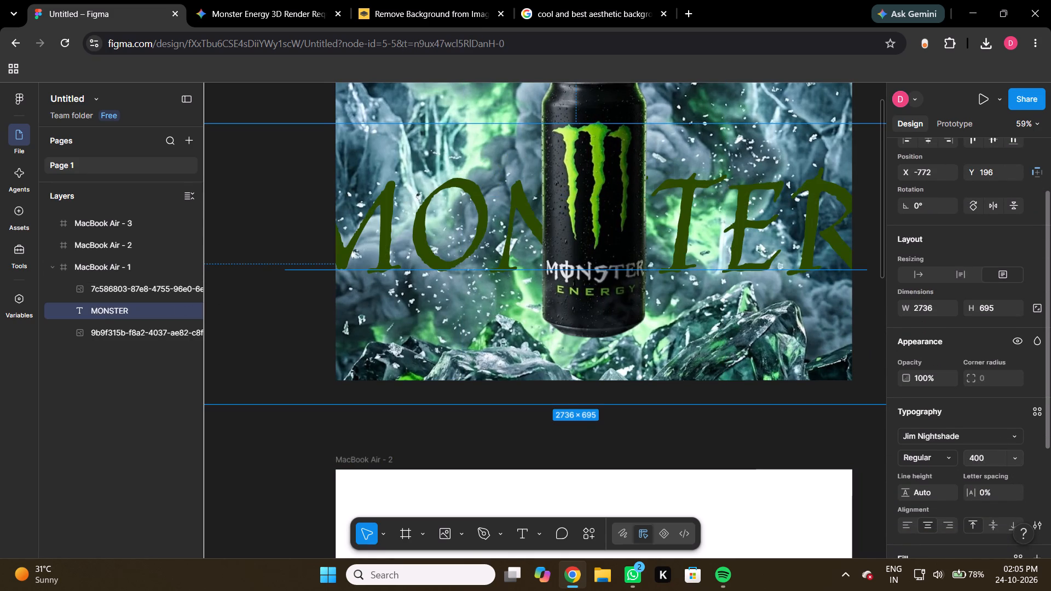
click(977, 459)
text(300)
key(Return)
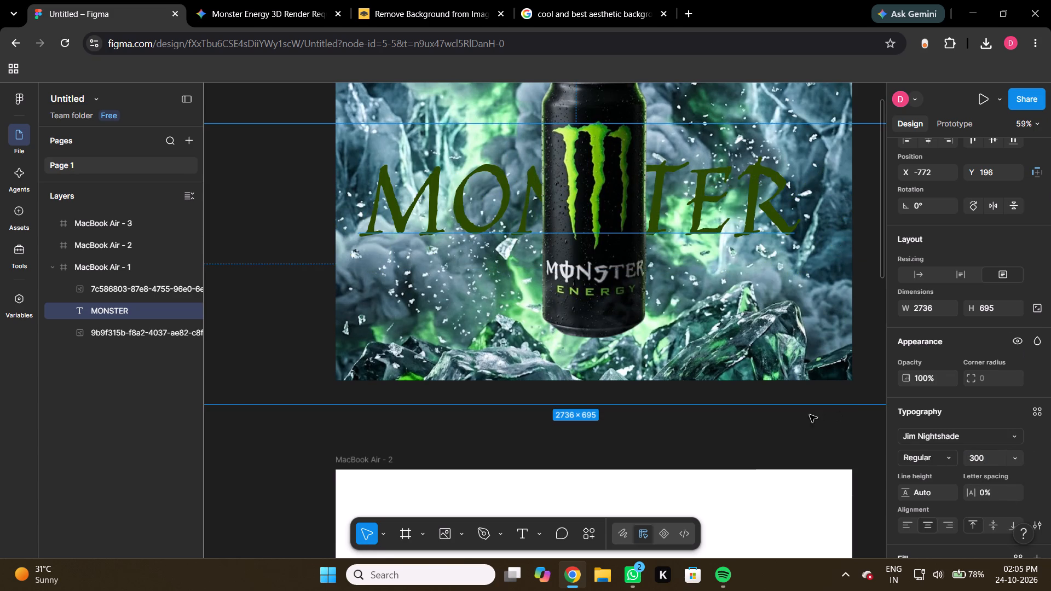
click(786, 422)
Set the MONSTER text's font size to 350.
scroll(786, 422, up, 2)
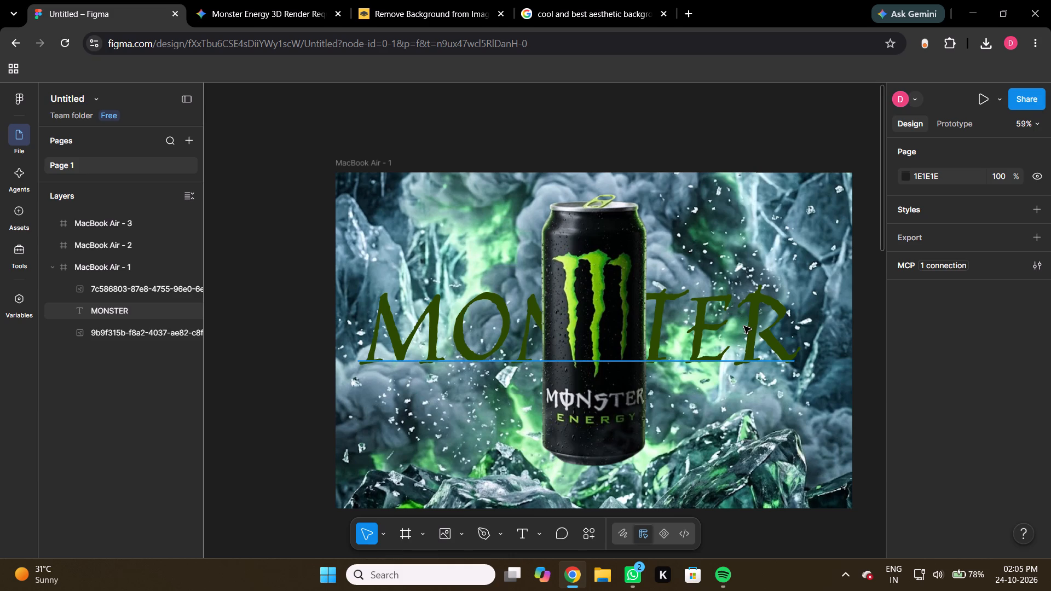
scroll(744, 326, down, 1)
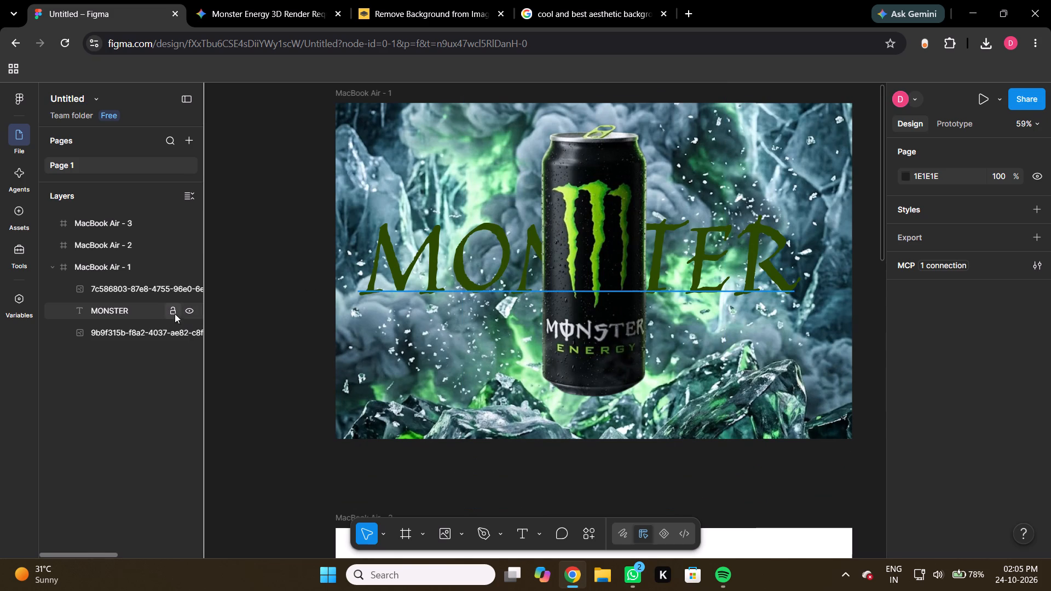
click(144, 314)
scroll(1004, 433, down, 1)
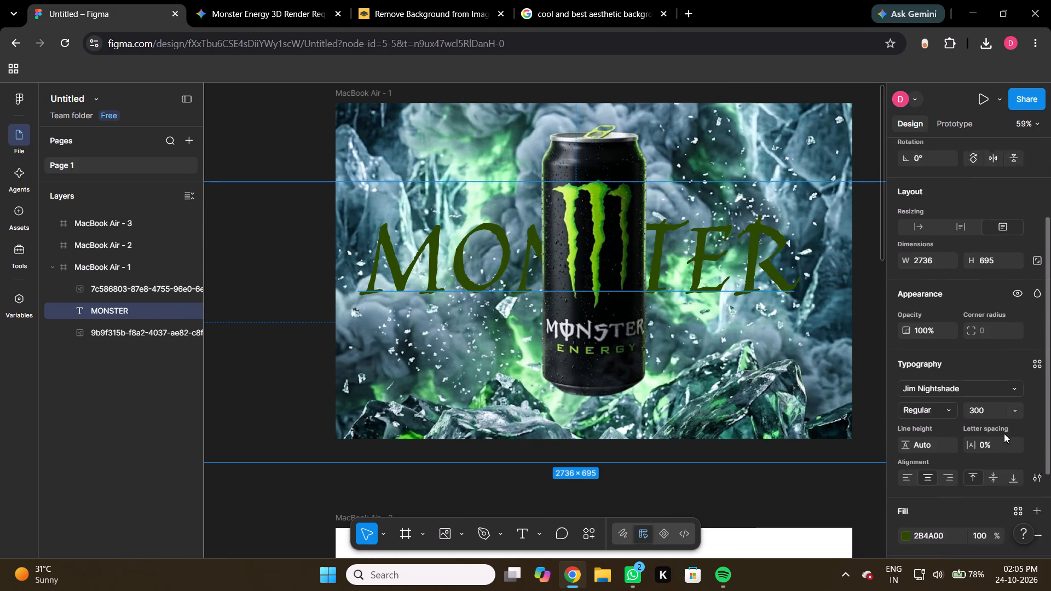
scroll(1004, 433, down, 1)
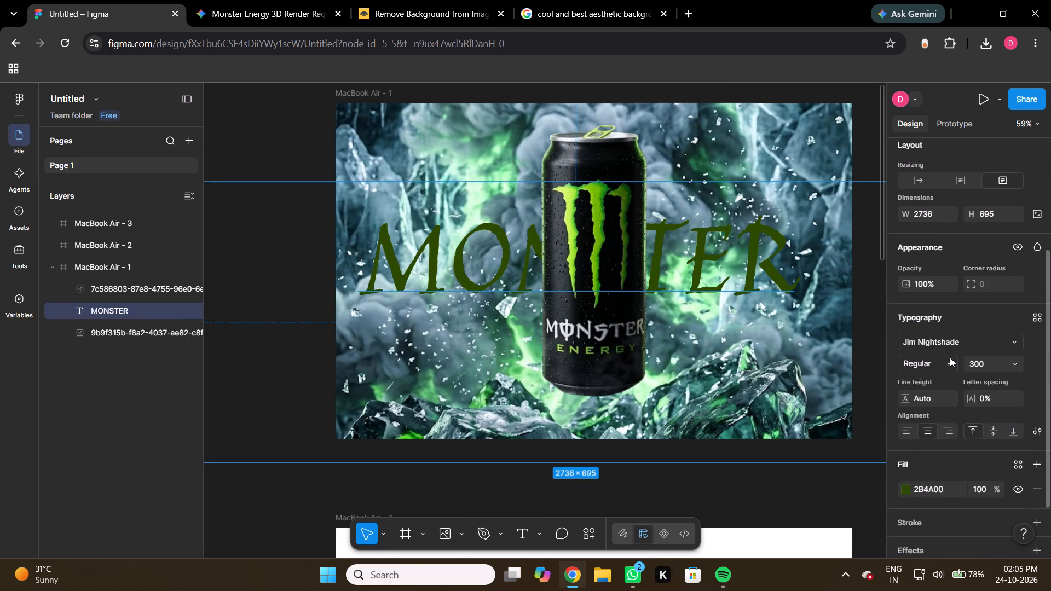
click(980, 364)
text(350)
key(Return)
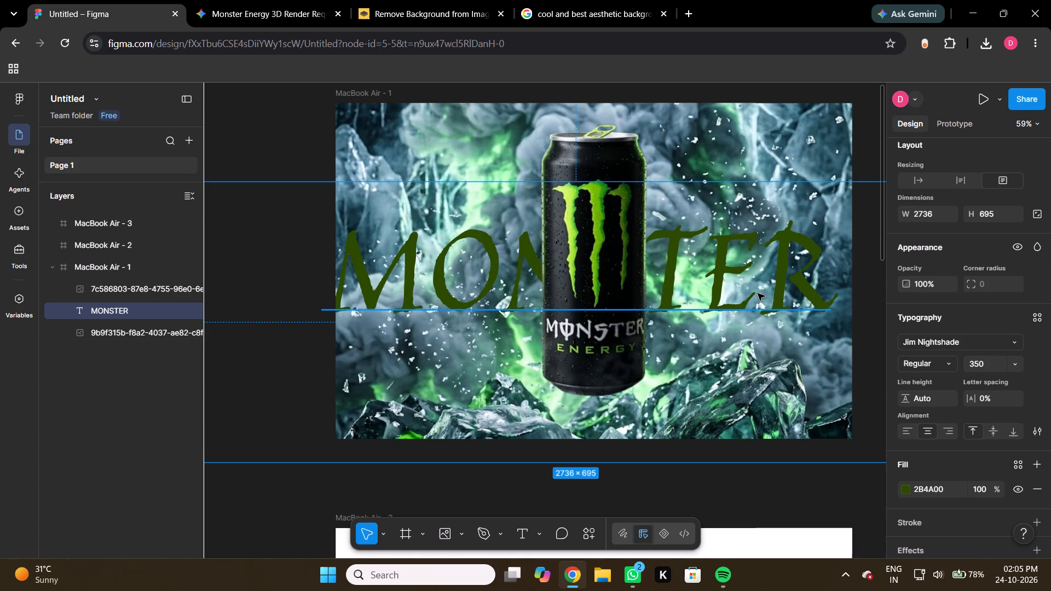
Shift the MONSTER text slightly up and to the right behind the can.
drag(758, 293, 775, 285)
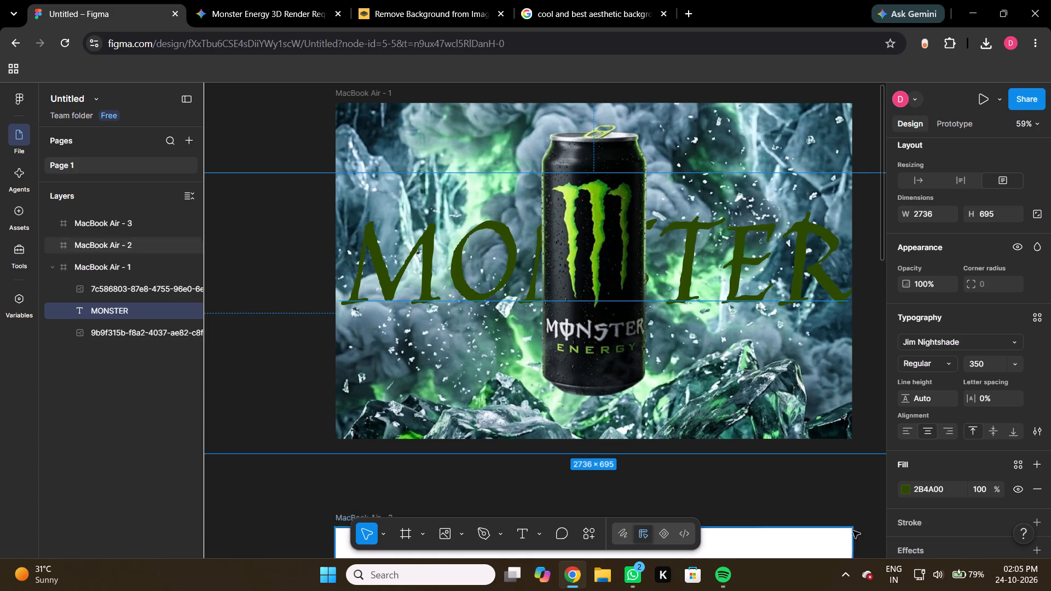
Lighten the MONSTER text's fill to a pale, muted green.
click(909, 486)
drag(786, 338, 779, 331)
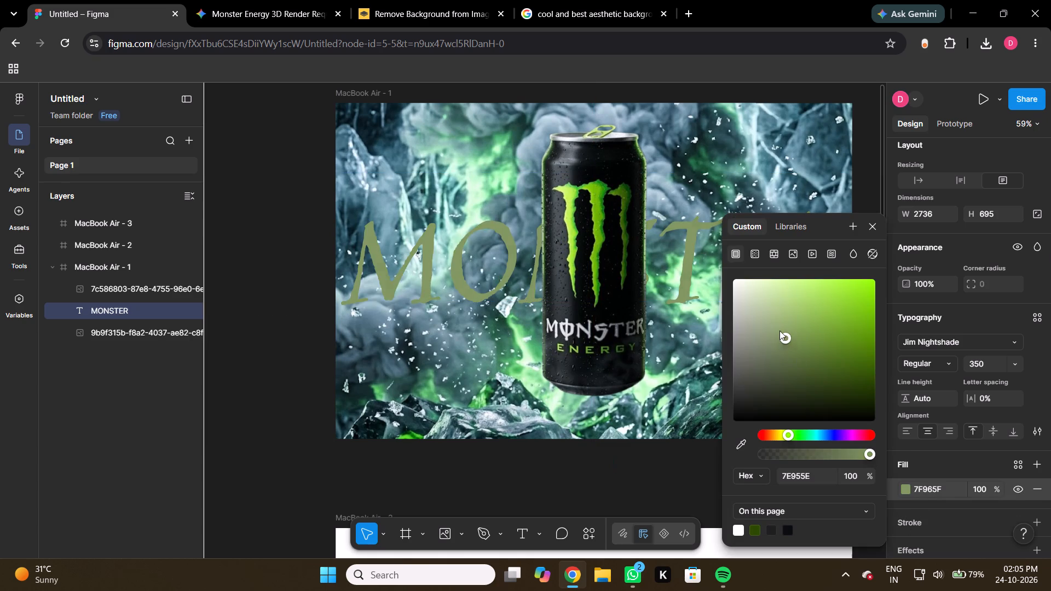
drag(779, 331, 778, 302)
Switch to the Google results and change the query to "cool and best aesthetic TEXT colour for og monster drinnk in figma".
click(550, 4)
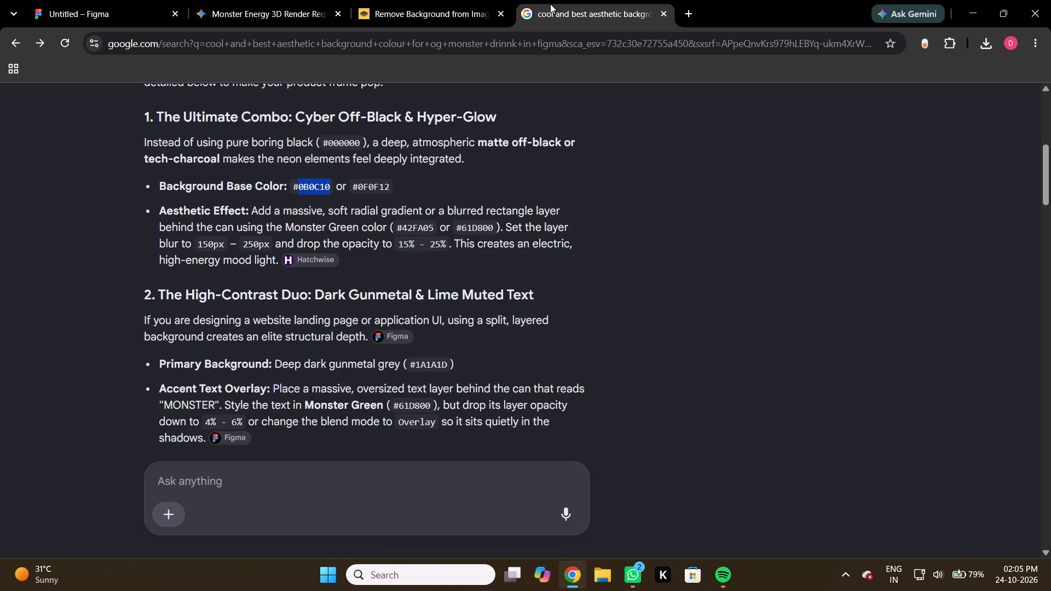
scroll(401, 150, up, 7)
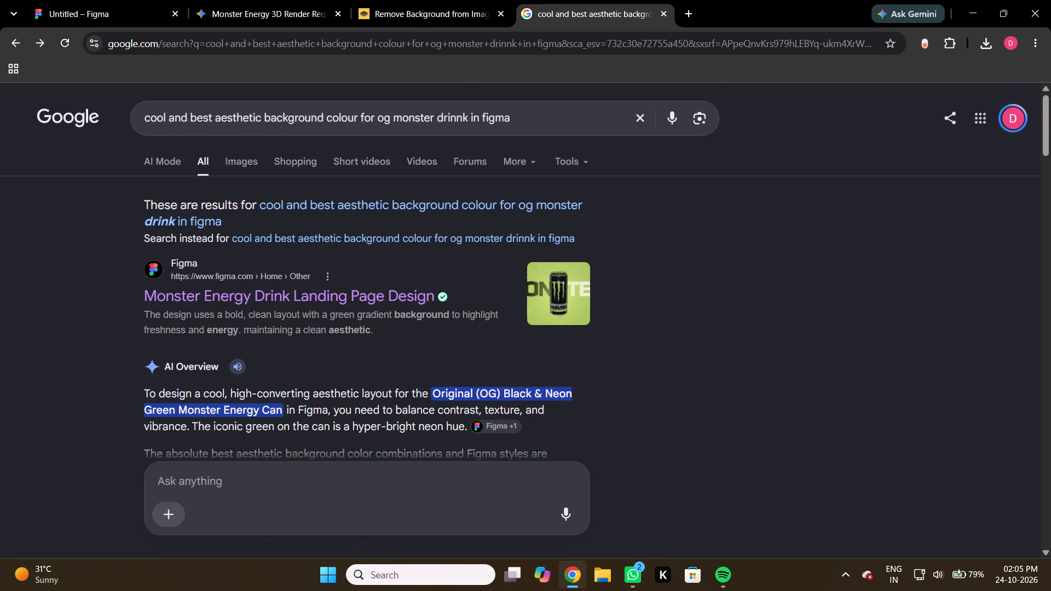
click(322, 120)
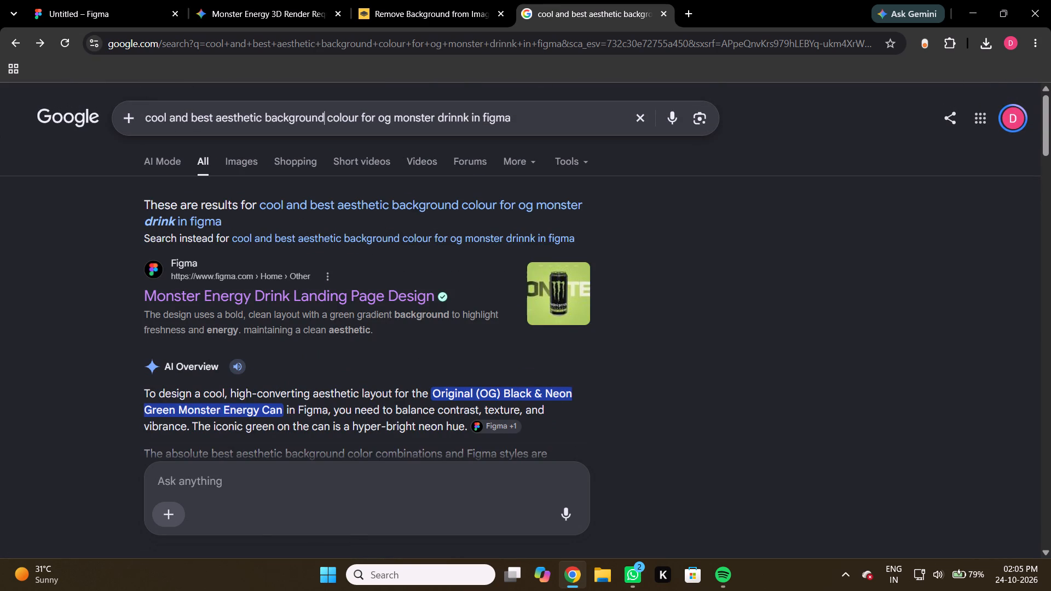
key(BackSpace)
key(BackSpace)
key(BackSpace)
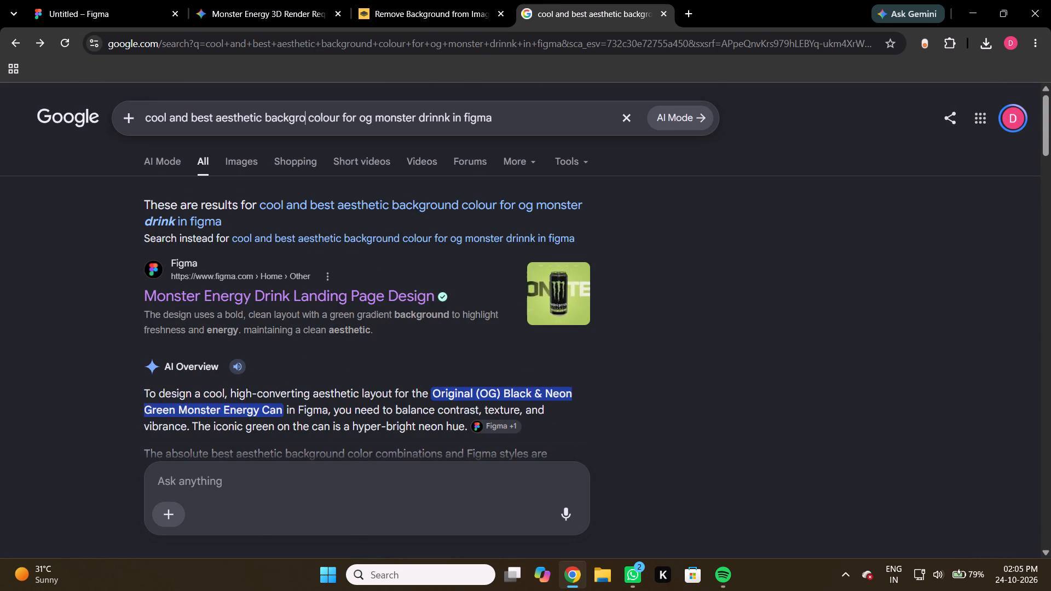
key(BackSpace)
key(BackSpace)
key(BackSpace)
key(BackSpace)
key(BackSpace)
key(BackSpace)
key(BackSpace)
text(TEXT)
key(space)
key(BackSpace)
key(Return)
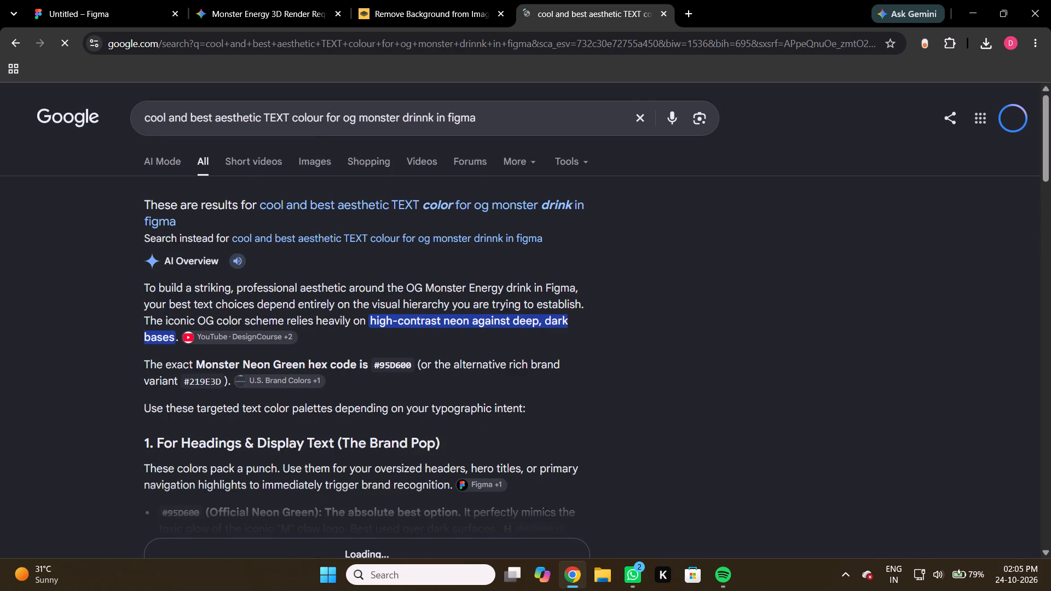
Copy the official neon green hex code 95D600 from the results and apply it as the MONSTER text's fill in Figma.
scroll(438, 409, down, 2)
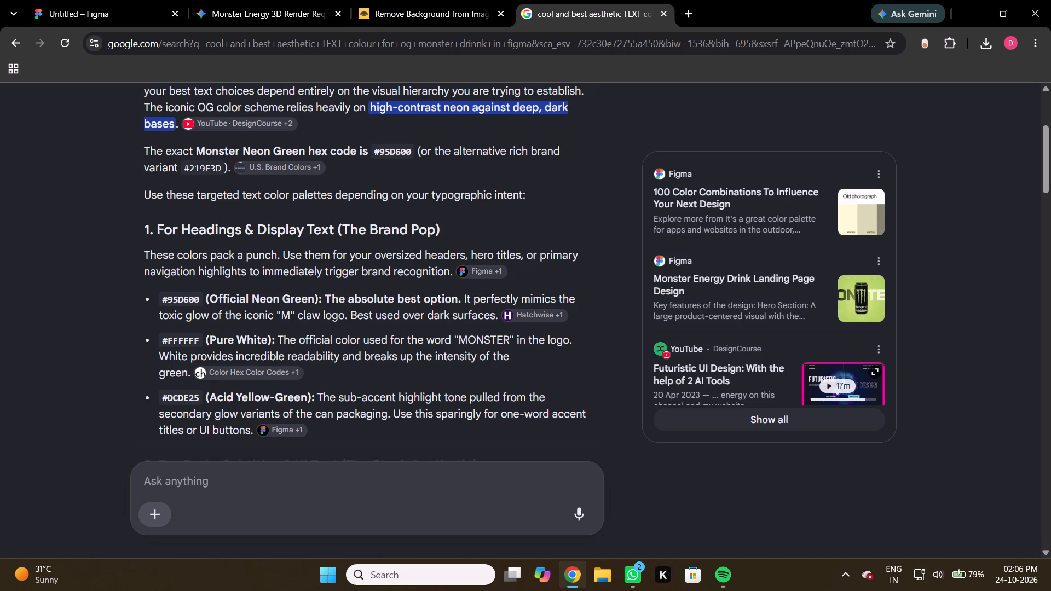
drag(168, 300, 201, 300)
key(ctrl+c)
click(123, 0)
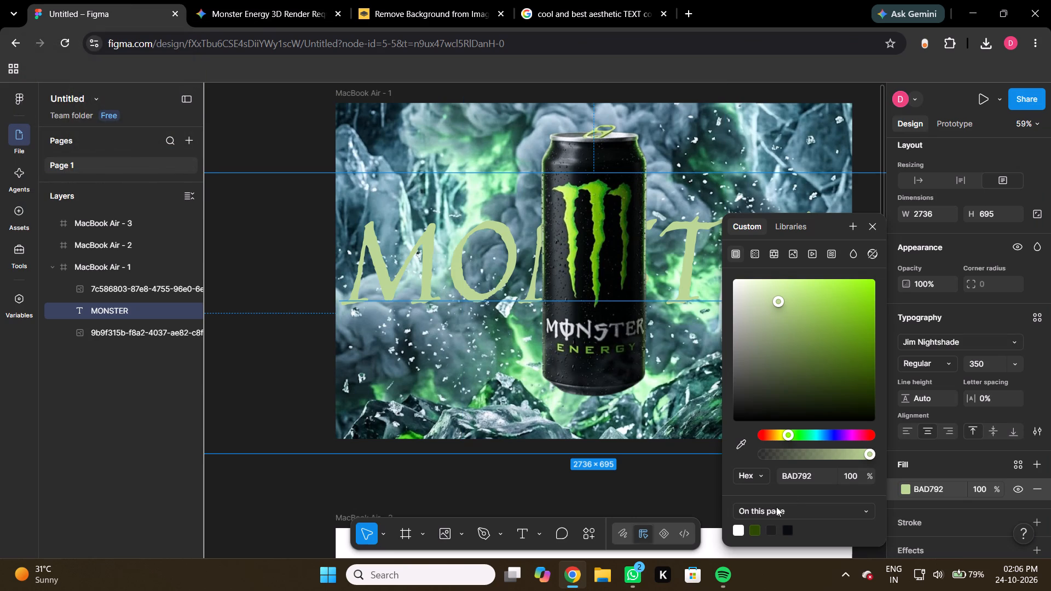
click(814, 476)
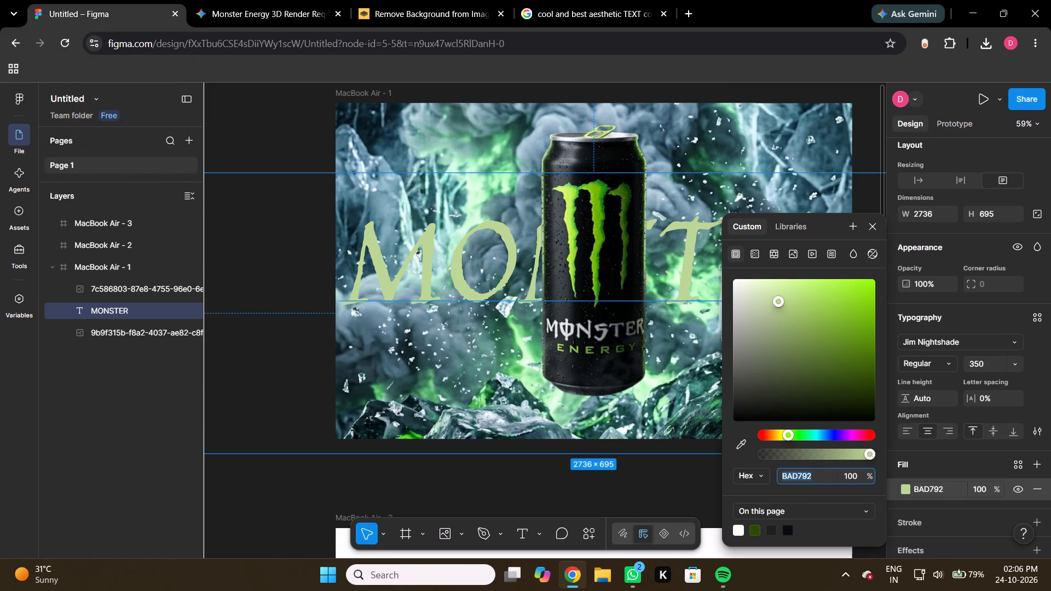
key(ctrl+v)
key(Return)
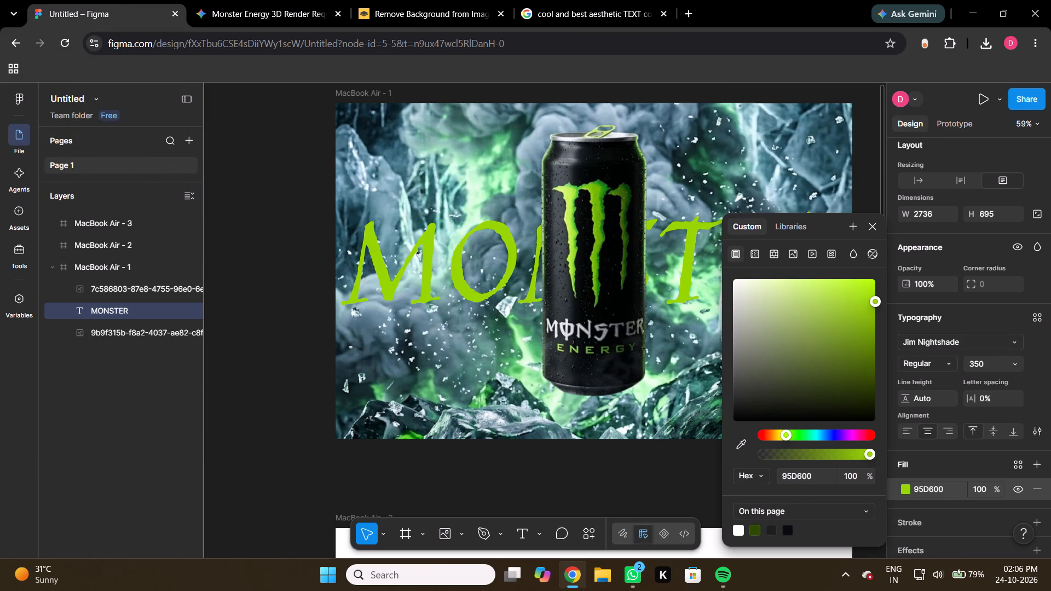
click(649, 505)
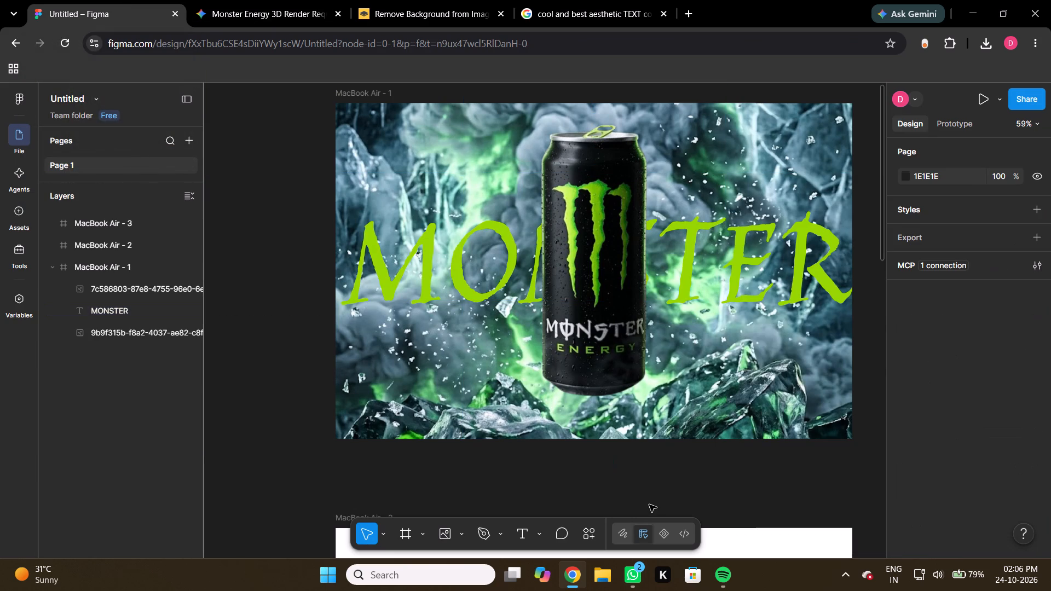
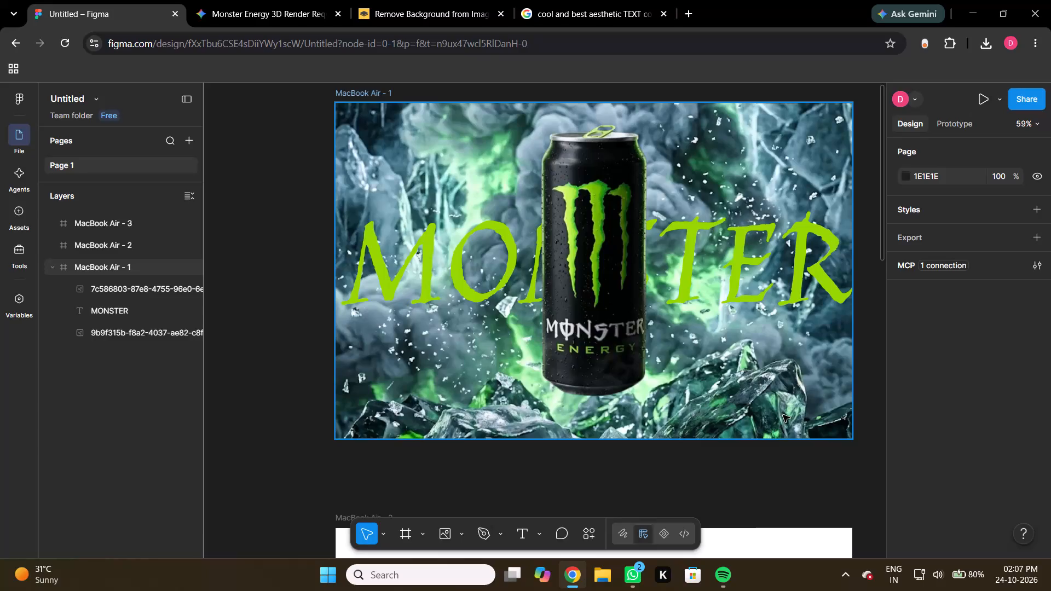
Delete the smoky green ice background image from the MacBook Air - 1 frame.
click(783, 415)
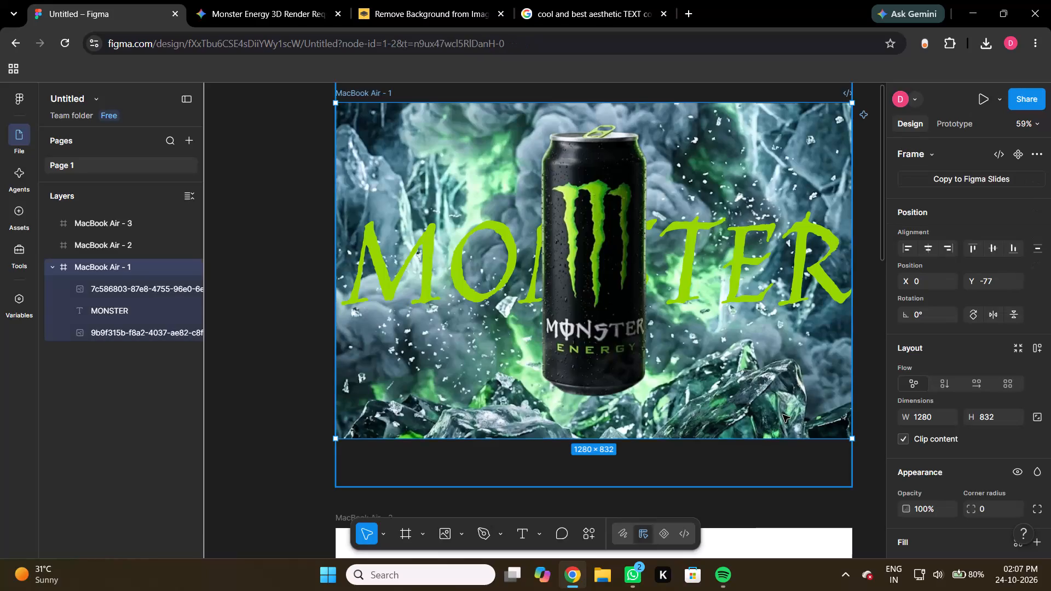
click(125, 289)
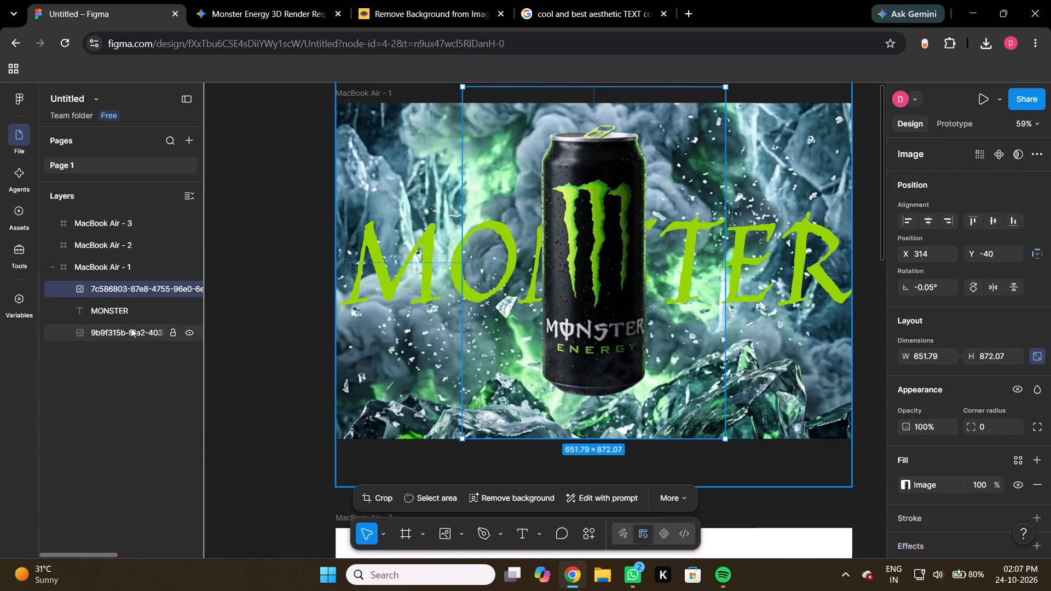
click(131, 328)
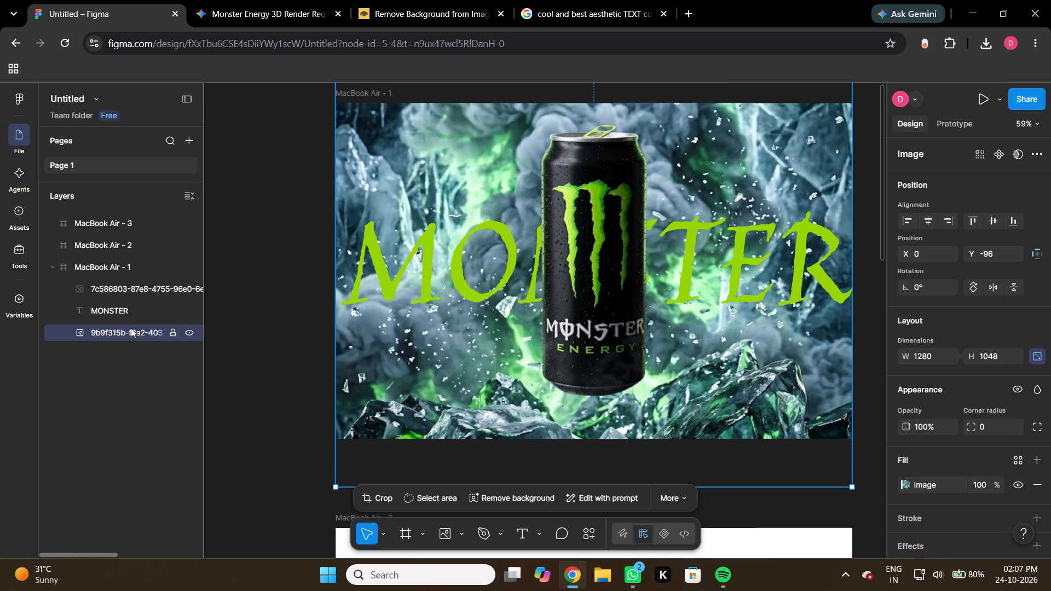
key(Delete)
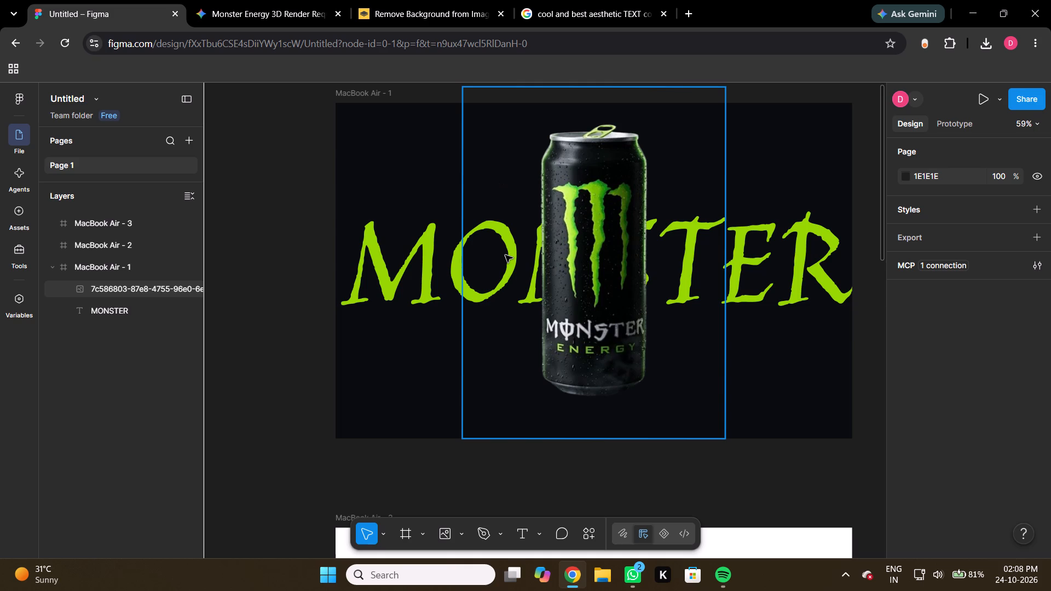
Switch to the Google tab, return to the earlier background colour results and review the suggested Monster colour combinations.
click(543, 1)
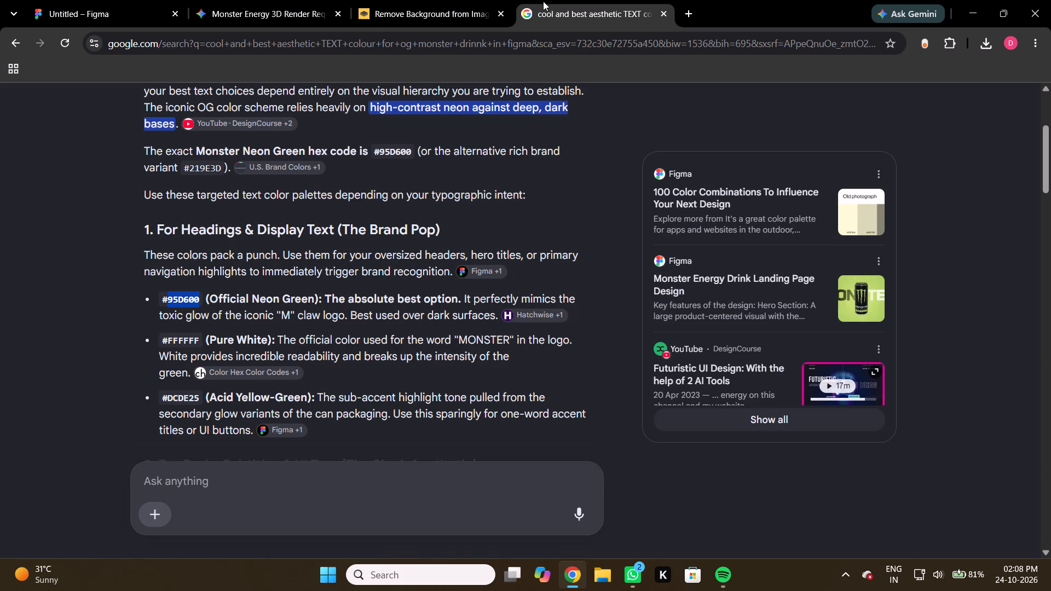
scroll(440, 222, right, 12)
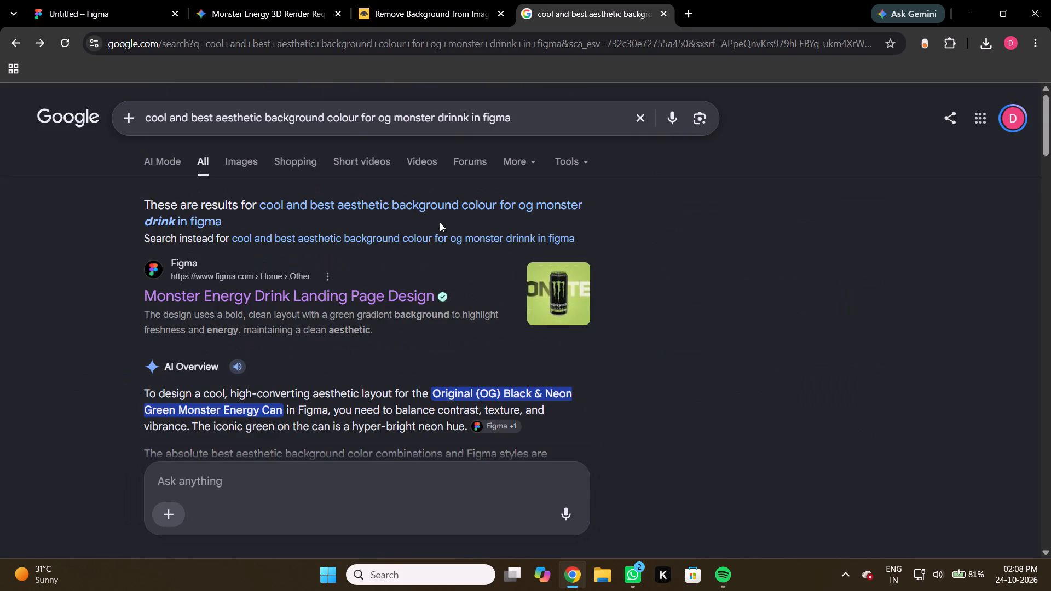
scroll(440, 222, down, 3)
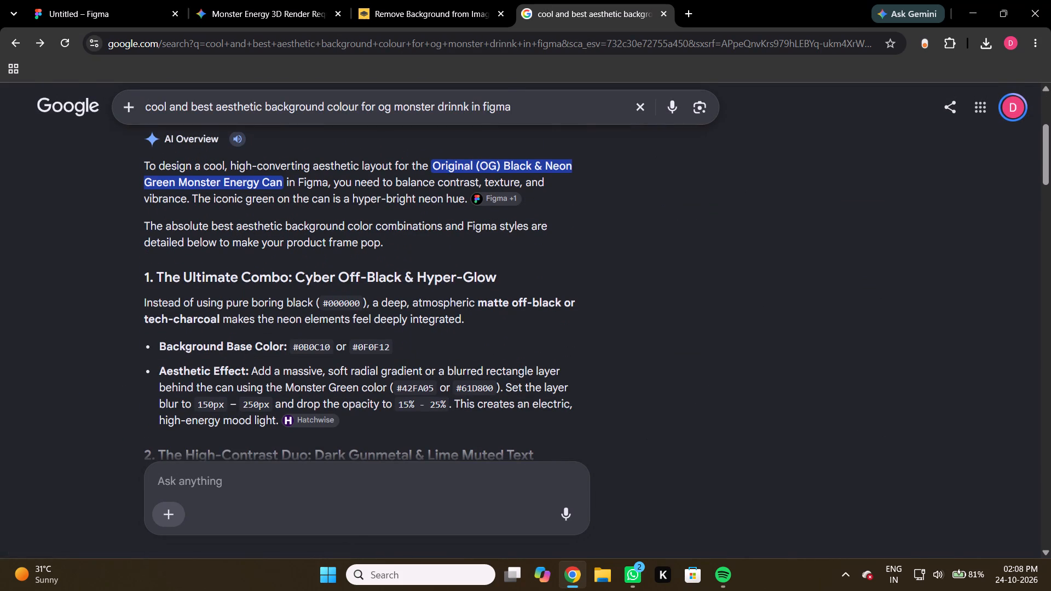
scroll(440, 222, up, 3)
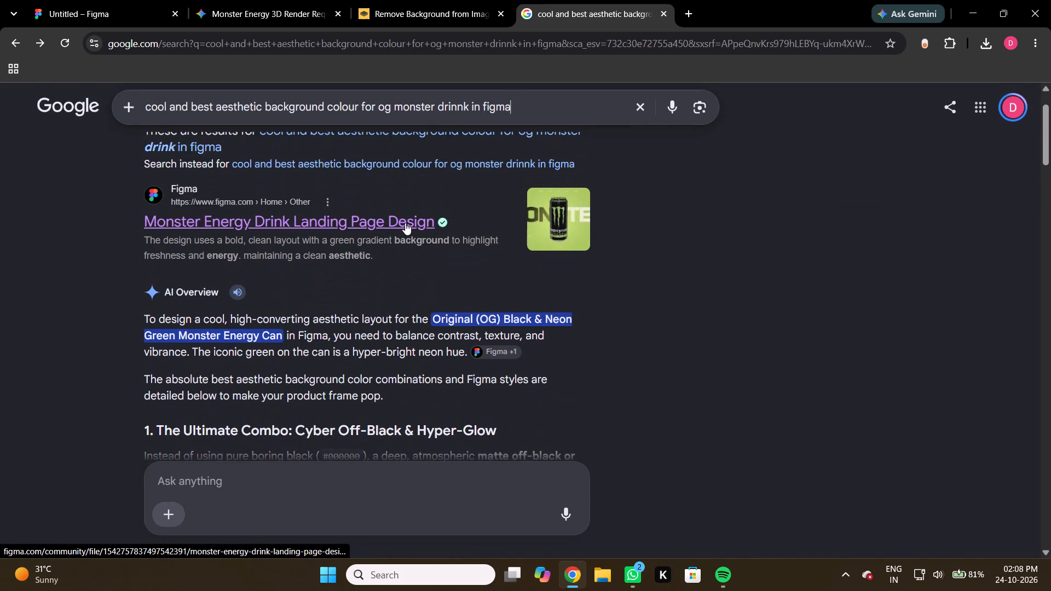
scroll(443, 349, down, 3)
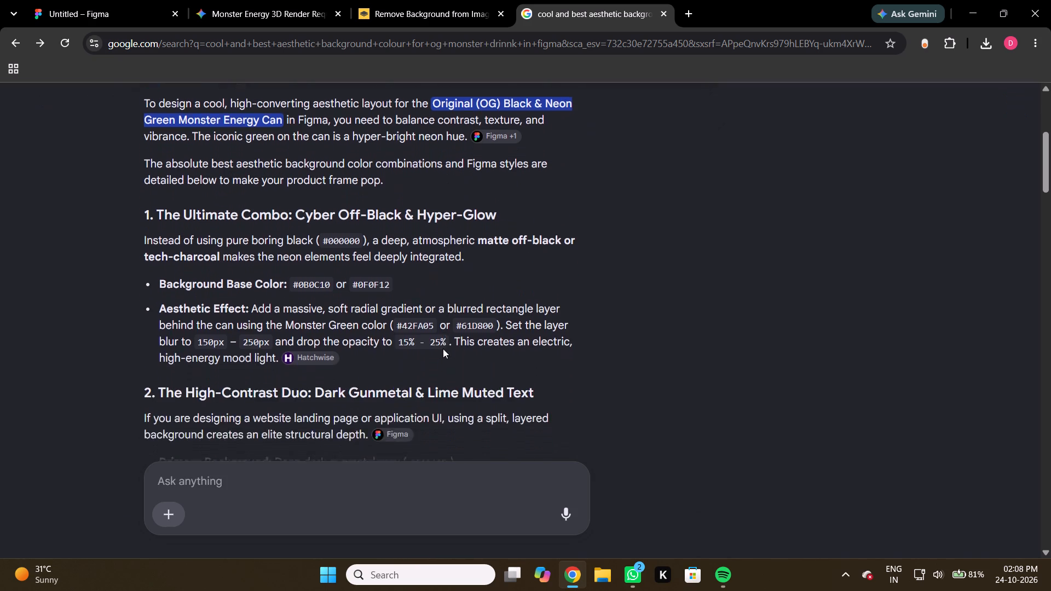
scroll(443, 349, down, 1)
scroll(443, 349, up, 1)
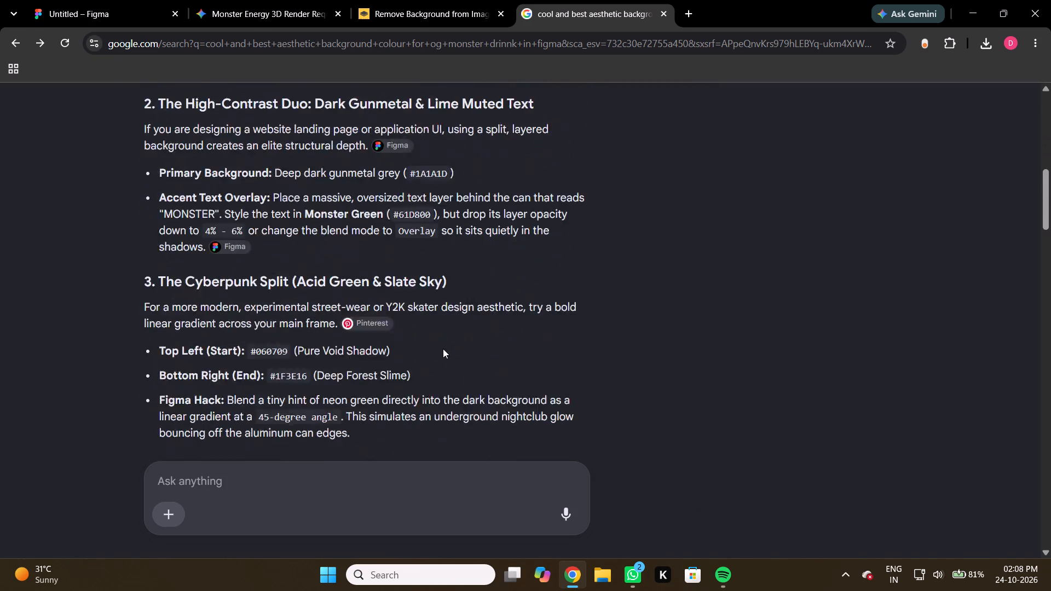
scroll(443, 349, up, 6)
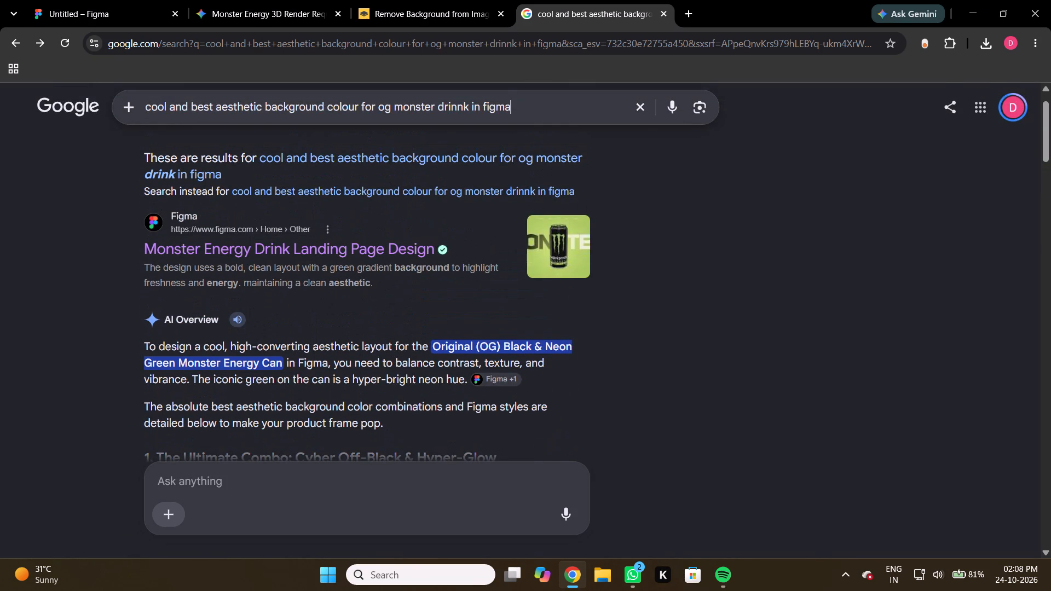
Open the Monster Energy Drink Landing Page Design result on Figma Community and examine its enlarged preview.
click(556, 257)
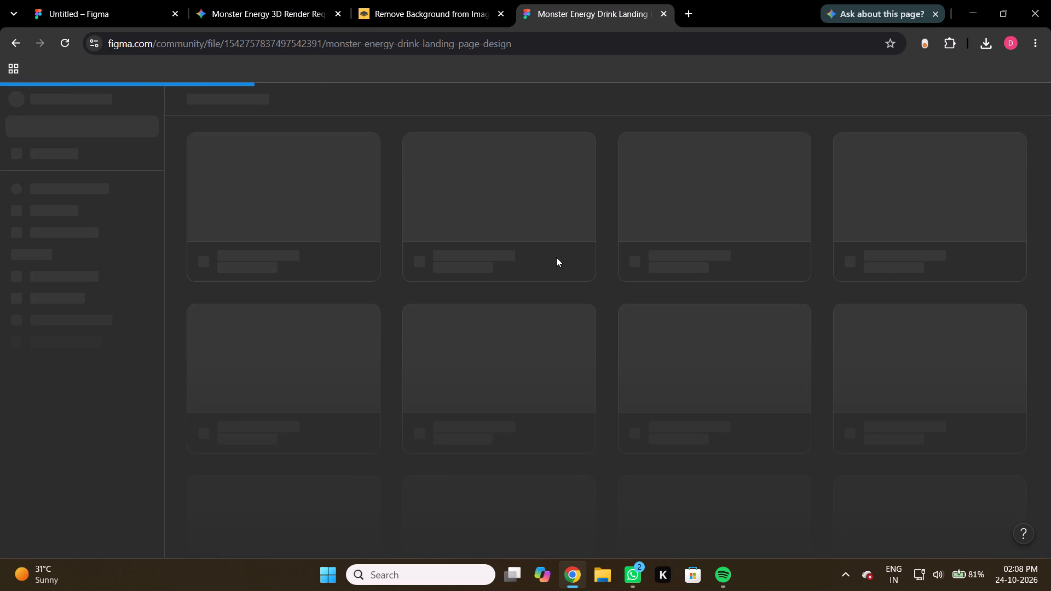
drag(579, 321, 503, 318)
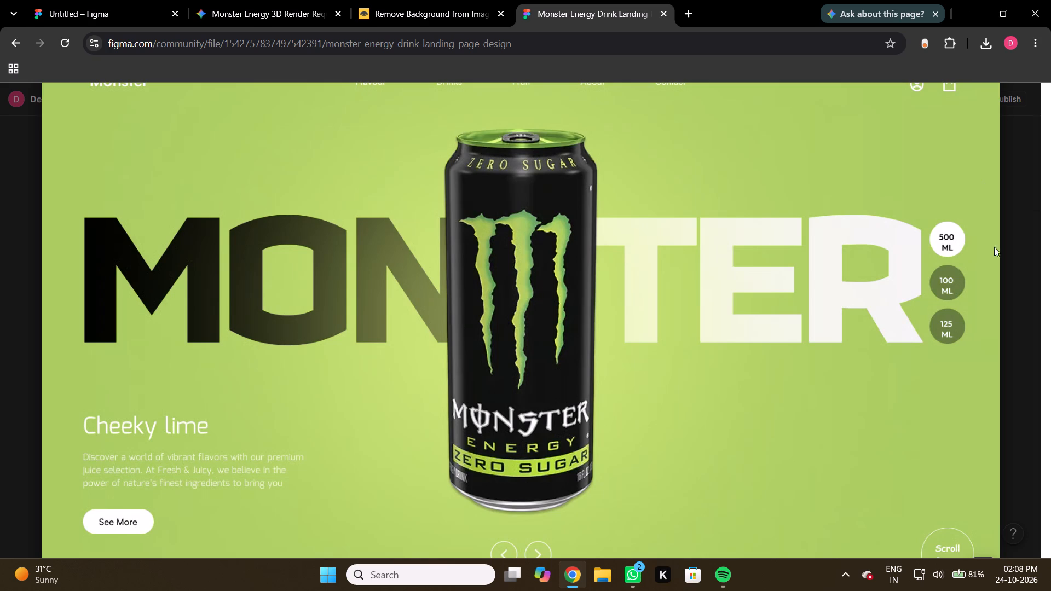
click(945, 281)
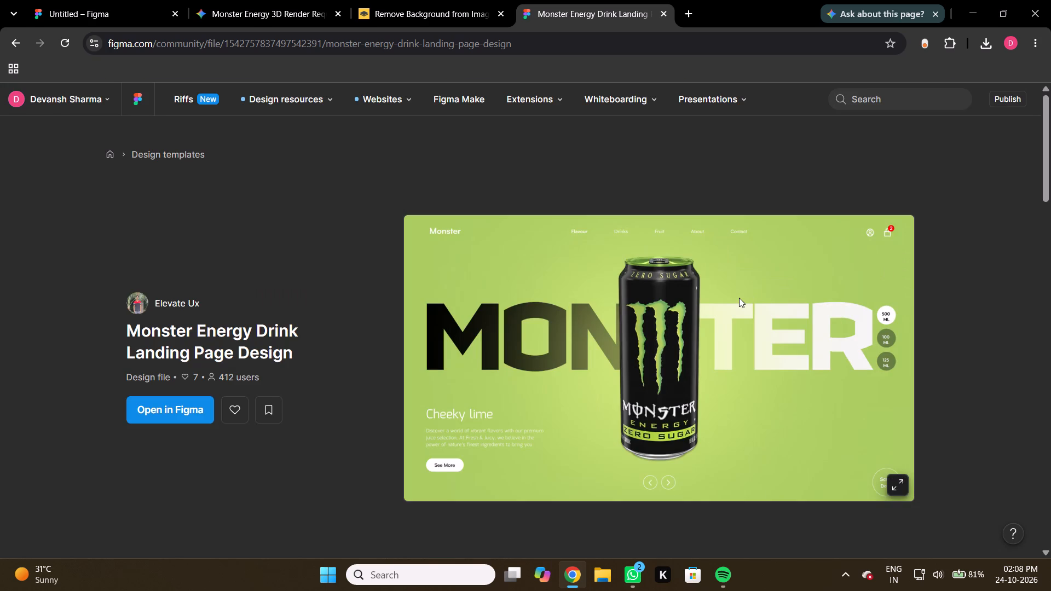
click(739, 298)
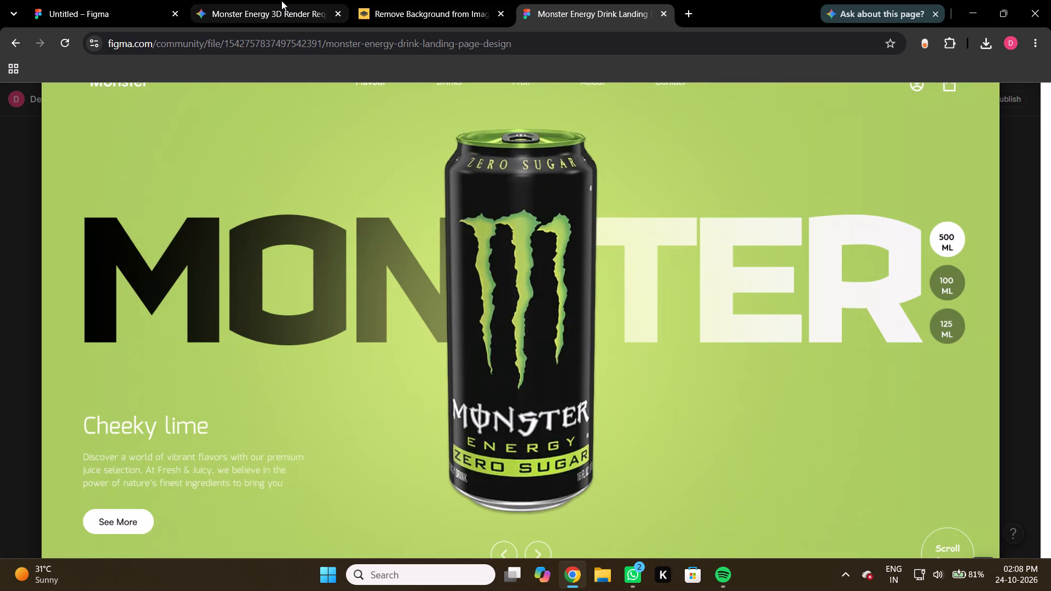
Return to the Untitled design file and delete the green MONSTER text from MacBook Air - 1.
click(149, 0)
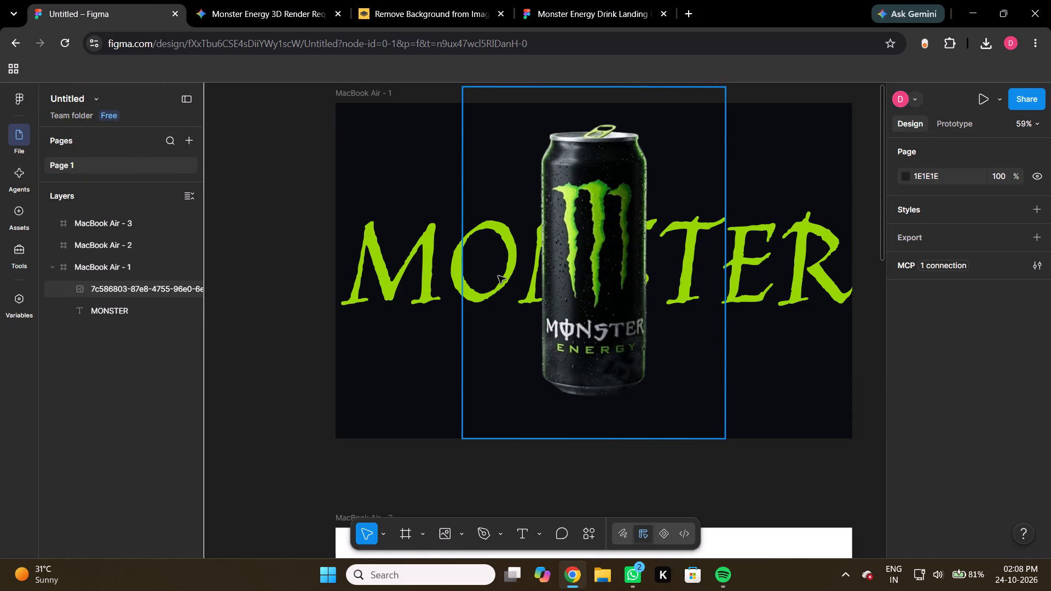
click(124, 307)
key(Delete)
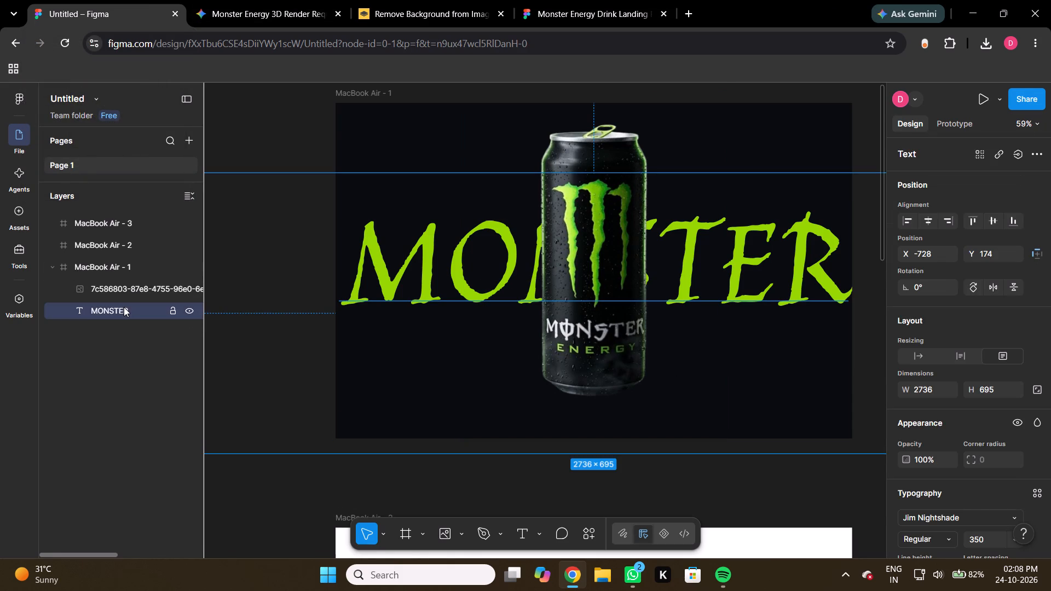
Add a new text layer reading MON on the MacBook Air - 1 frame, beside the can.
click(522, 540)
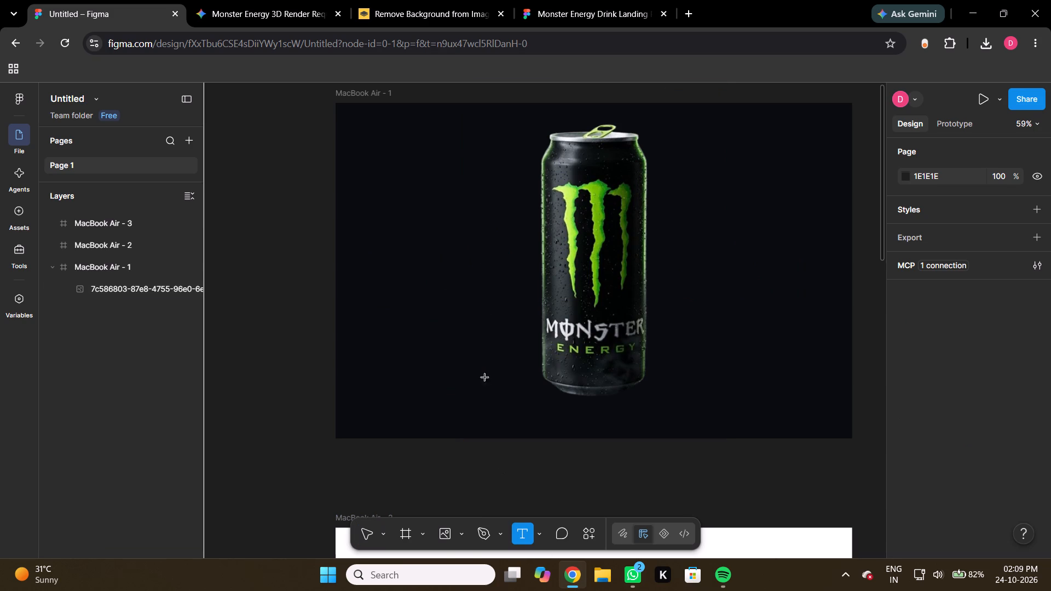
click(433, 259)
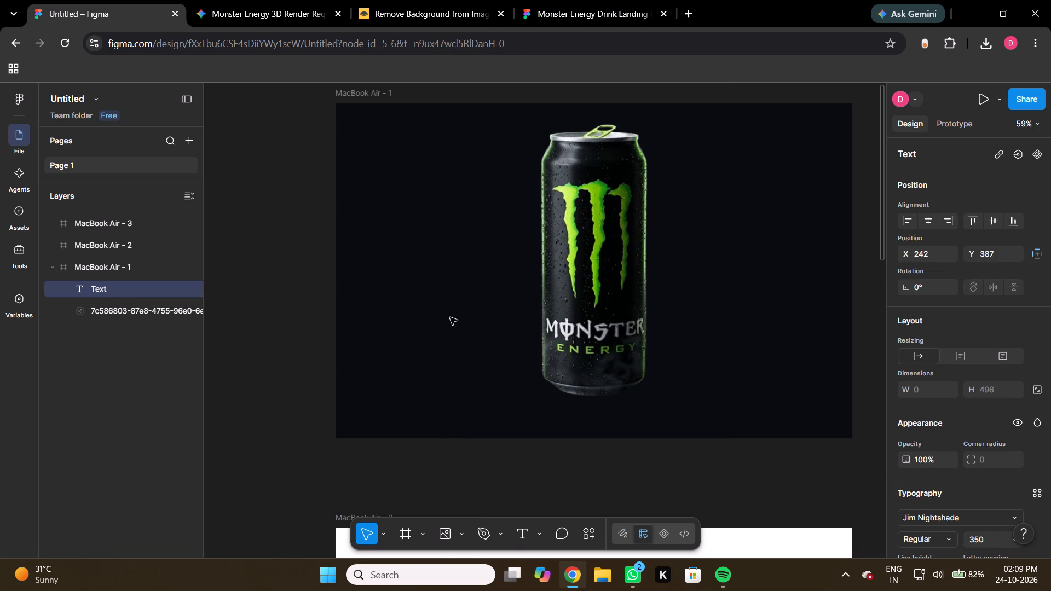
text(MON)
drag(470, 356, 472, 346)
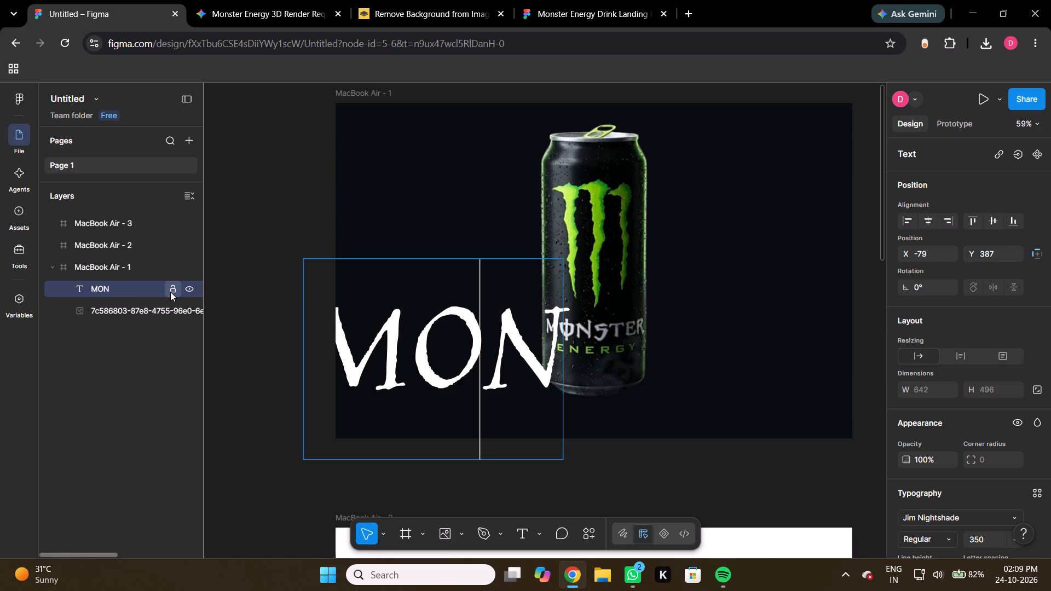
click(147, 291)
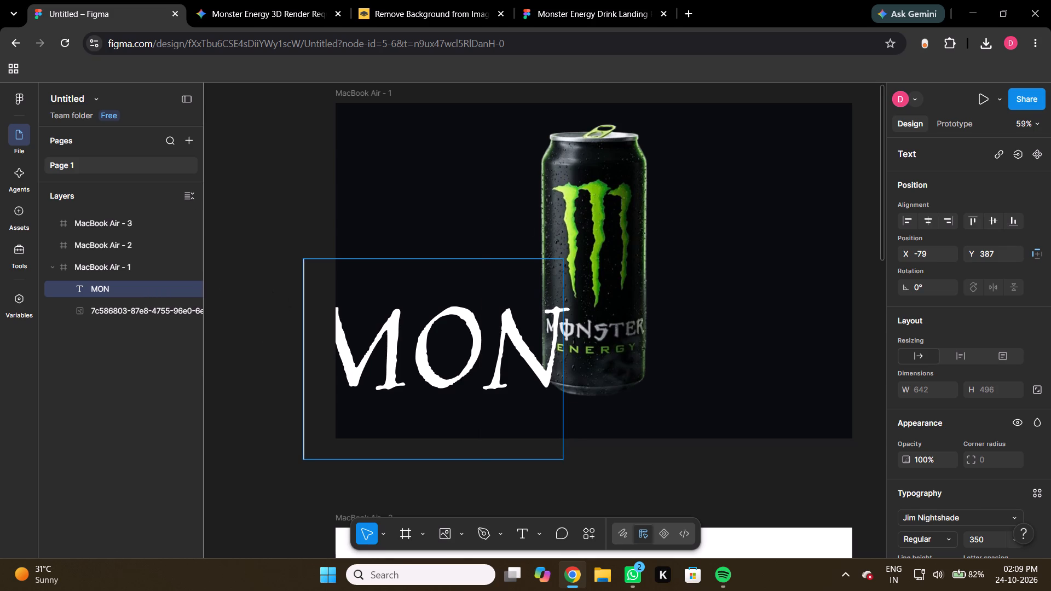
click(473, 401)
click(368, 528)
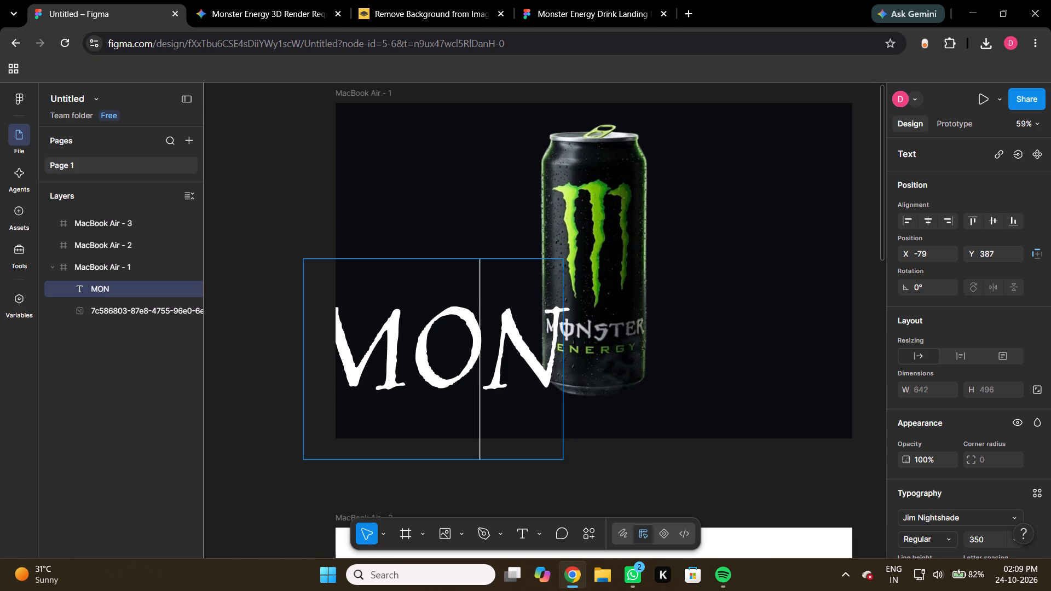
click(433, 505)
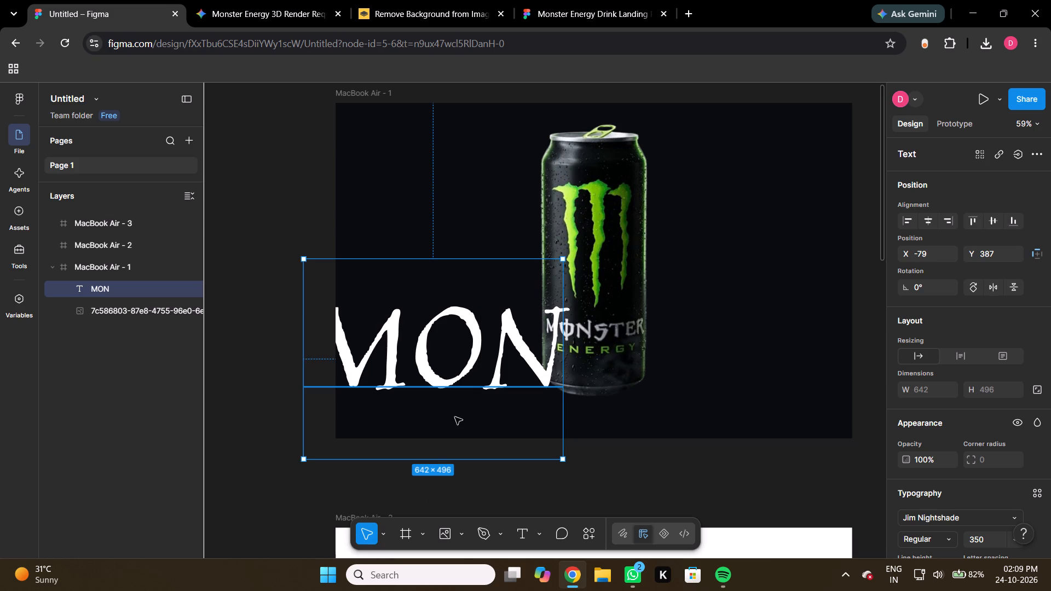
Move the MON text up and slightly right to about X -21, Y 148, level with the can's middle.
drag(455, 360, 459, 269)
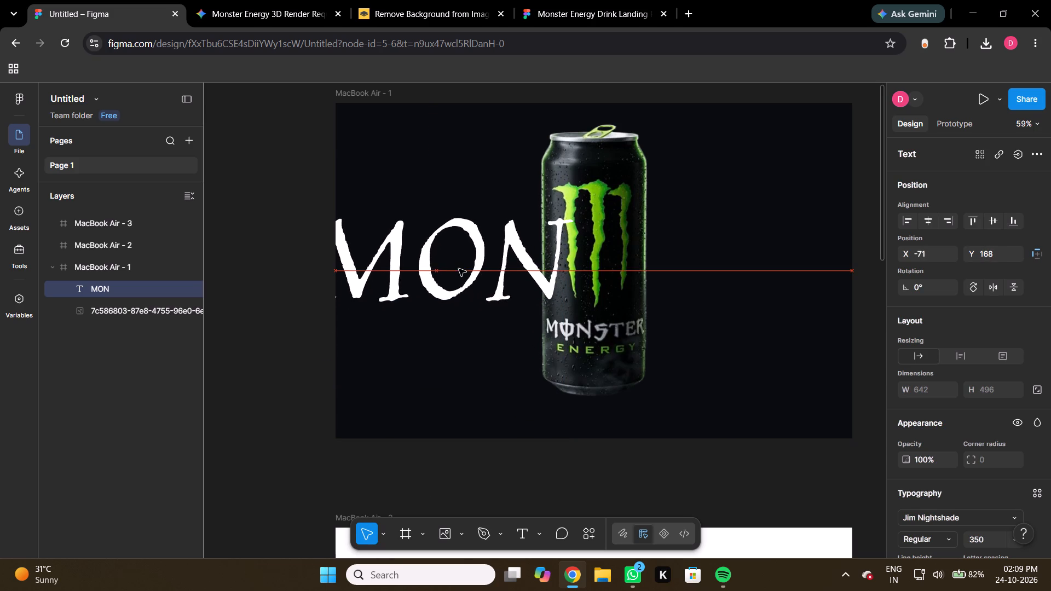
drag(459, 269, 477, 264)
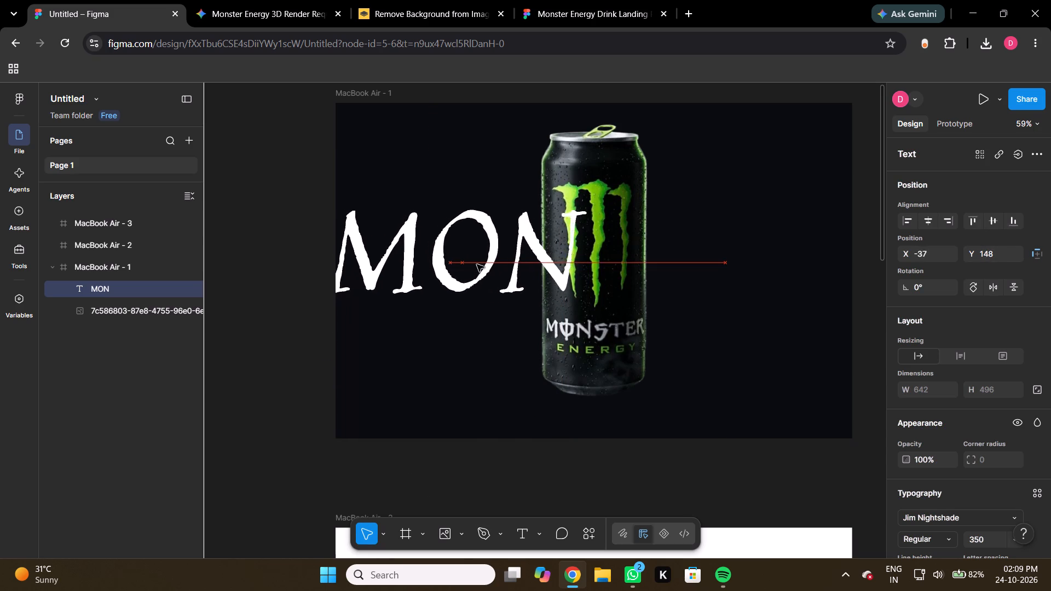
drag(477, 264, 478, 264)
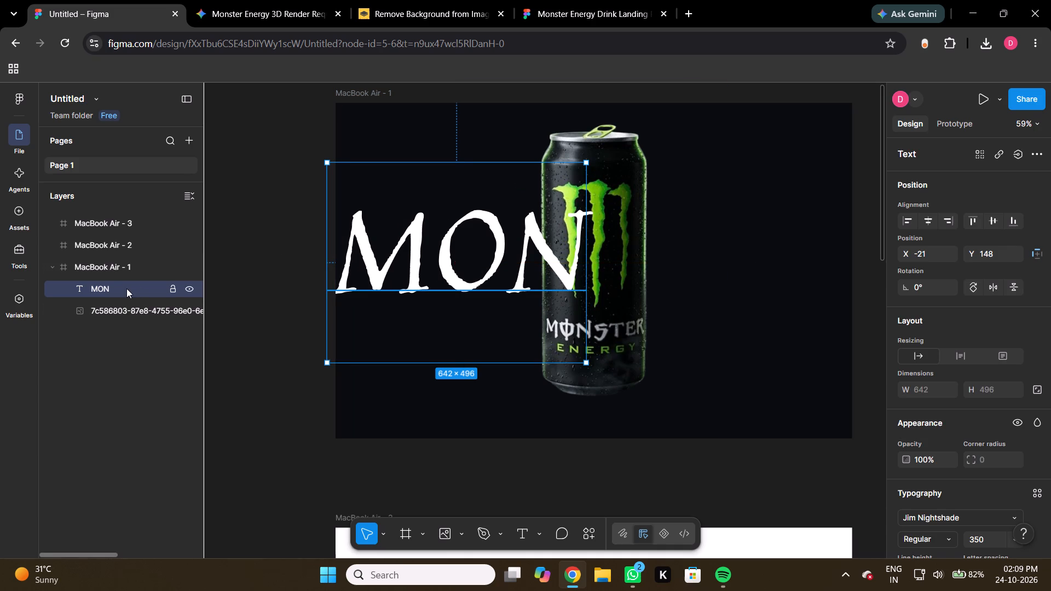
Reorder the MON text layer beneath the can image so the can overlaps its last letter.
drag(126, 288, 118, 321)
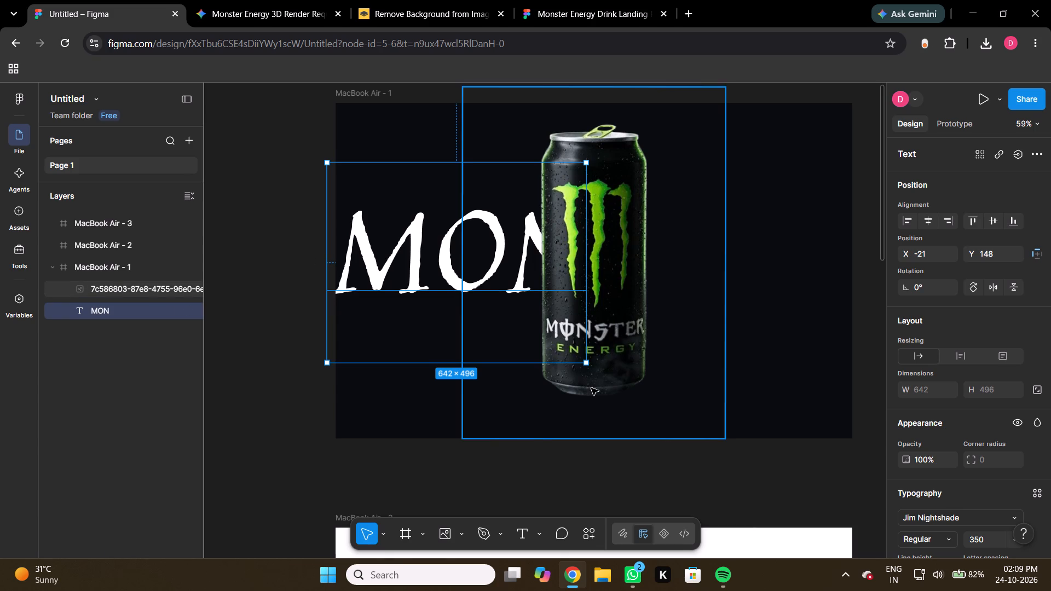
click(424, 405)
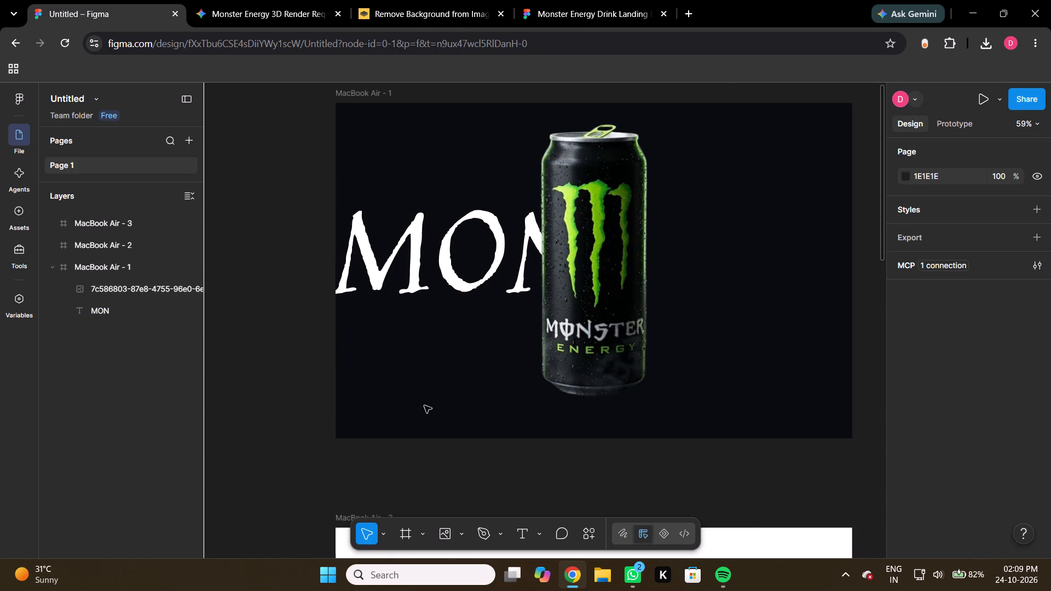
click(424, 405)
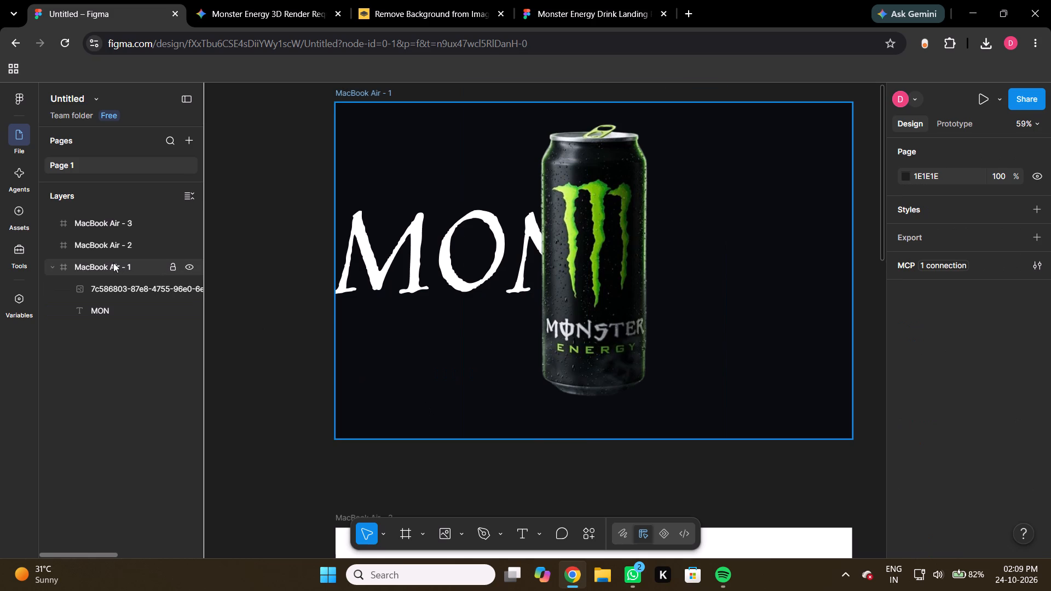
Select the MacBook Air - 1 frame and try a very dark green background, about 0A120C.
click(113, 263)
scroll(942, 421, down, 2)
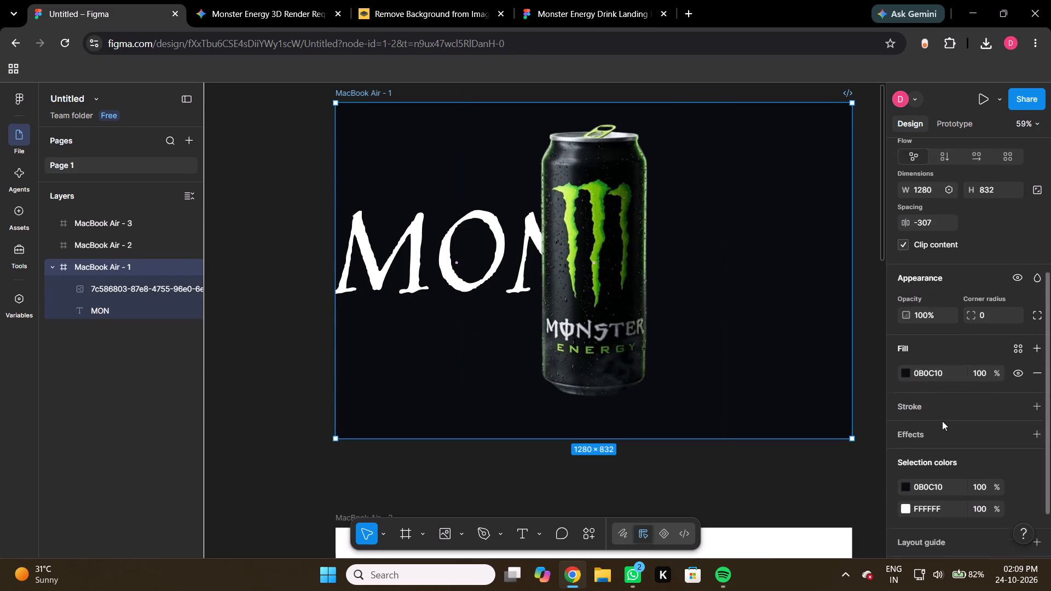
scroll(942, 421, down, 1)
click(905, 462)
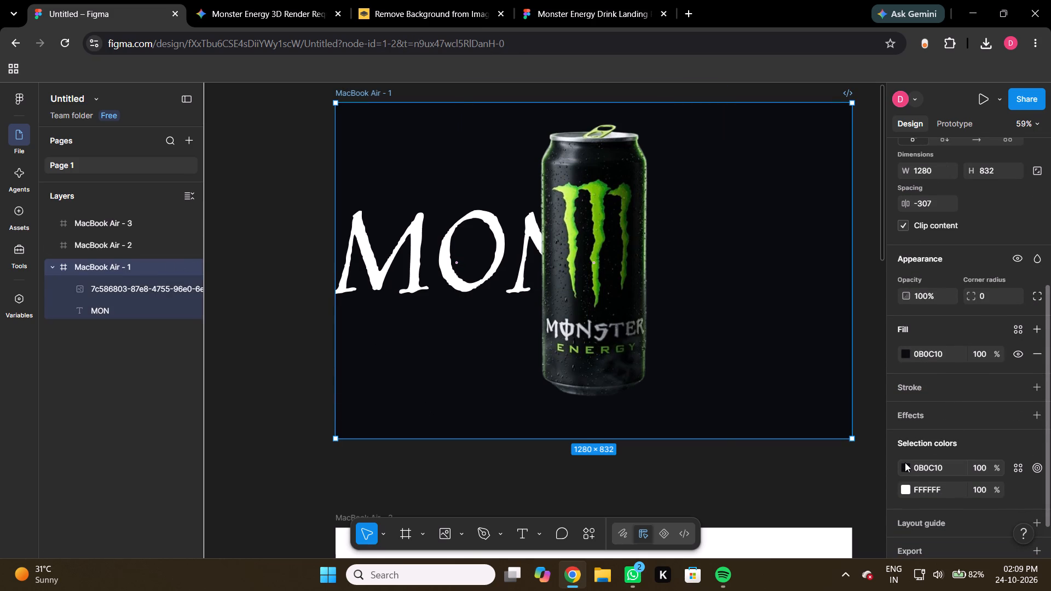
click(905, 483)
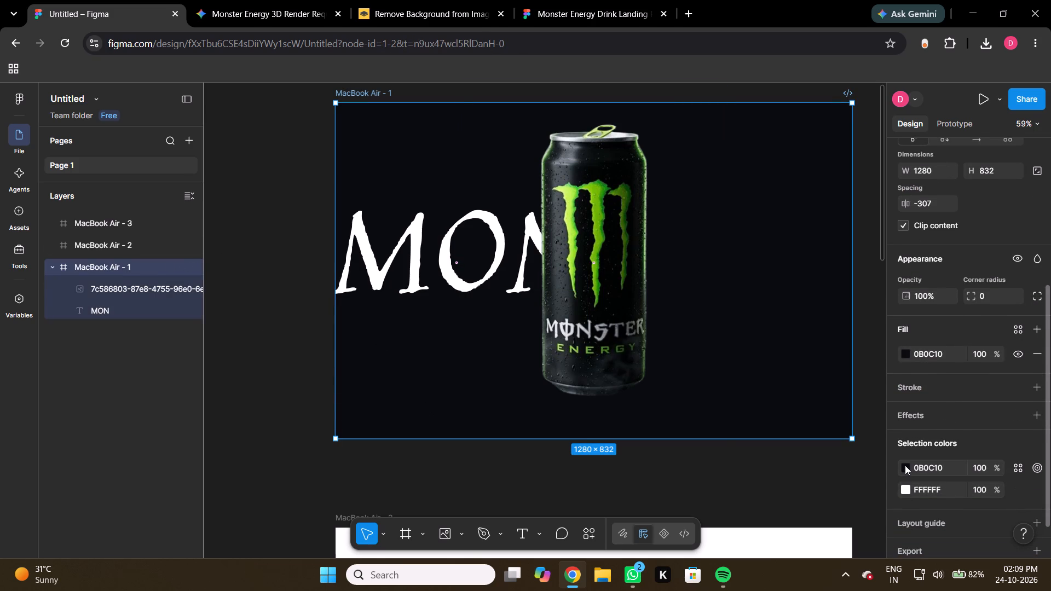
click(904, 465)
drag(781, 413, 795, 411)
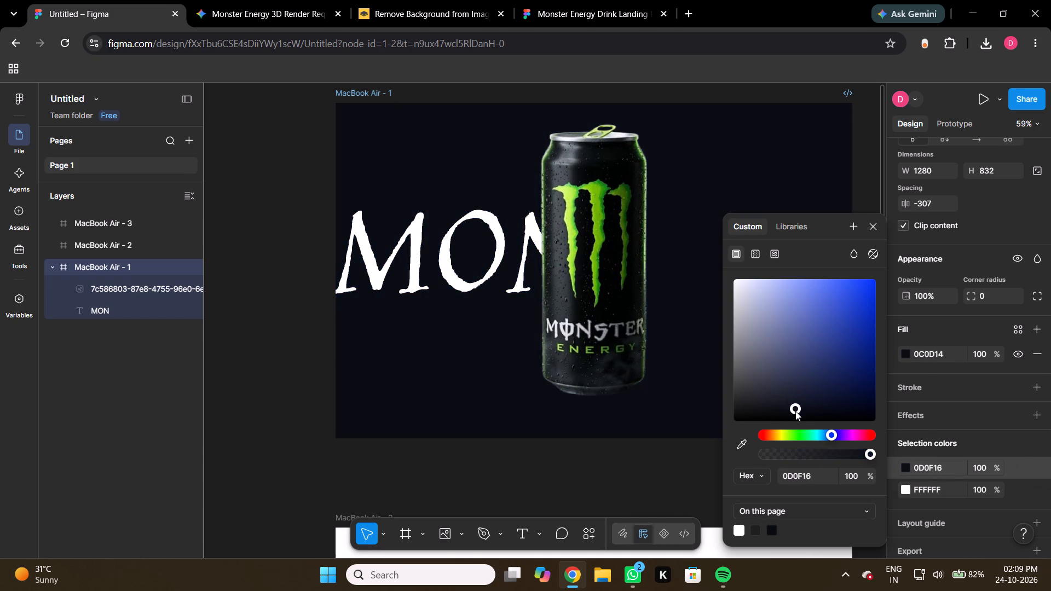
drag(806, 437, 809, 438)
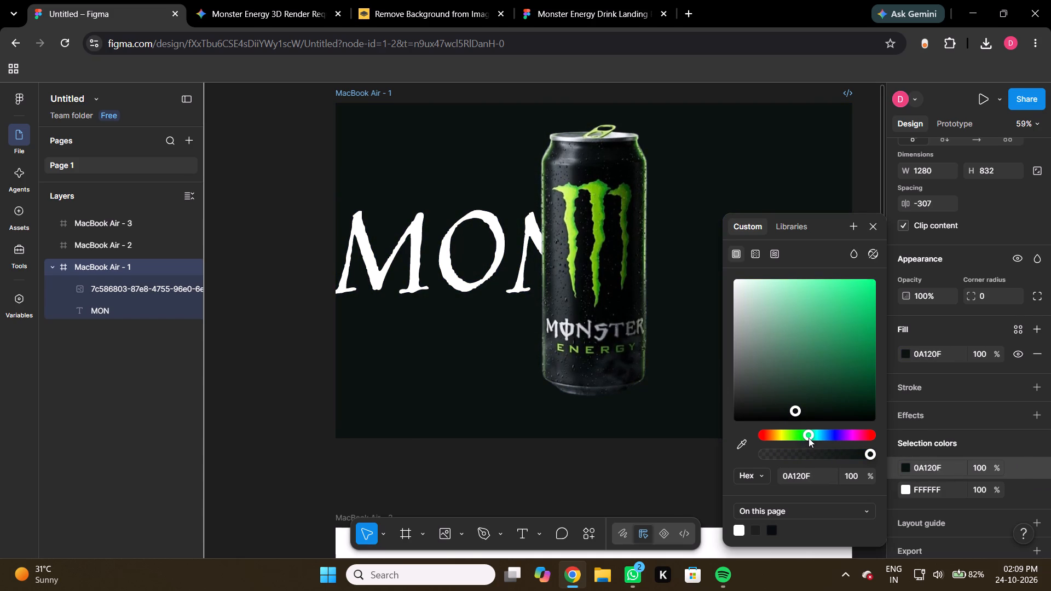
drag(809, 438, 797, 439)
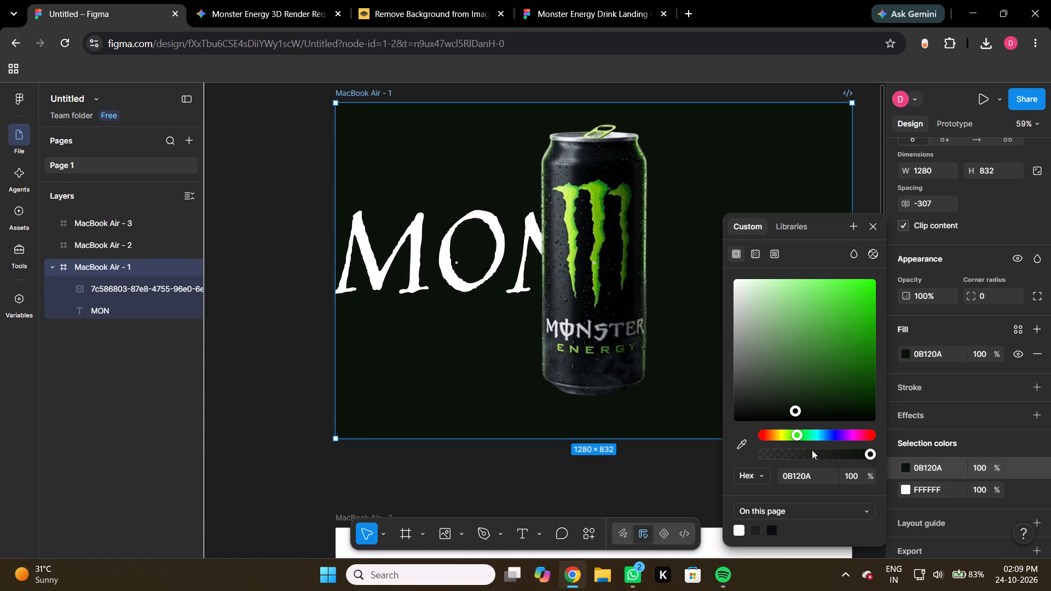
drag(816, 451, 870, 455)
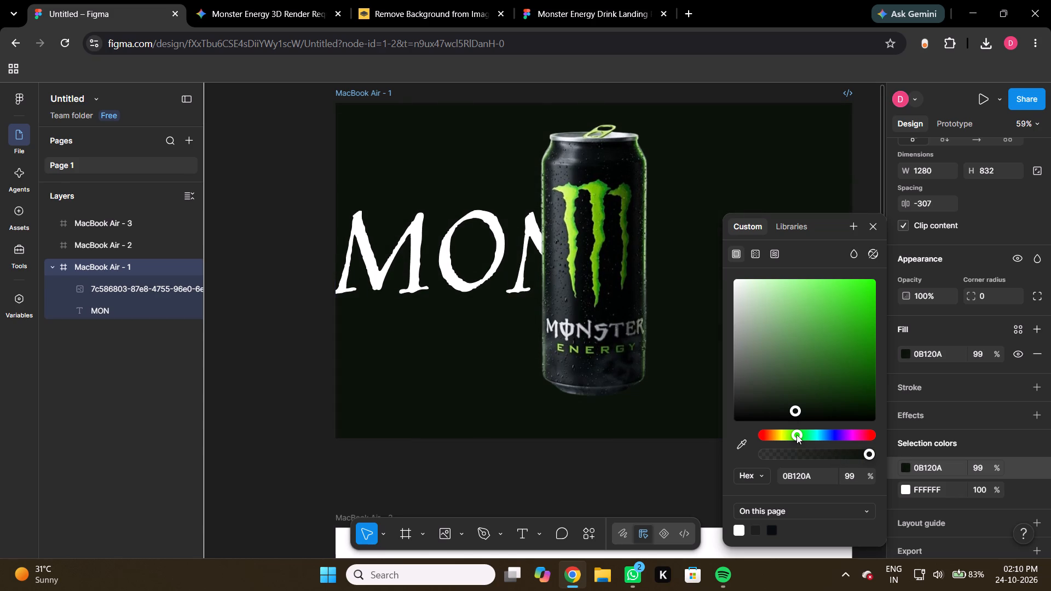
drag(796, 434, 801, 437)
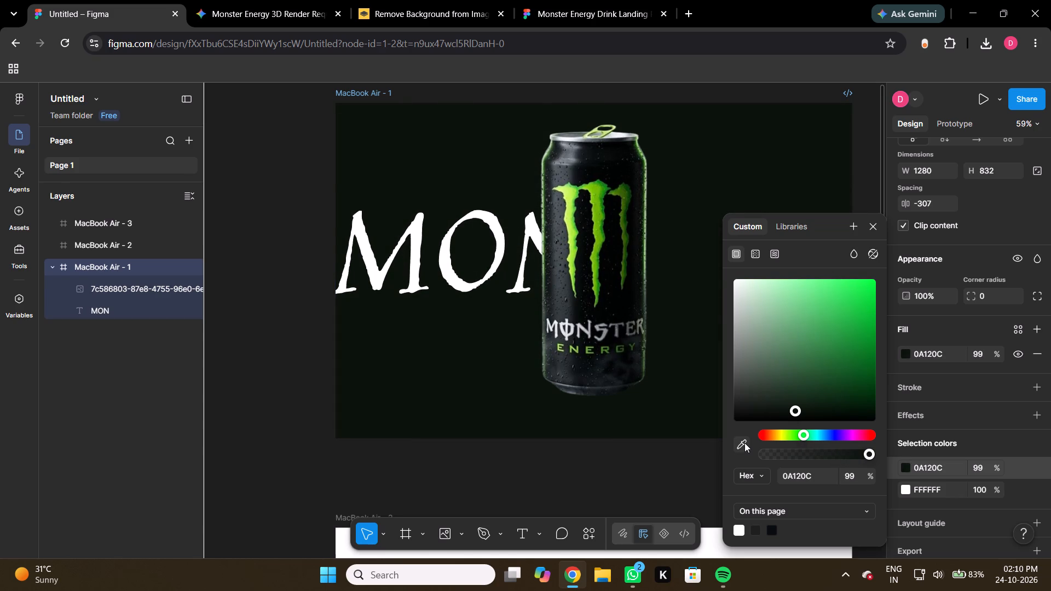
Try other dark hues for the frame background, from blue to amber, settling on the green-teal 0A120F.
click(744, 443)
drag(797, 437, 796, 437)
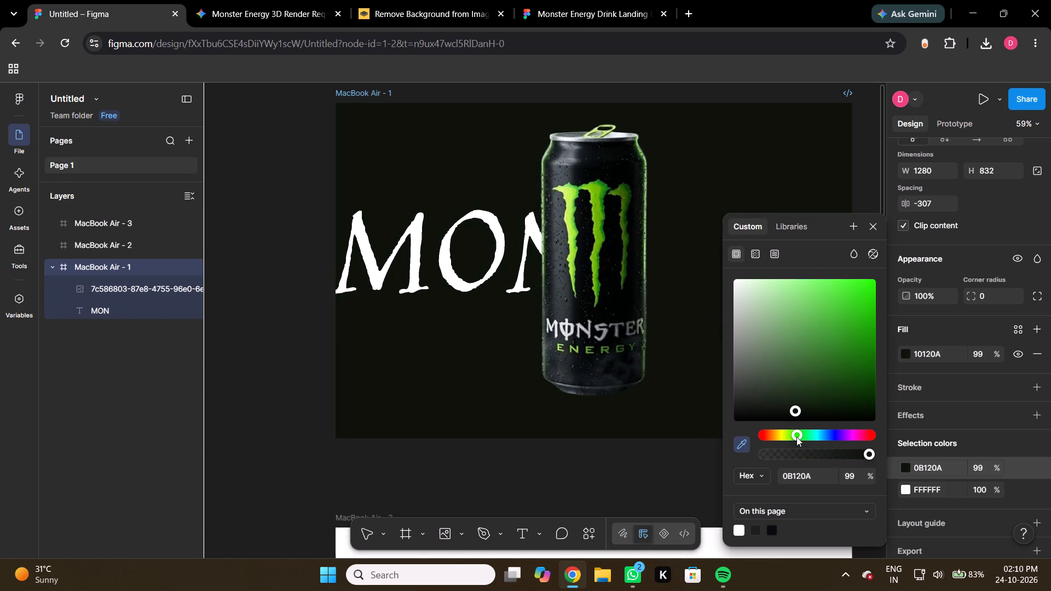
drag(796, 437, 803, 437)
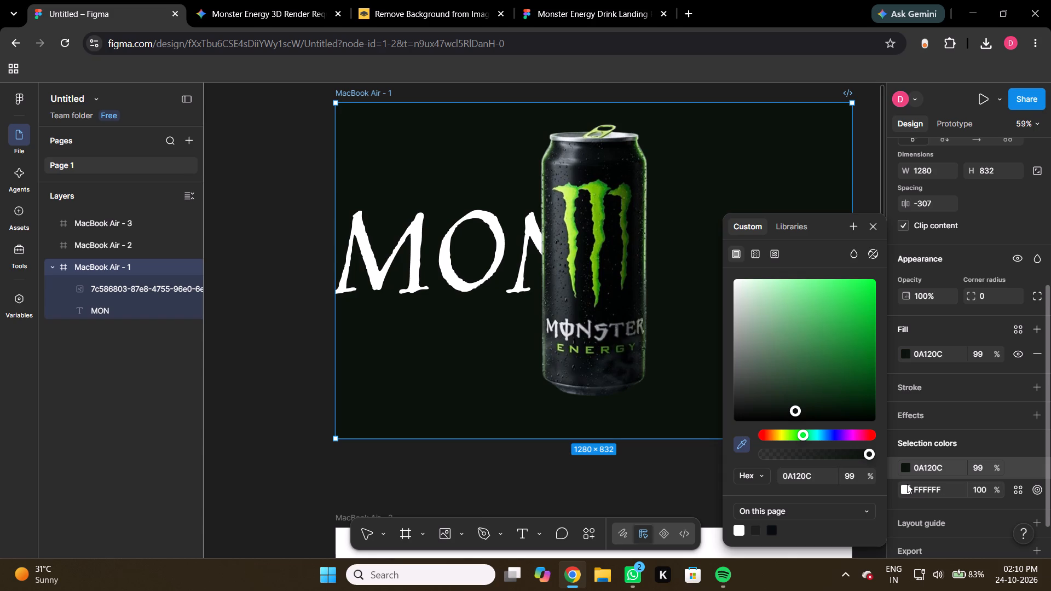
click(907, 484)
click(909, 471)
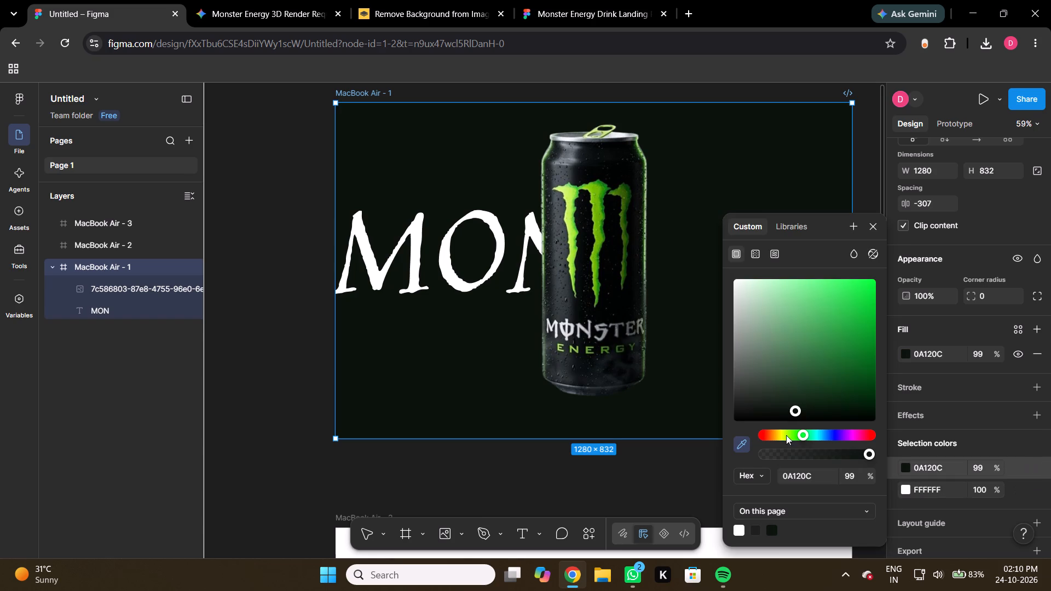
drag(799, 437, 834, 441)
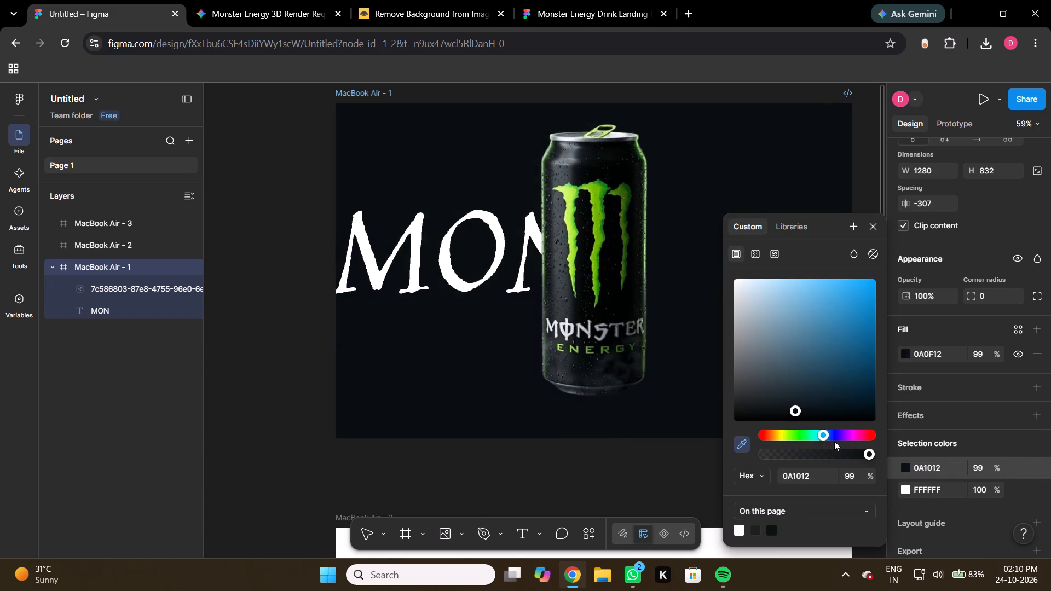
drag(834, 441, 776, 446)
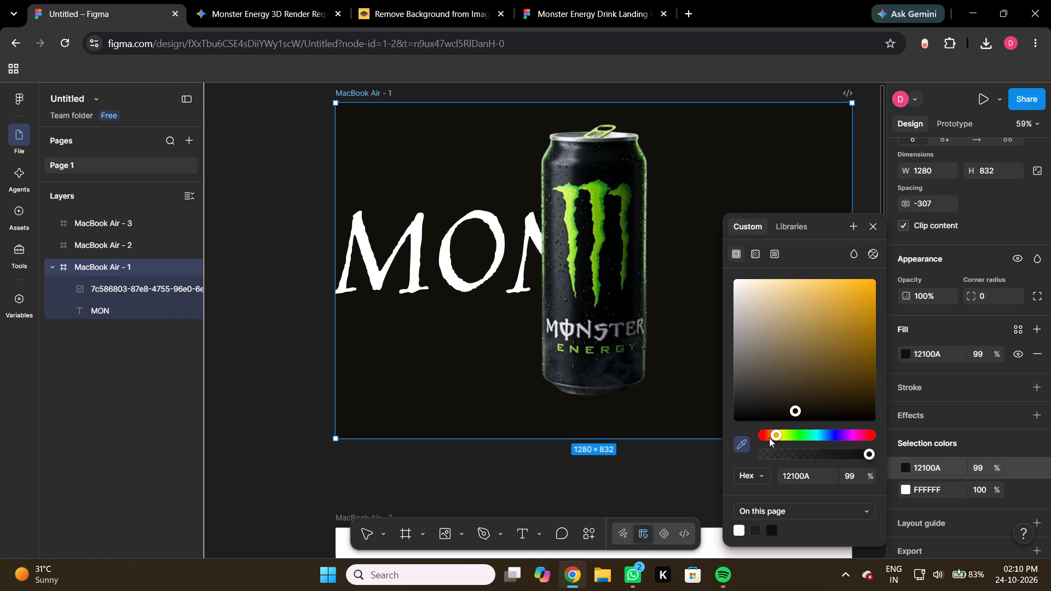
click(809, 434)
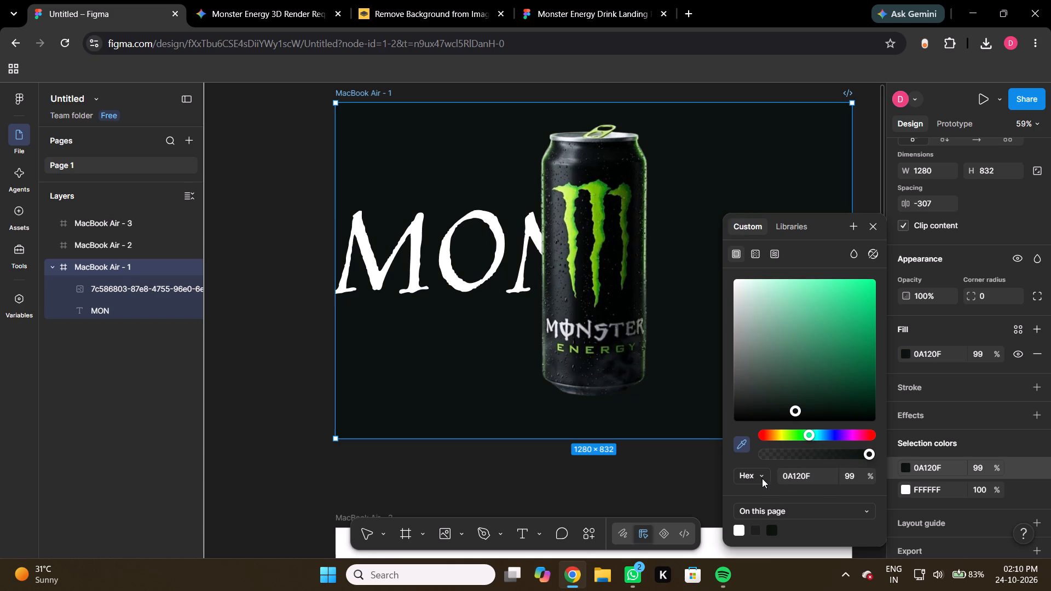
Set the frame background colour's opacity to 100%, keeping the colour format as Hex.
click(761, 478)
click(758, 491)
click(755, 474)
click(755, 456)
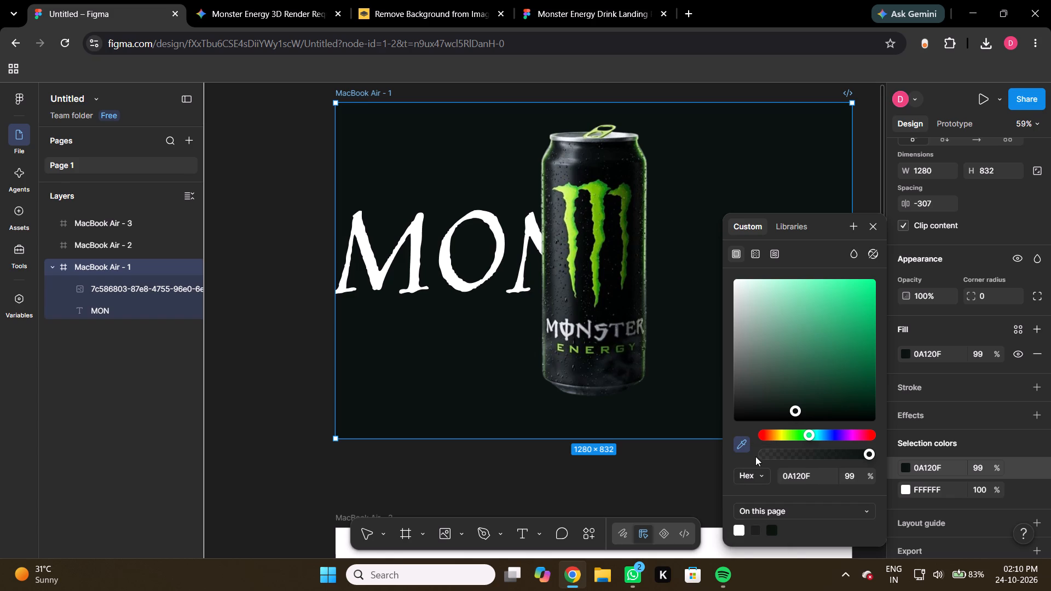
click(857, 479)
text(100)
key(Return)
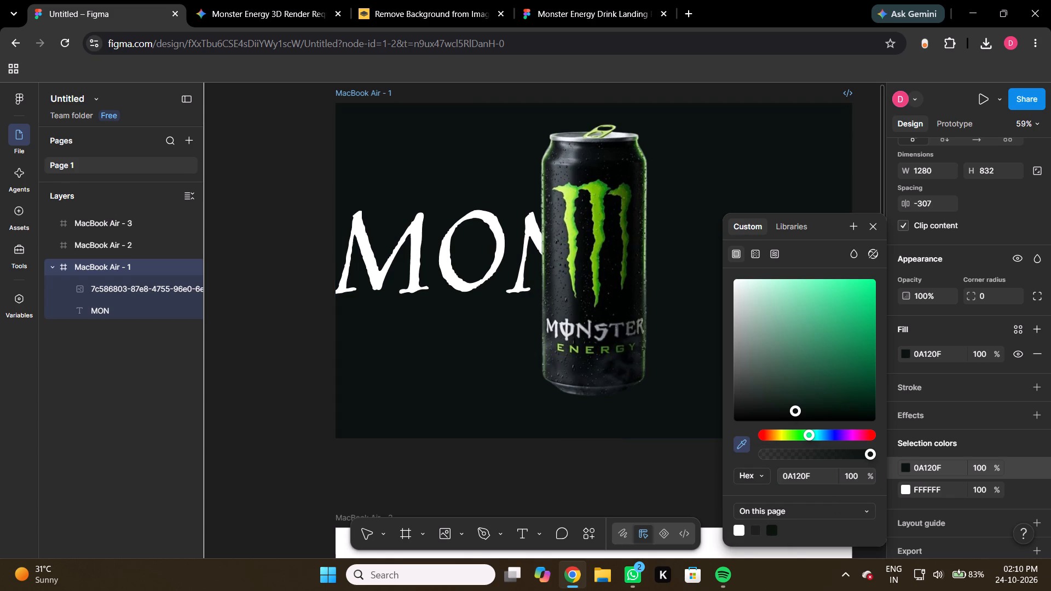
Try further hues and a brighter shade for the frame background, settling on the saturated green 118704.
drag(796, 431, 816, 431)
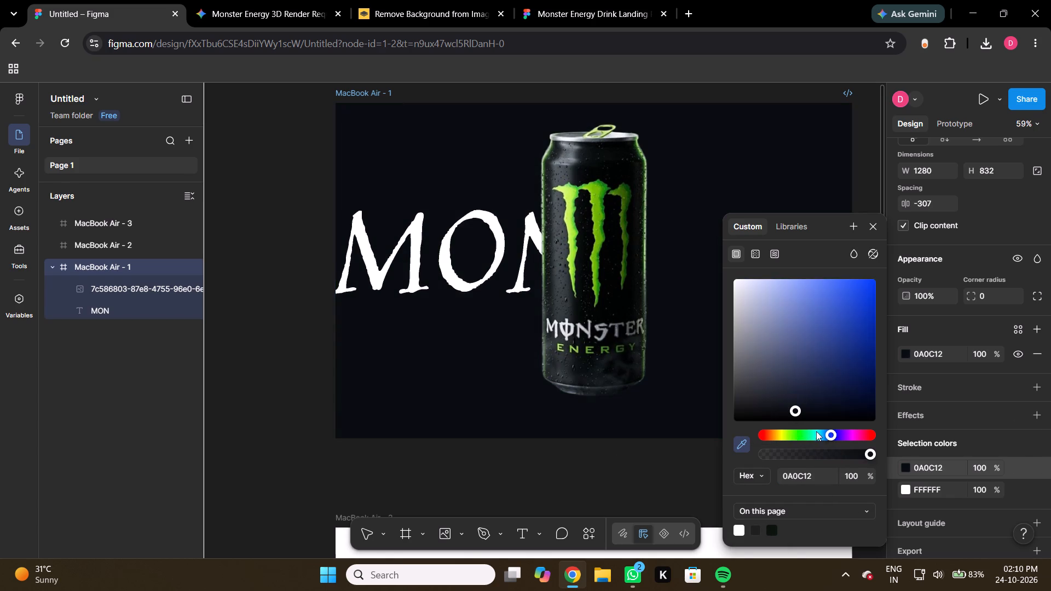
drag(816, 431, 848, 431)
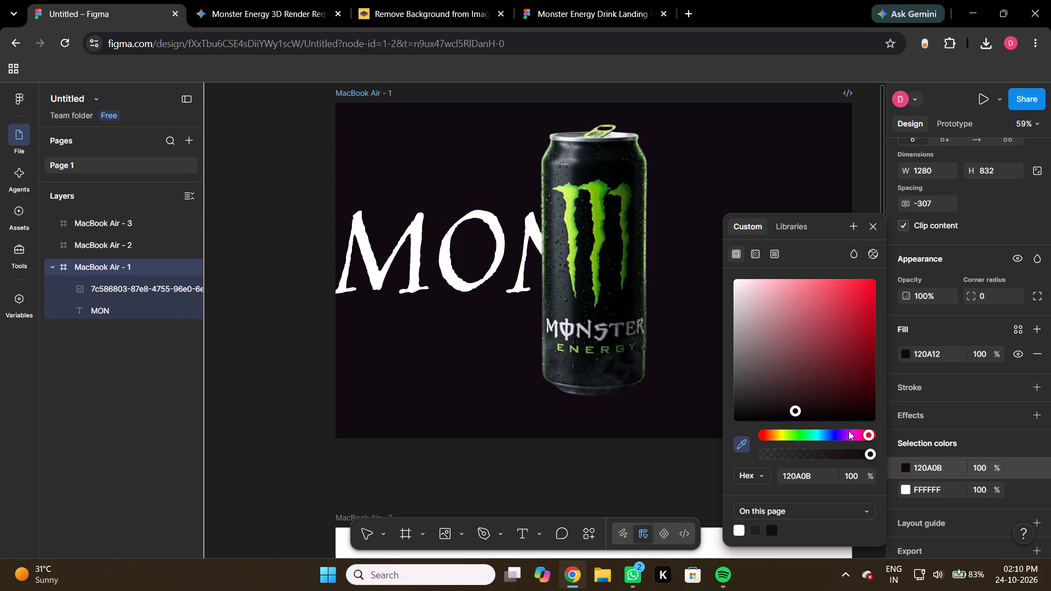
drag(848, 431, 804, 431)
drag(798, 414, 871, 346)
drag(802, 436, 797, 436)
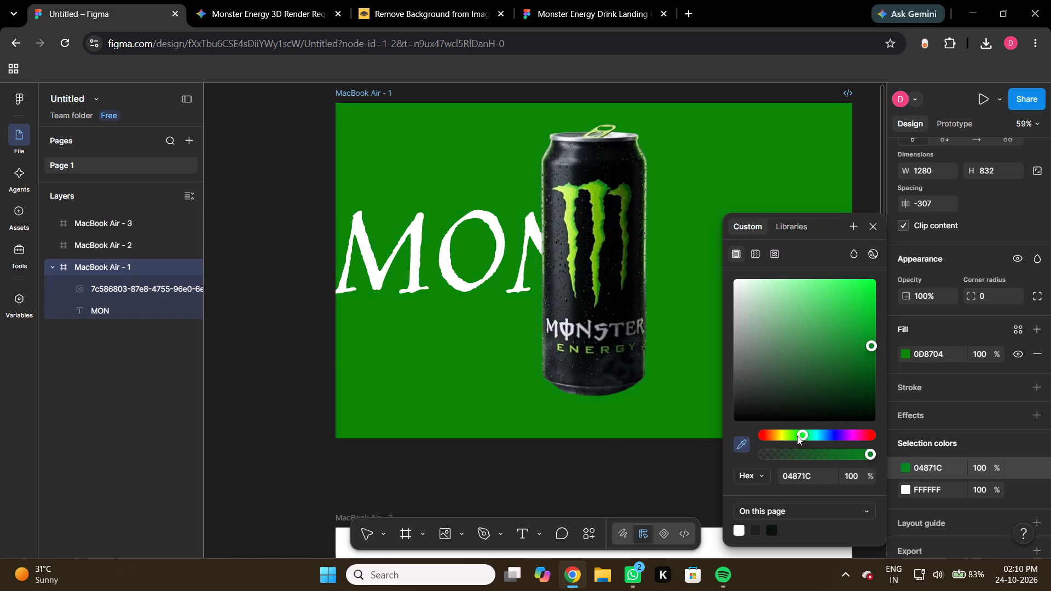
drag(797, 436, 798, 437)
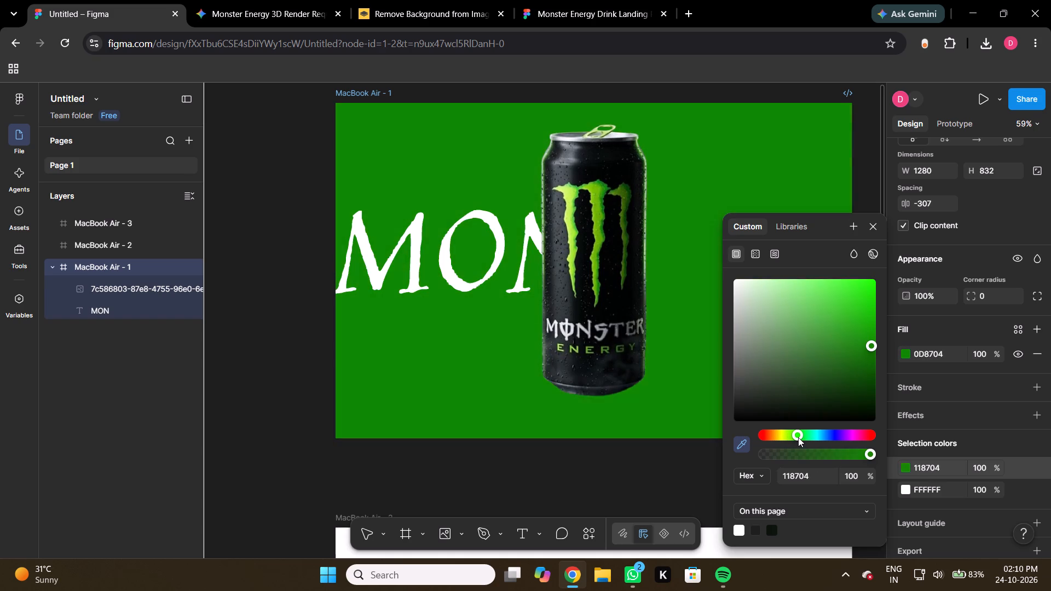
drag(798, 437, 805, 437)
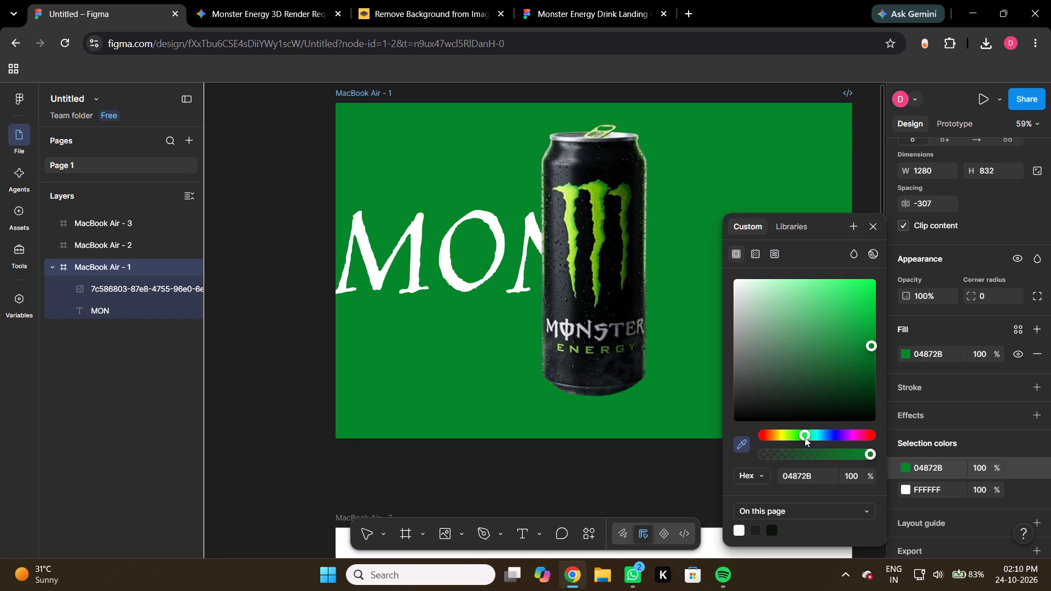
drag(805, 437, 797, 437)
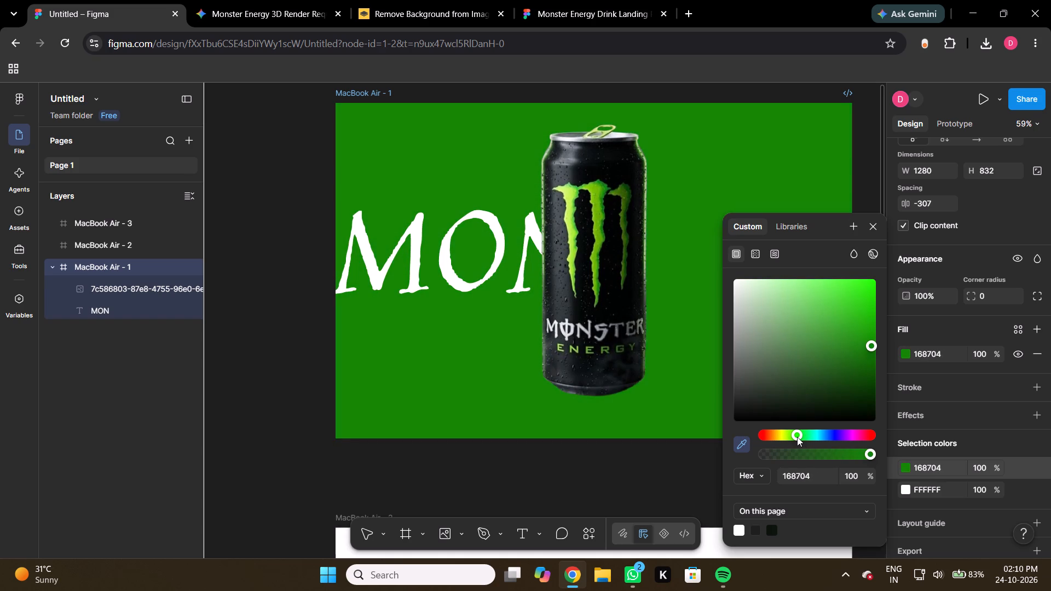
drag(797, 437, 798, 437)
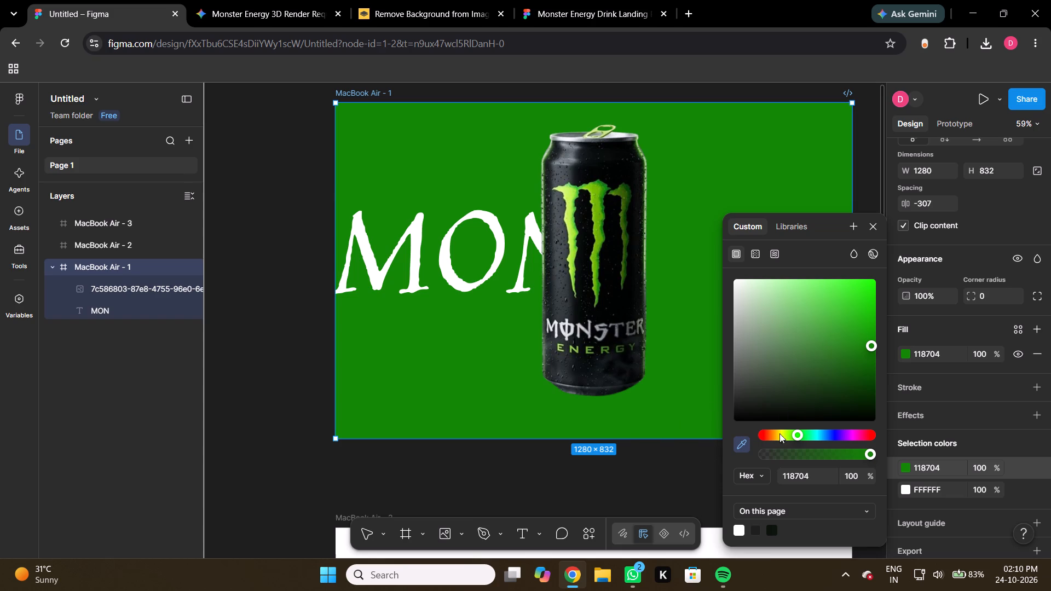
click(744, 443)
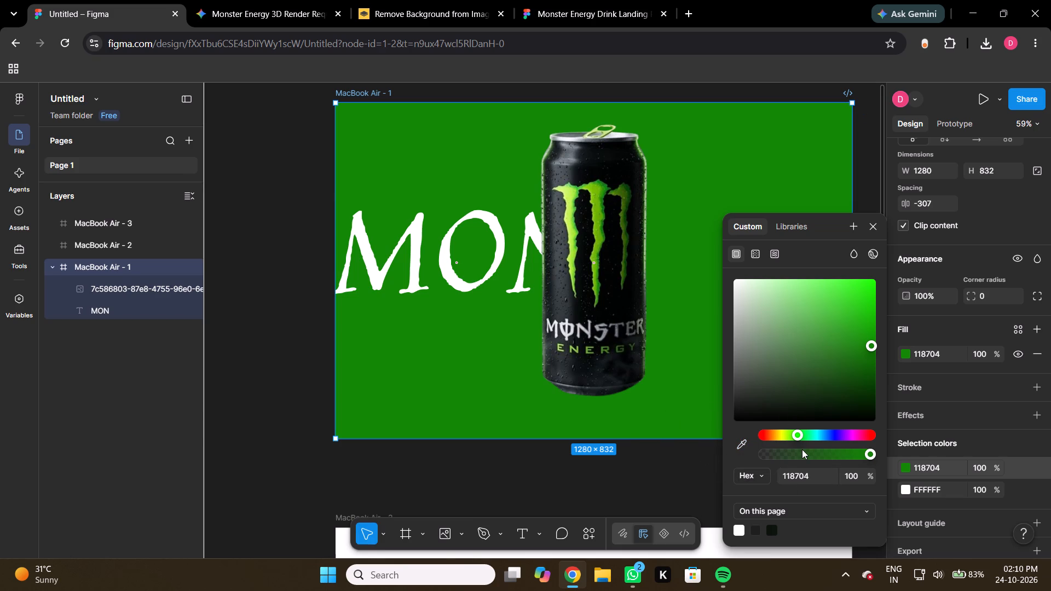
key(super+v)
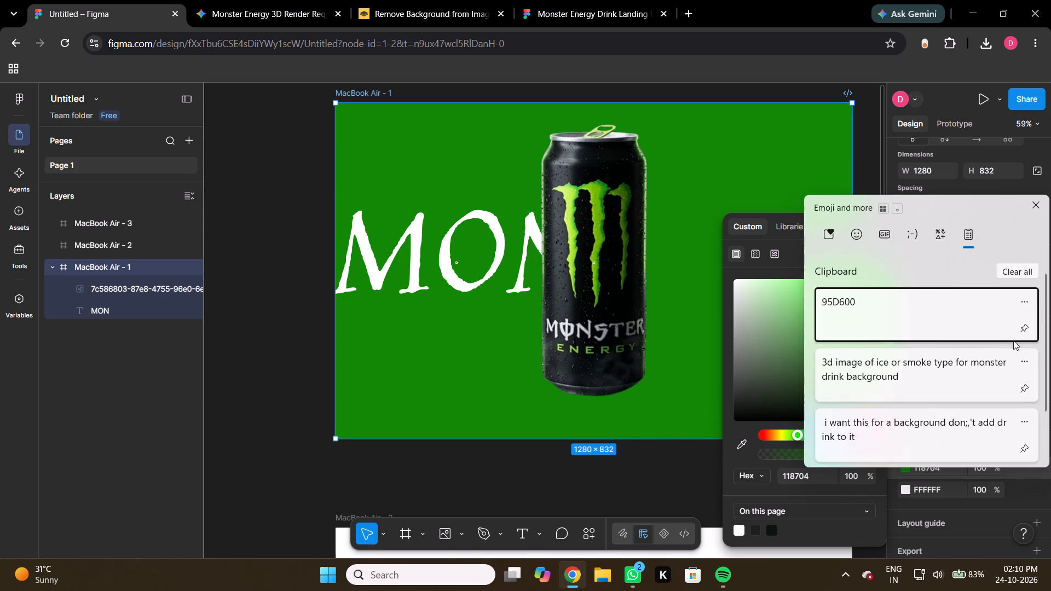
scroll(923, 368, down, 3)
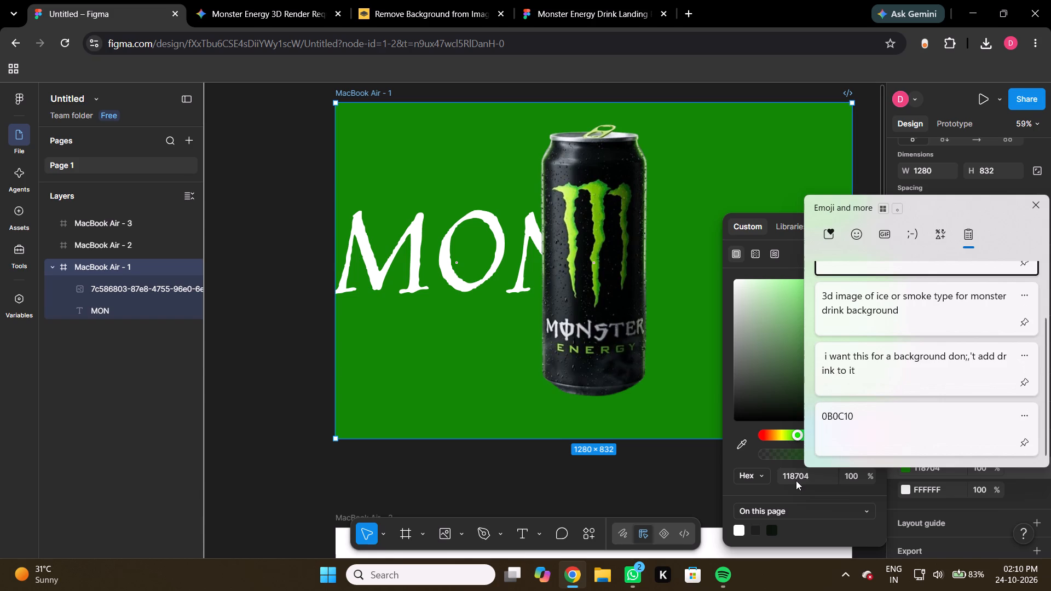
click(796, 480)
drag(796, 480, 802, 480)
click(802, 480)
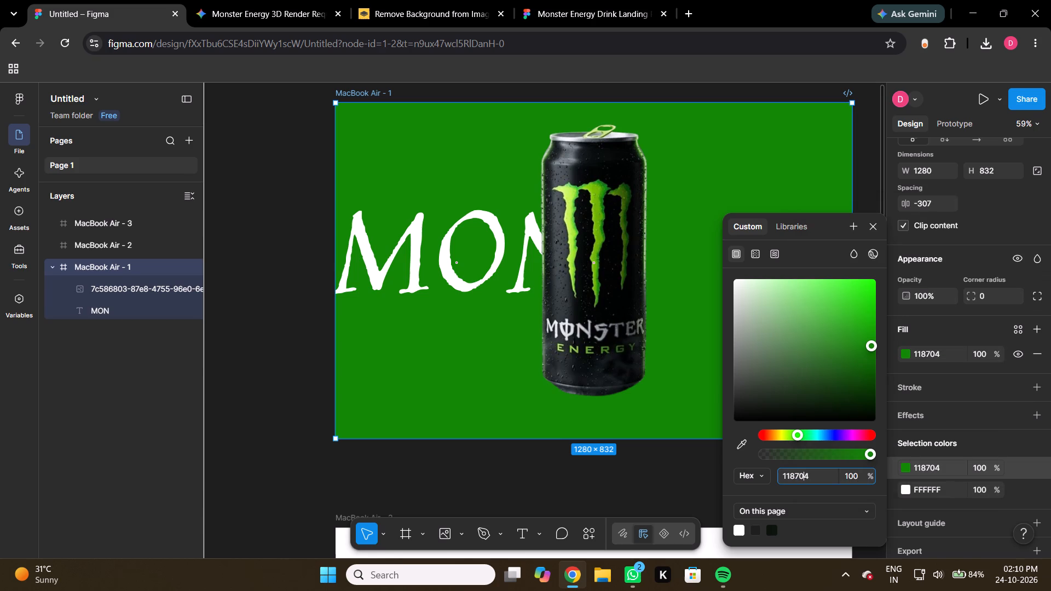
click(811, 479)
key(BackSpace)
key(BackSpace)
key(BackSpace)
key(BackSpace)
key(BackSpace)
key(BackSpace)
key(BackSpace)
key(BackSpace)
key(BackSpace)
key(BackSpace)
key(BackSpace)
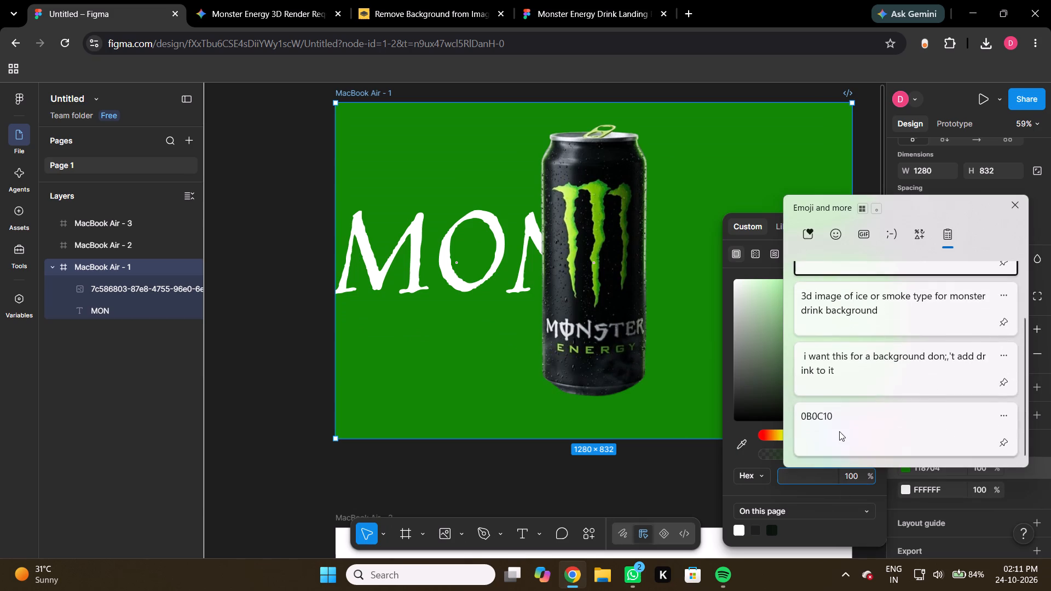
click(839, 431)
key(ctrl+v)
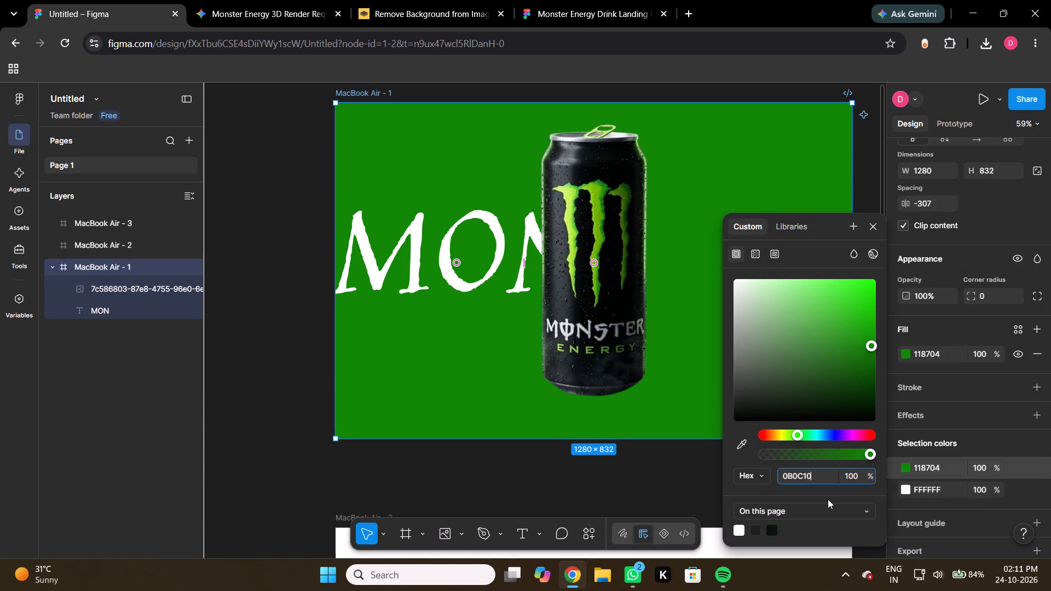
key(Return)
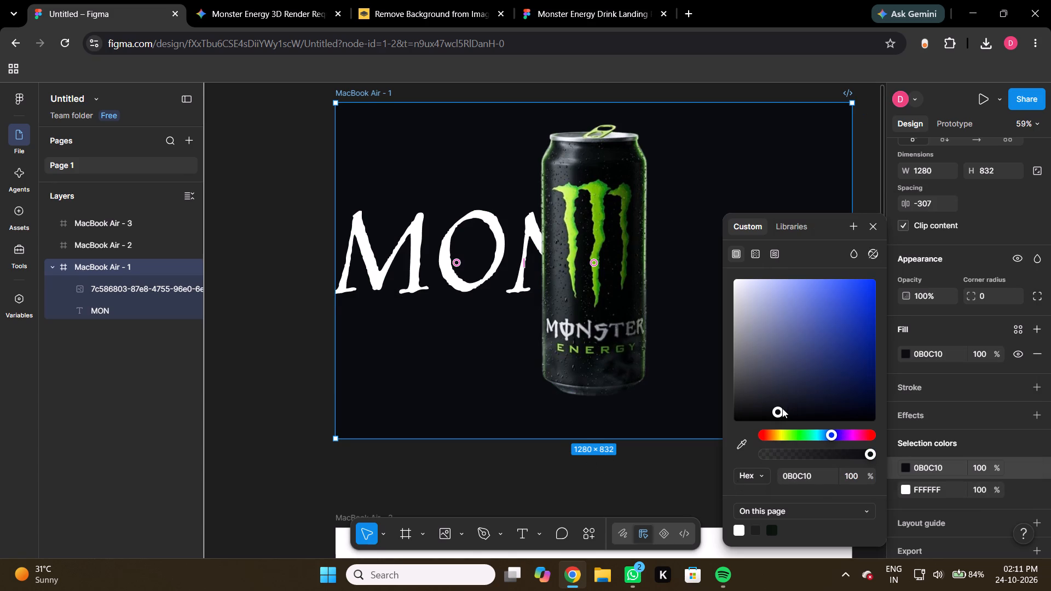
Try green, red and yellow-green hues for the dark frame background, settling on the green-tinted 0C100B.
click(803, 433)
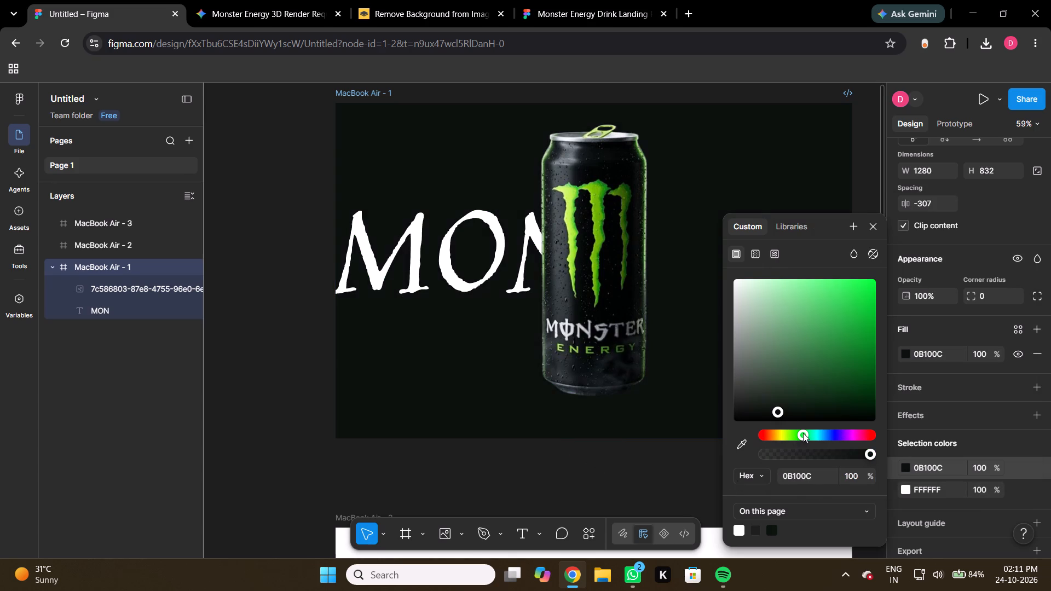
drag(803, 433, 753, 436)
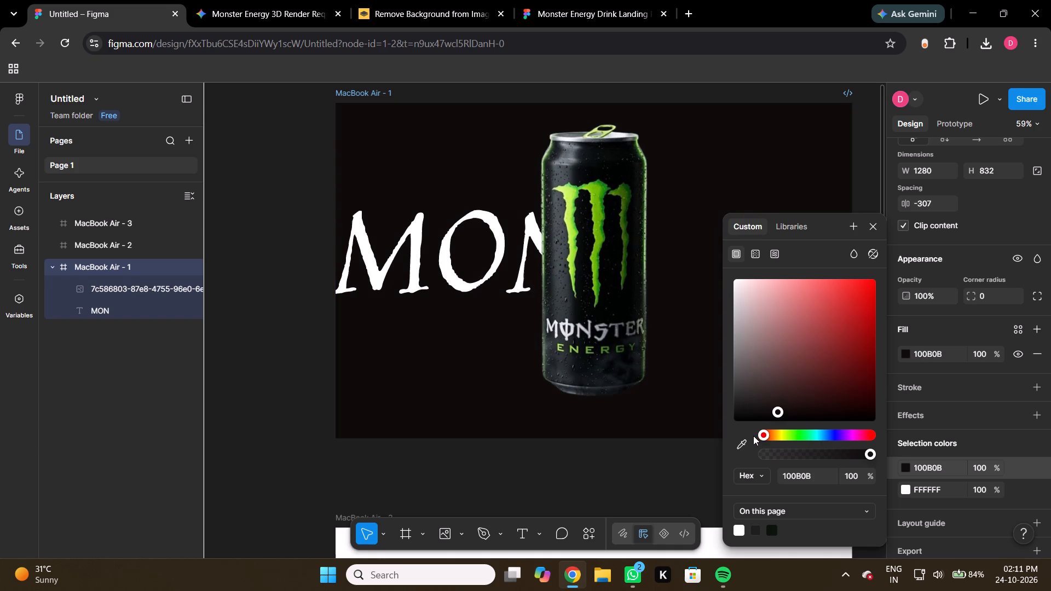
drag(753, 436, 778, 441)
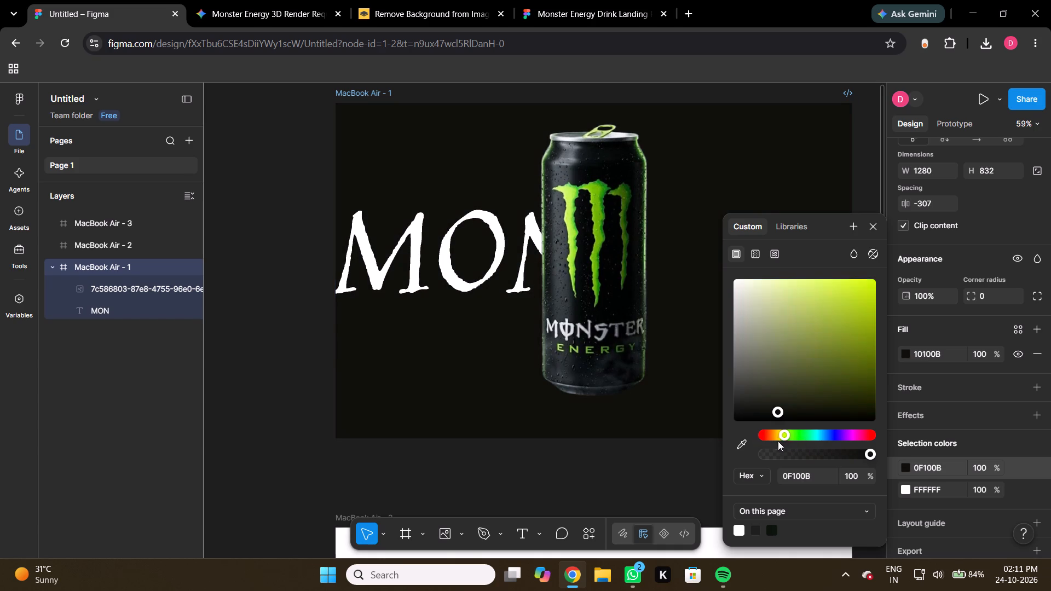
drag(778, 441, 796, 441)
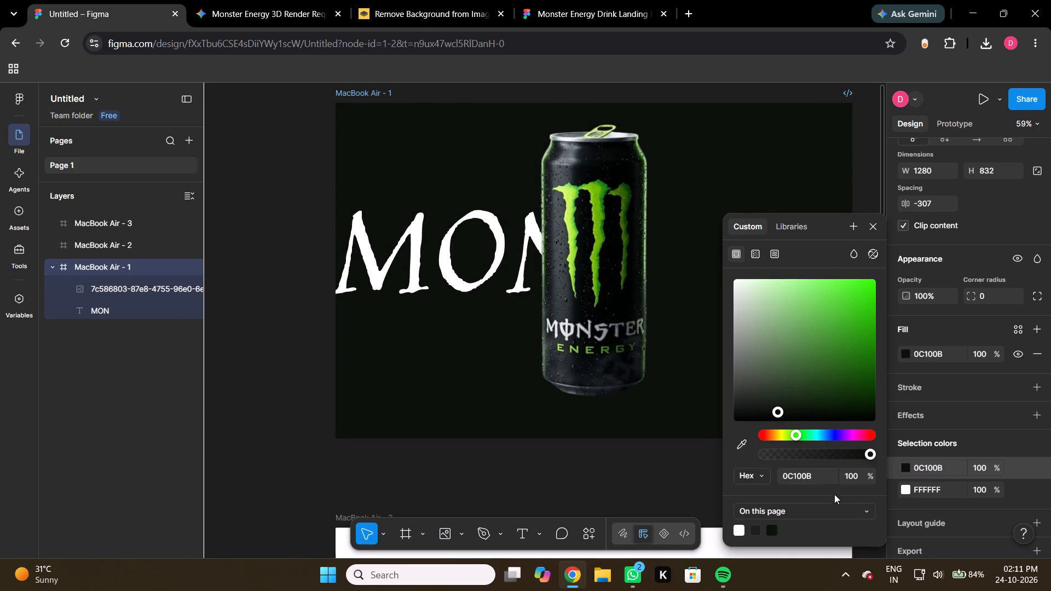
Set the frame background's hex value back to the copied 0B0C10 from the clipboard history and deselect the frame.
double_click(822, 478)
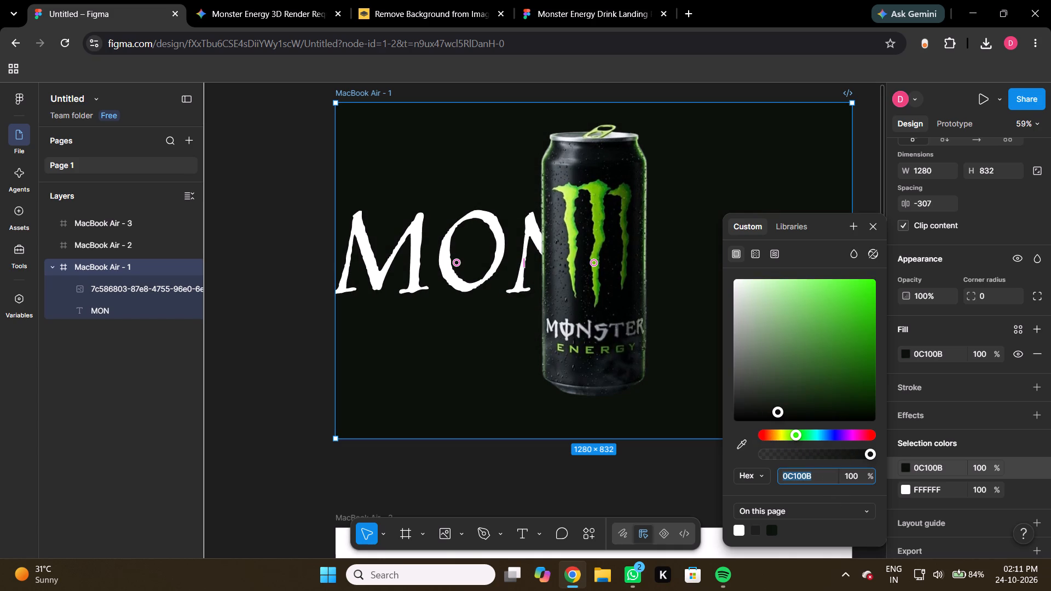
key(BackSpace)
key(super+v)
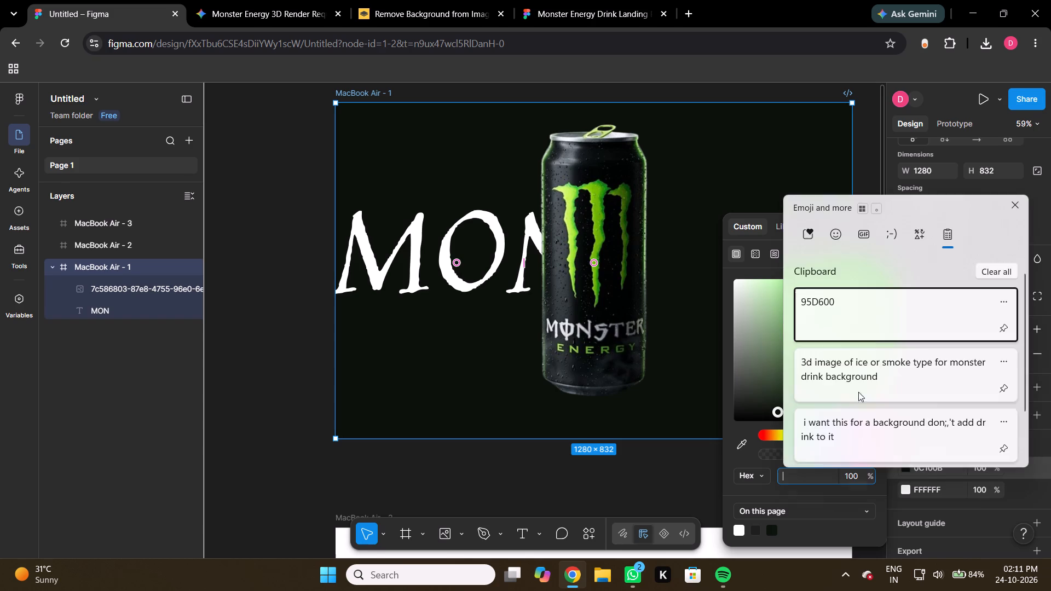
scroll(891, 347, down, 3)
click(861, 396)
key(ctrl+v)
click(858, 409)
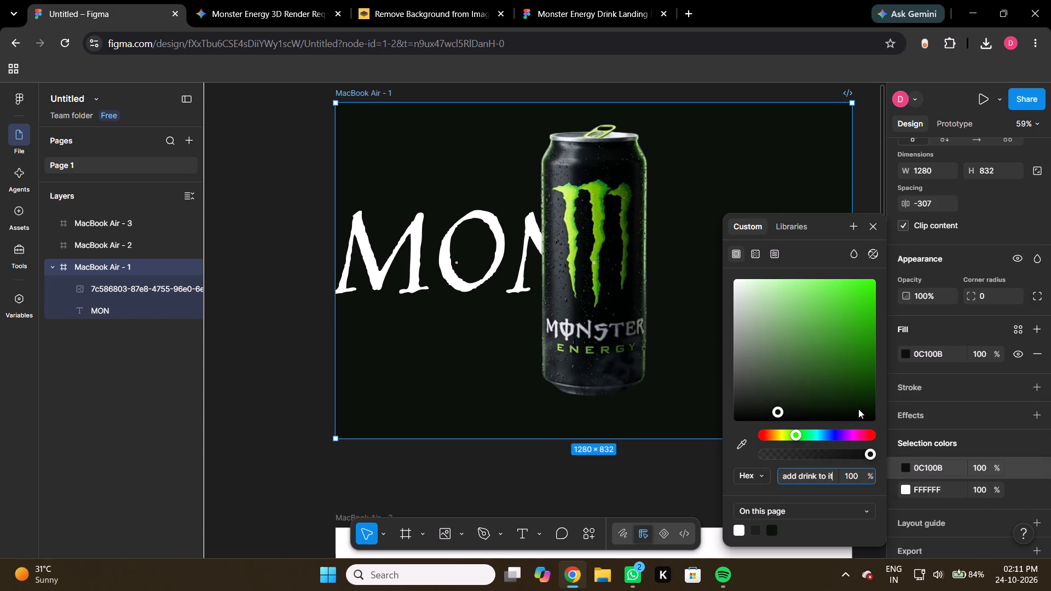
click(816, 477)
key(BackSpace)
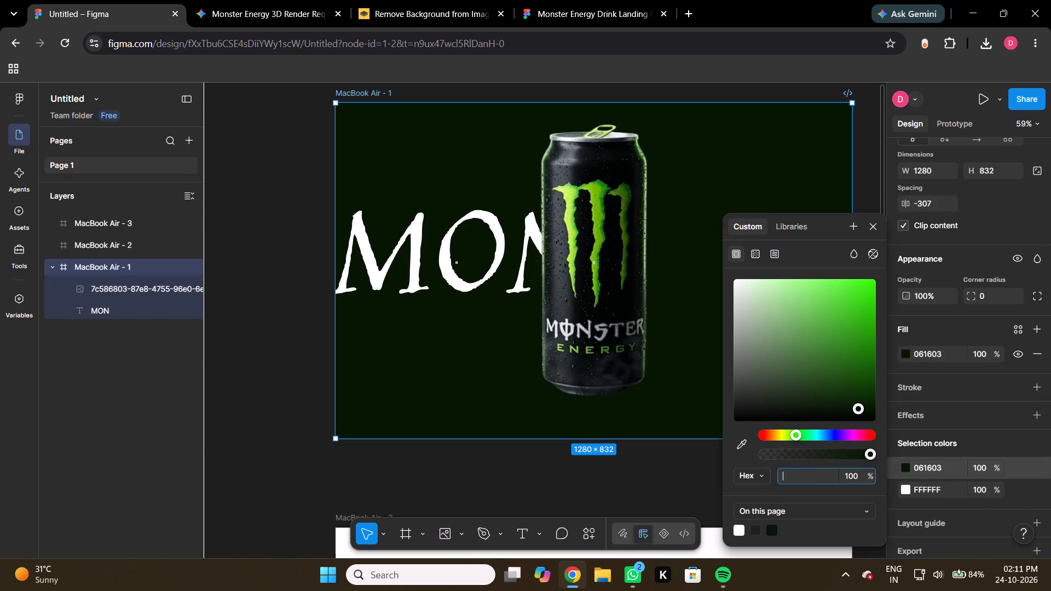
key(super+v)
scroll(911, 293, down, 3)
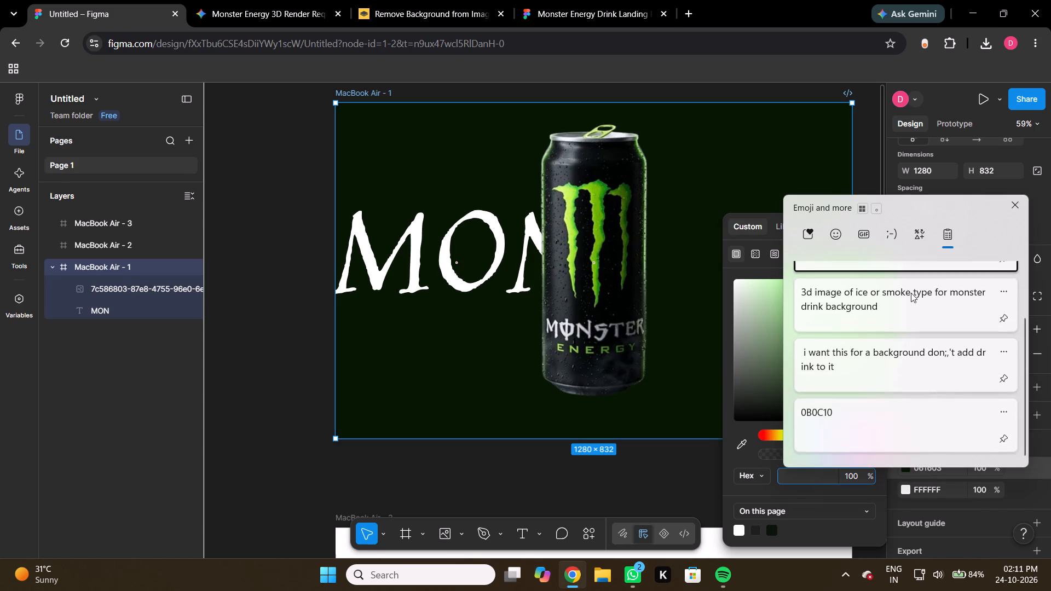
click(856, 424)
key(ctrl+v)
key(Return)
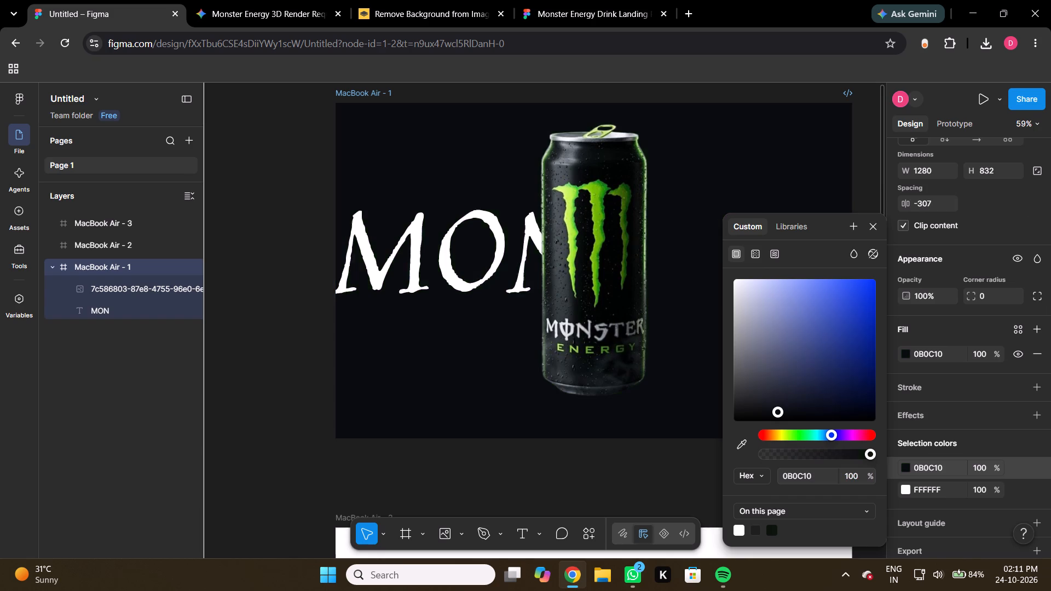
click(594, 506)
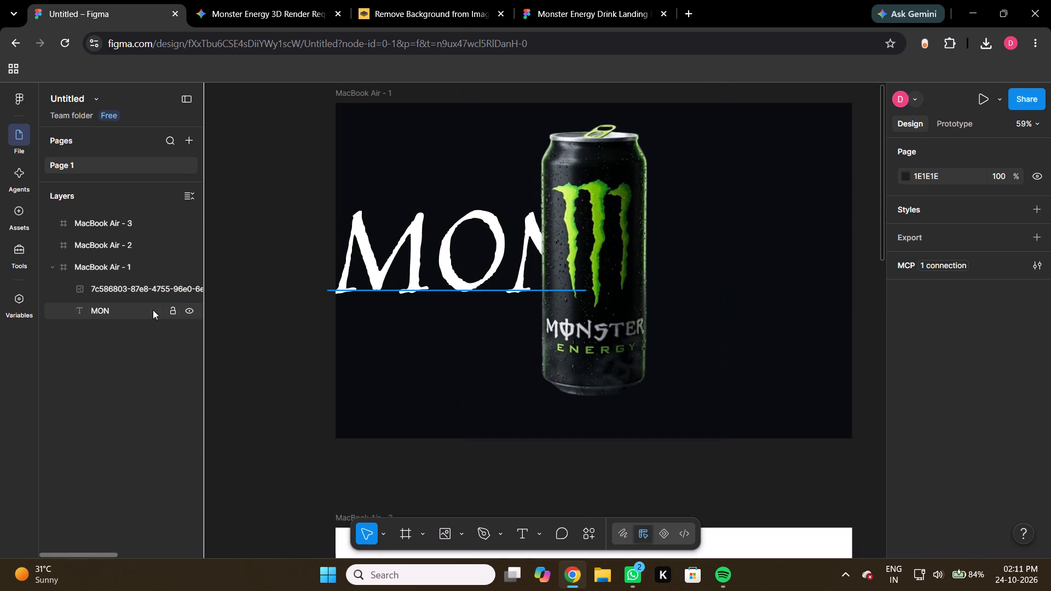
Select the MON text layer in the MacBook Air - 1 frame.
click(153, 310)
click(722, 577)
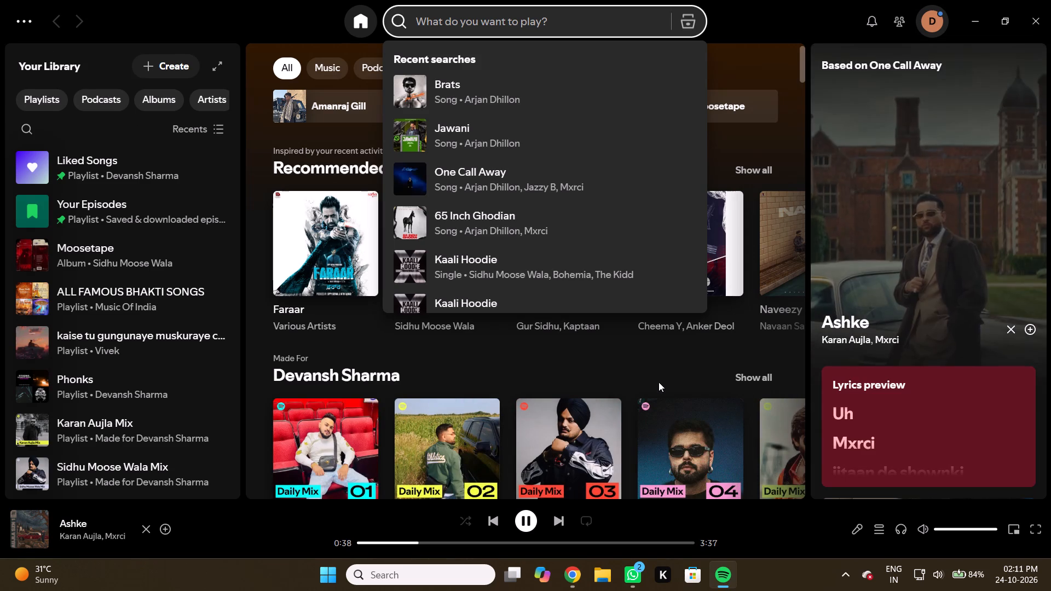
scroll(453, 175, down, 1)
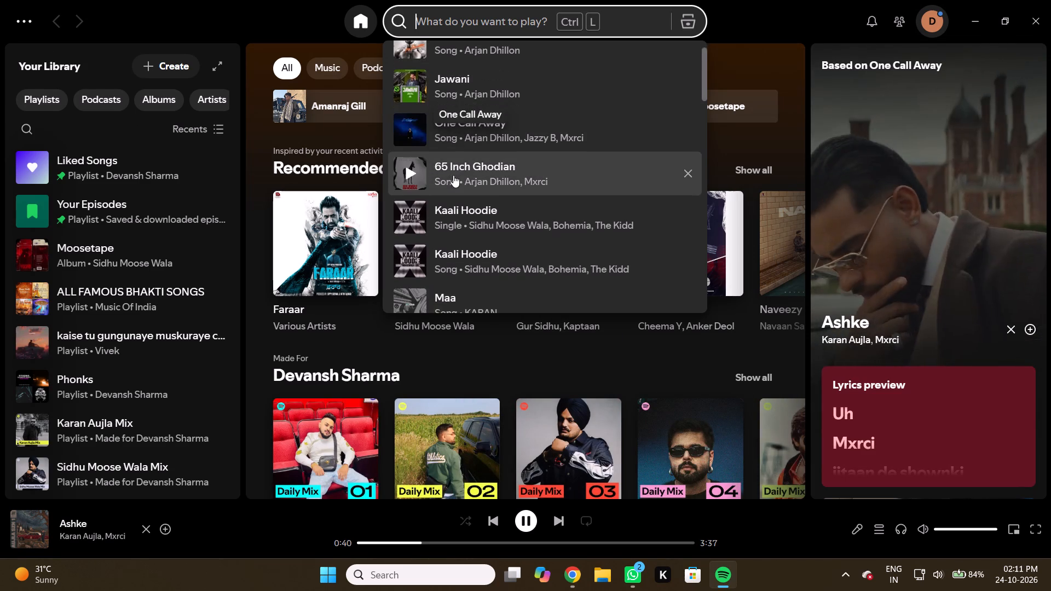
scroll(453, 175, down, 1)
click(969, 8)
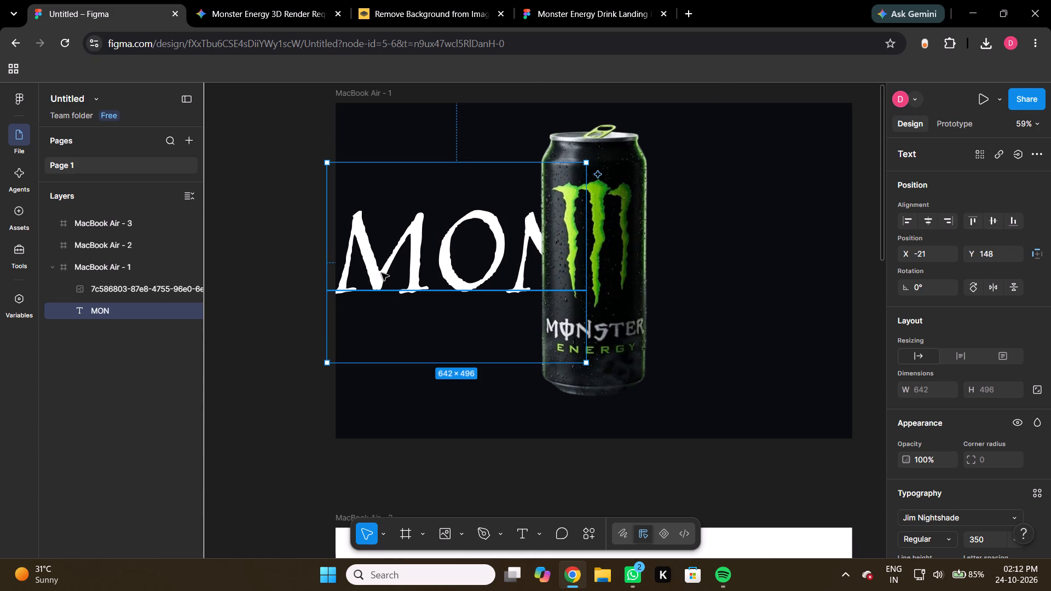
Set the MON text's font size to 300.
scroll(961, 353, down, 2)
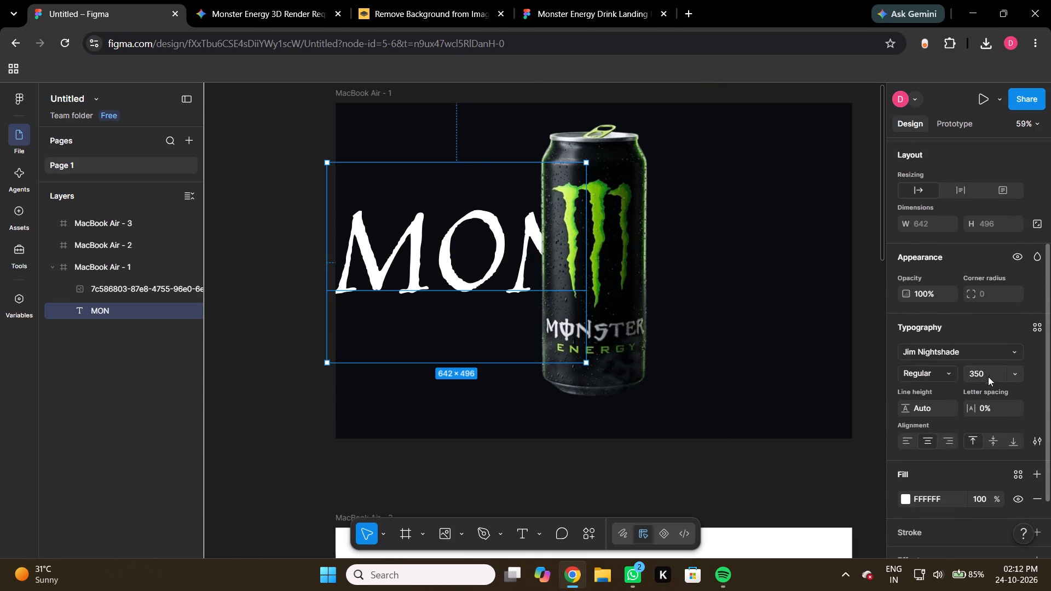
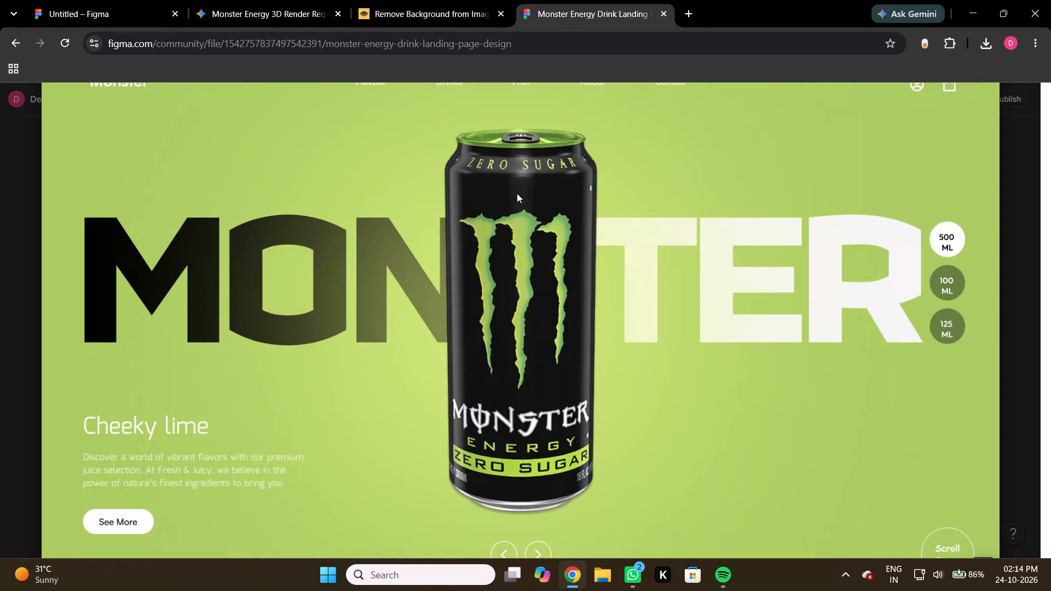
scroll(517, 193, down, 5)
click(1011, 156)
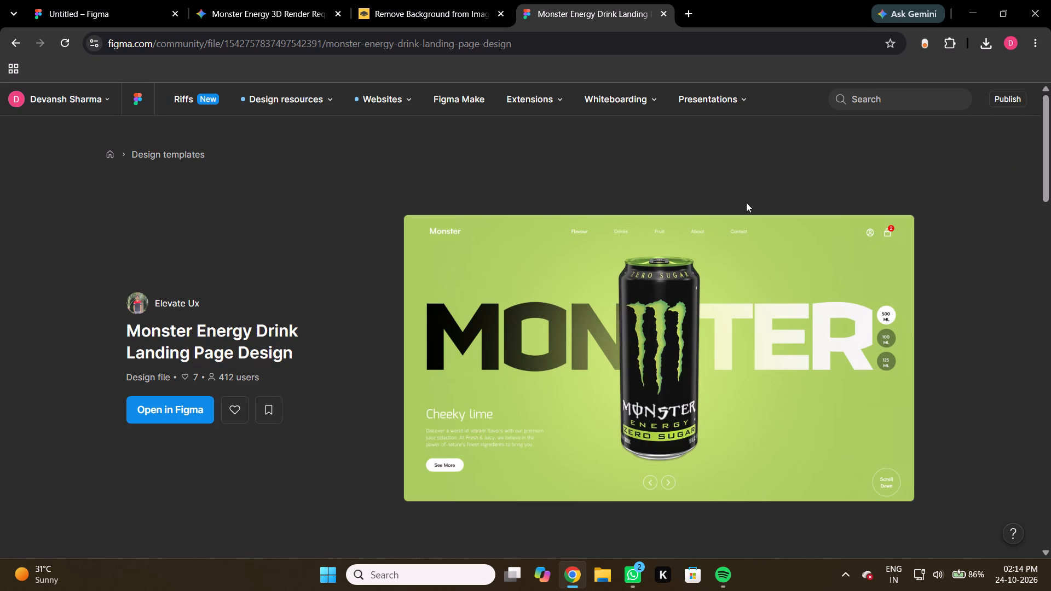
click(148, 412)
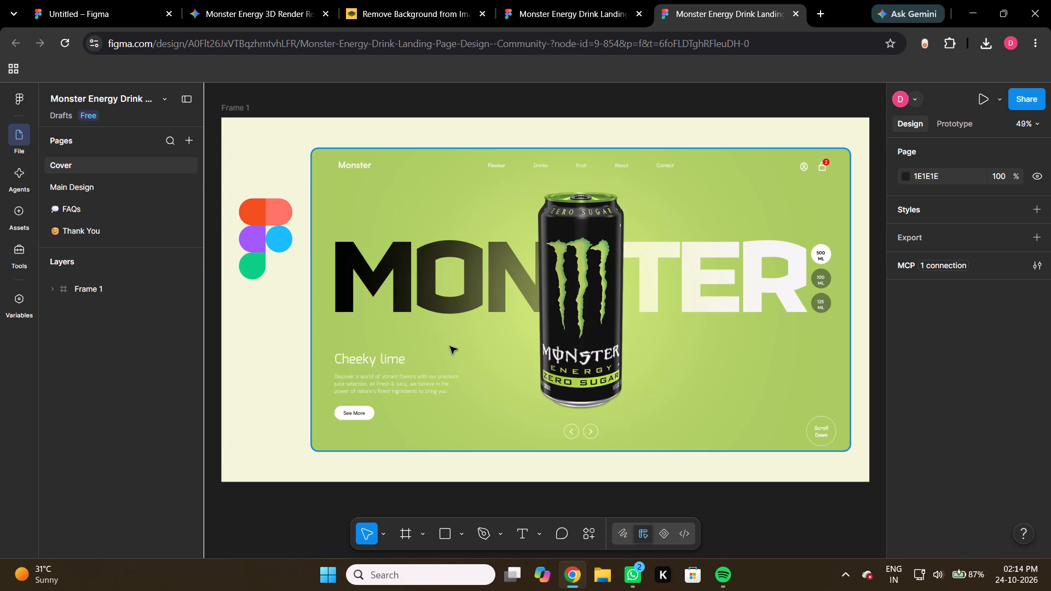
Return to the Untitled design file and extend the MON text in MacBook Air - 1 to read MONSTER.
click(100, 0)
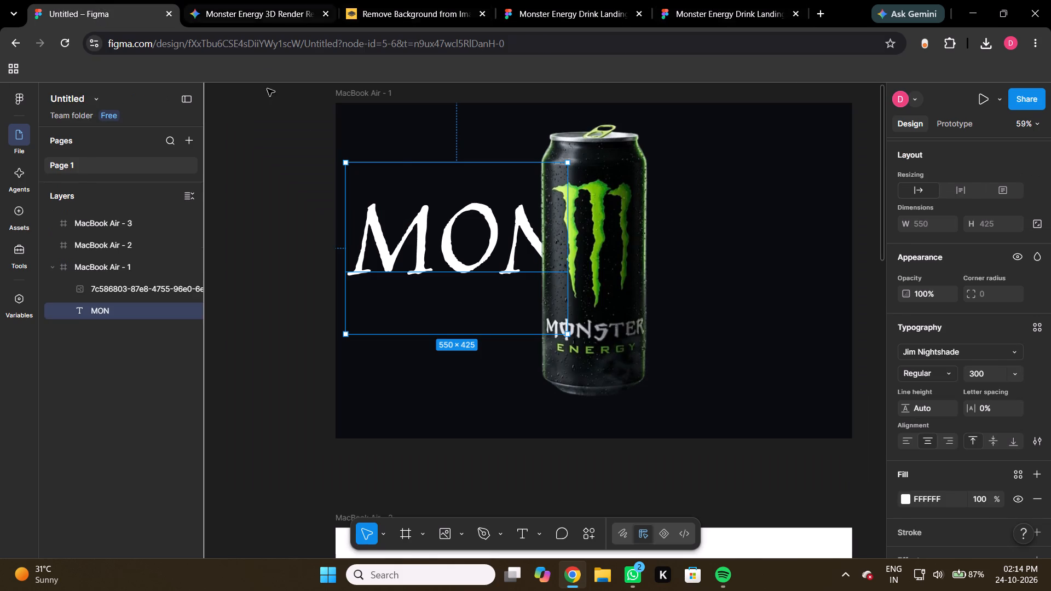
click(459, 258)
click(132, 321)
click(120, 310)
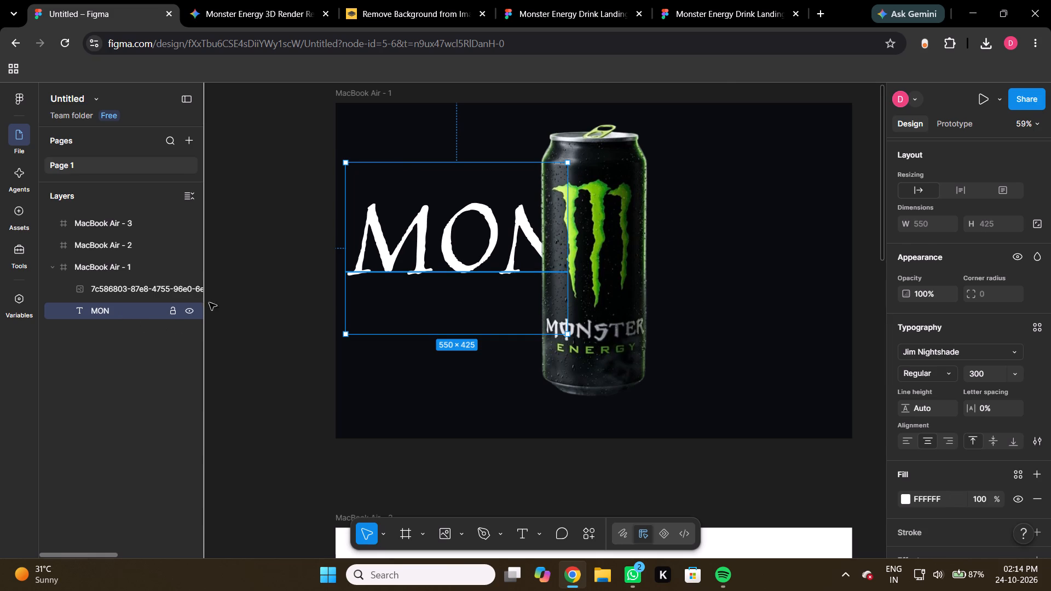
click(523, 529)
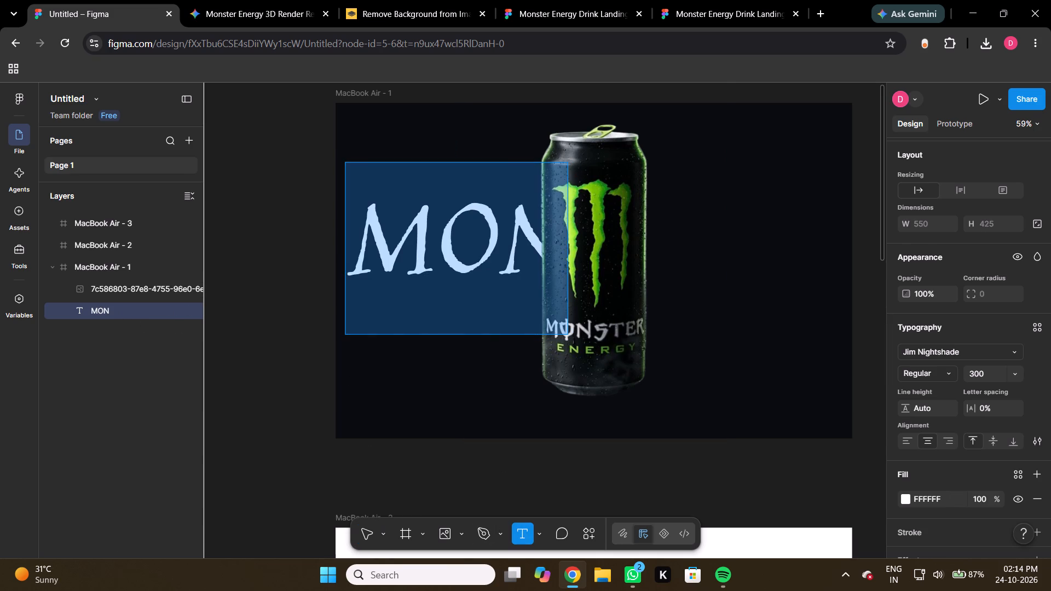
click(487, 318)
drag(487, 318, 500, 310)
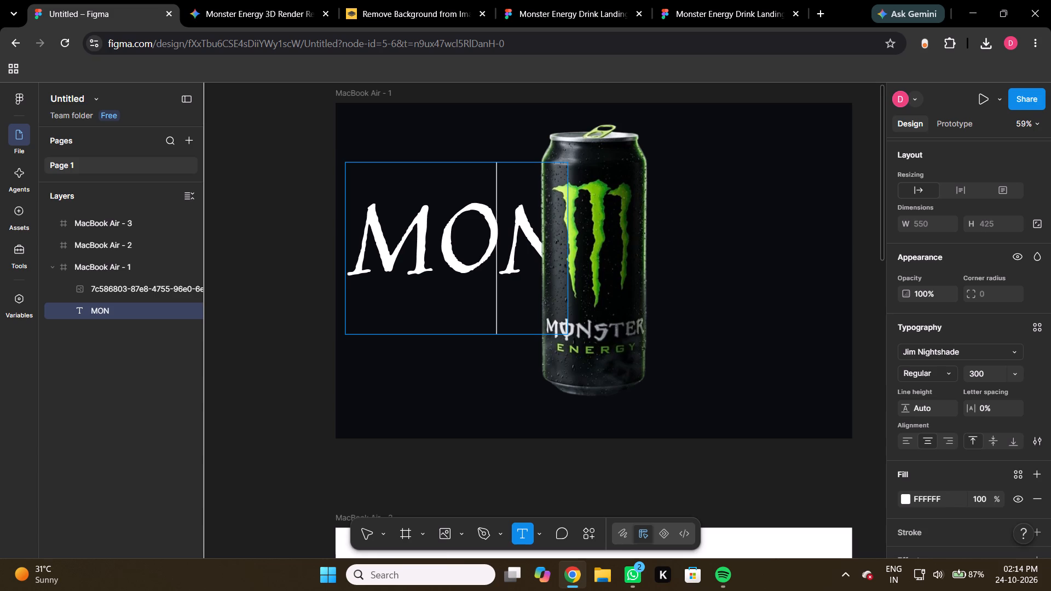
key(Right)
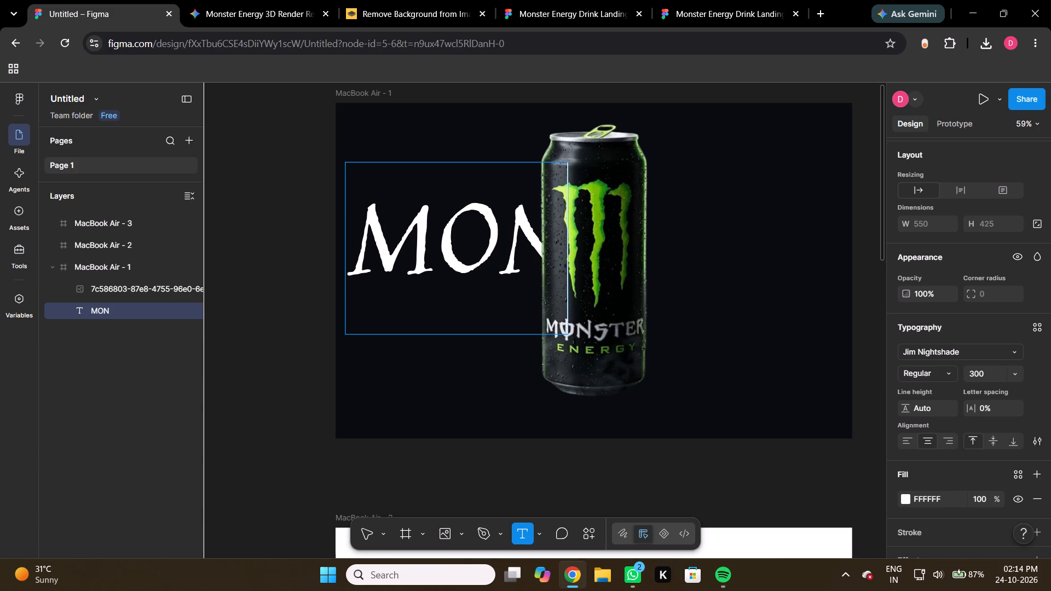
text(STER)
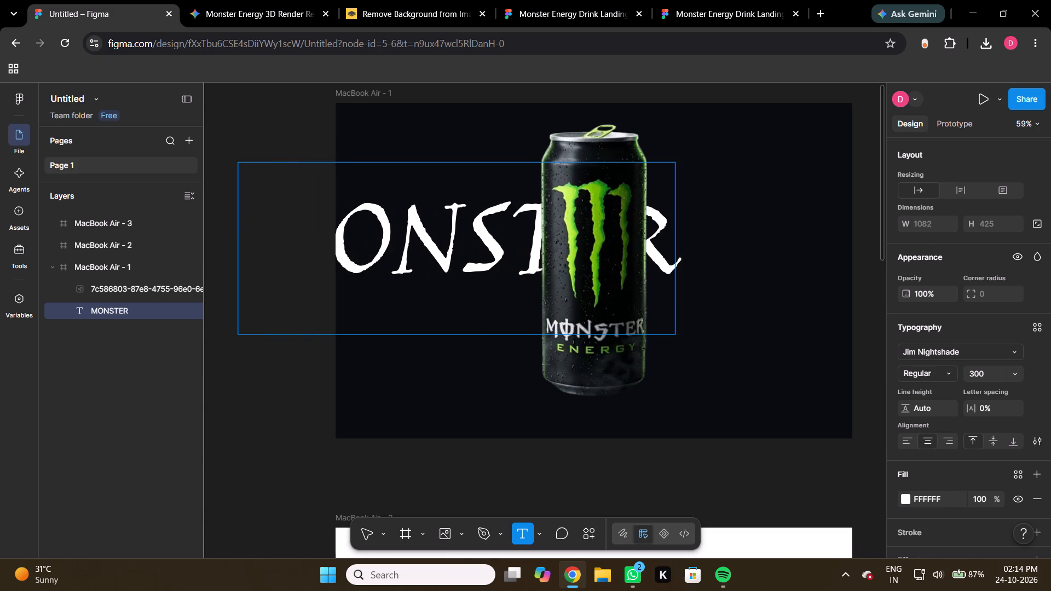
click(368, 532)
Move the MONSTER text within the MacBook Air - 1 frame so the whole word shows around the can.
drag(426, 287, 464, 285)
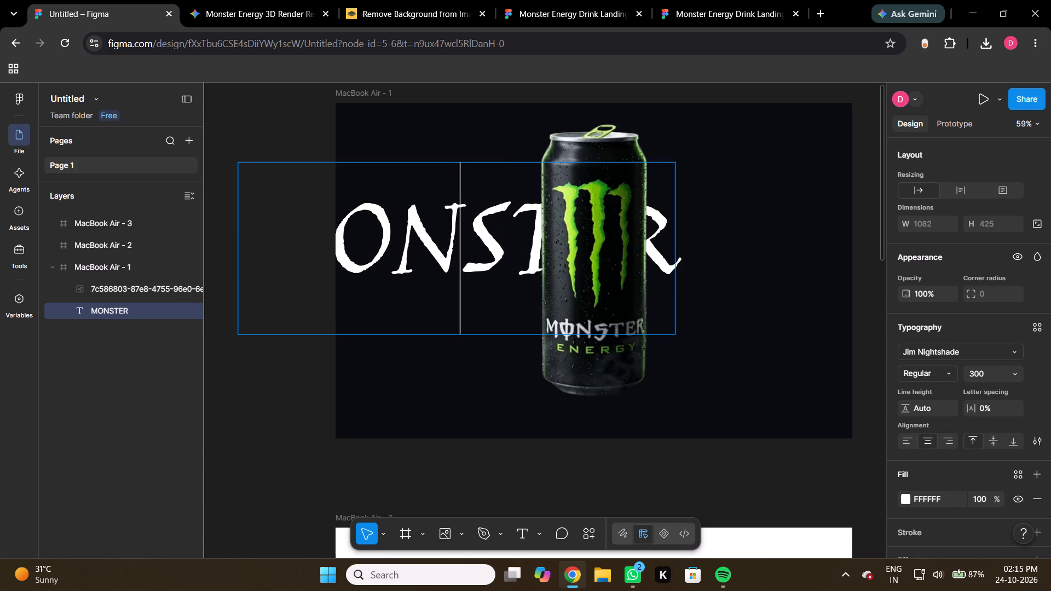
click(143, 305)
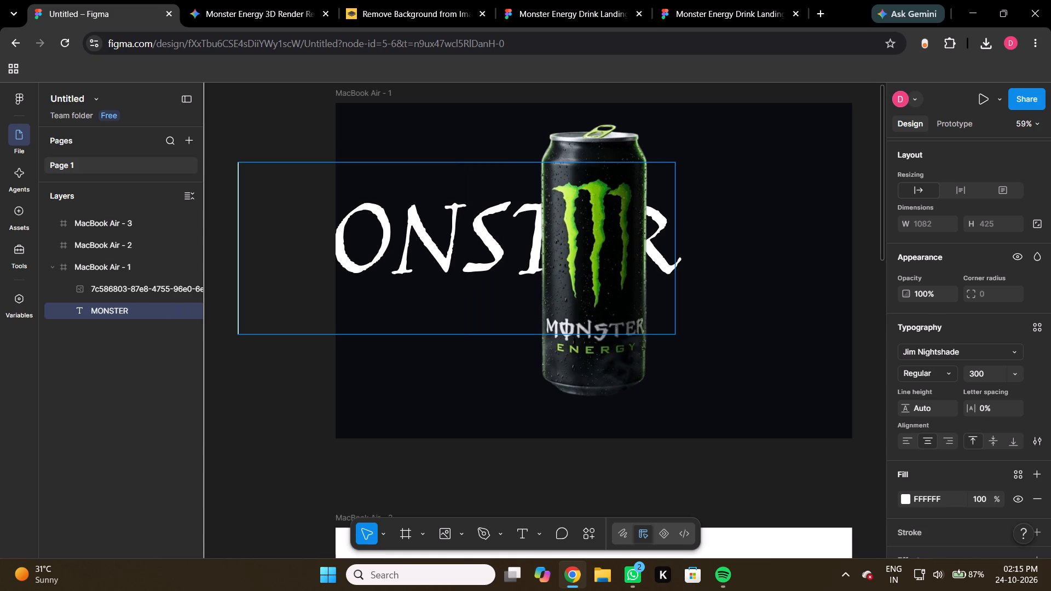
drag(317, 464, 443, 306)
drag(443, 306, 538, 312)
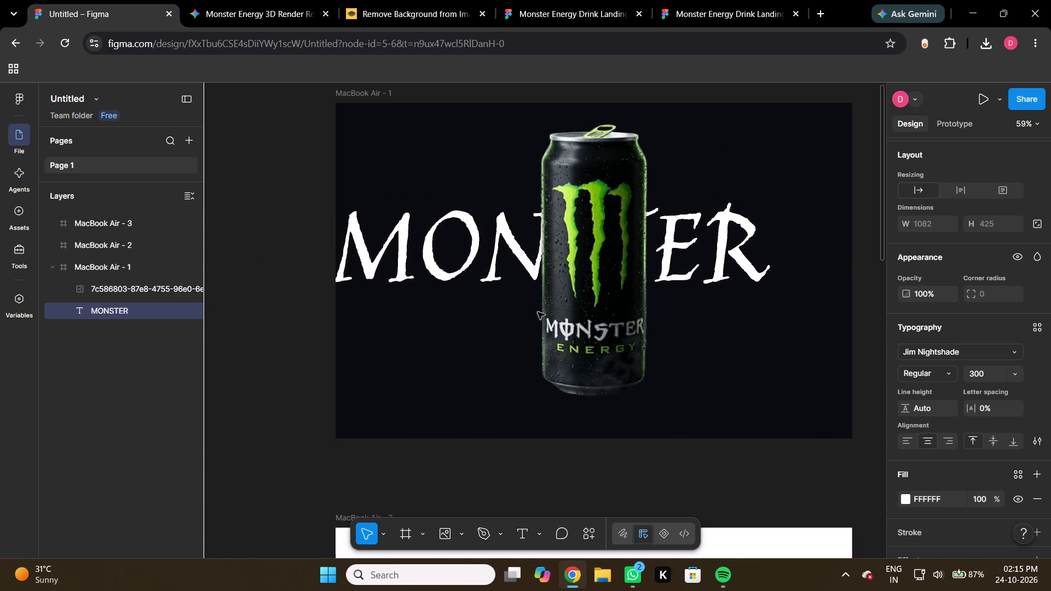
drag(538, 312, 530, 307)
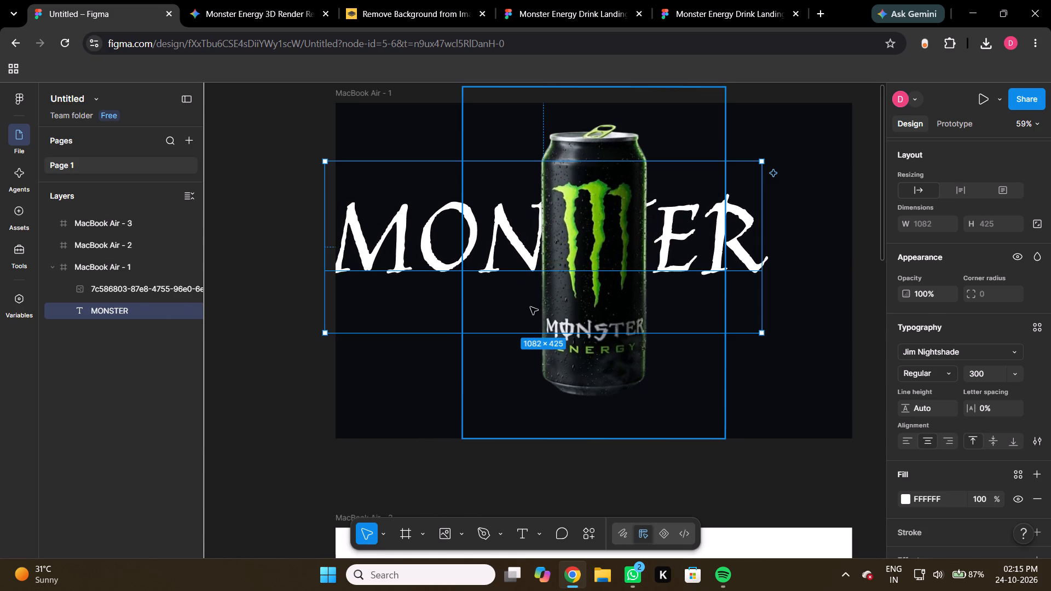
Enlarge the MONSTER text box to about 2561 × 626, extending beyond both sides of the frame with the word behind the can.
drag(764, 335, 893, 413)
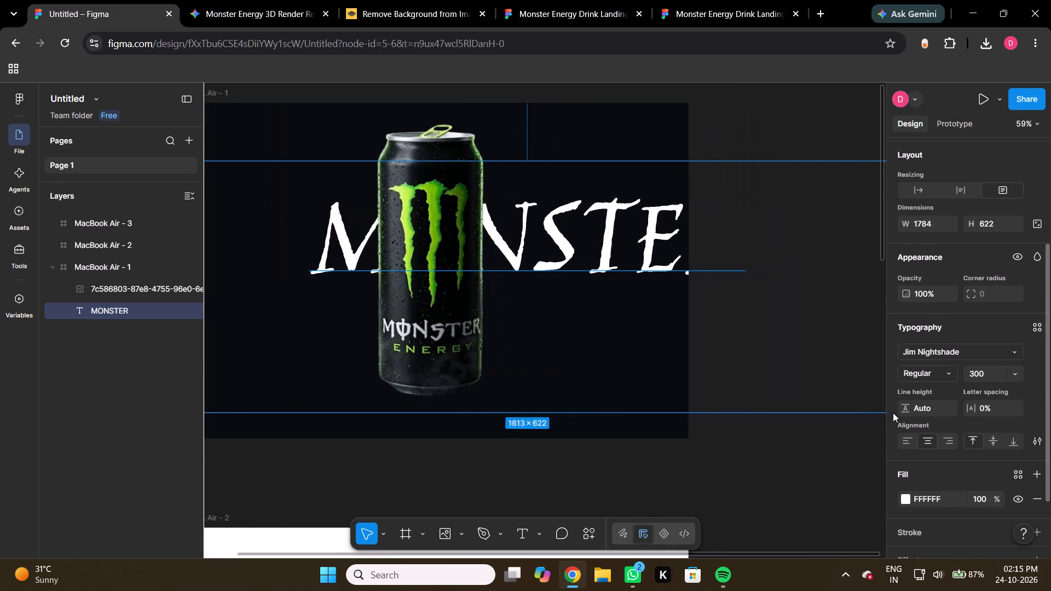
drag(893, 413, 698, 490)
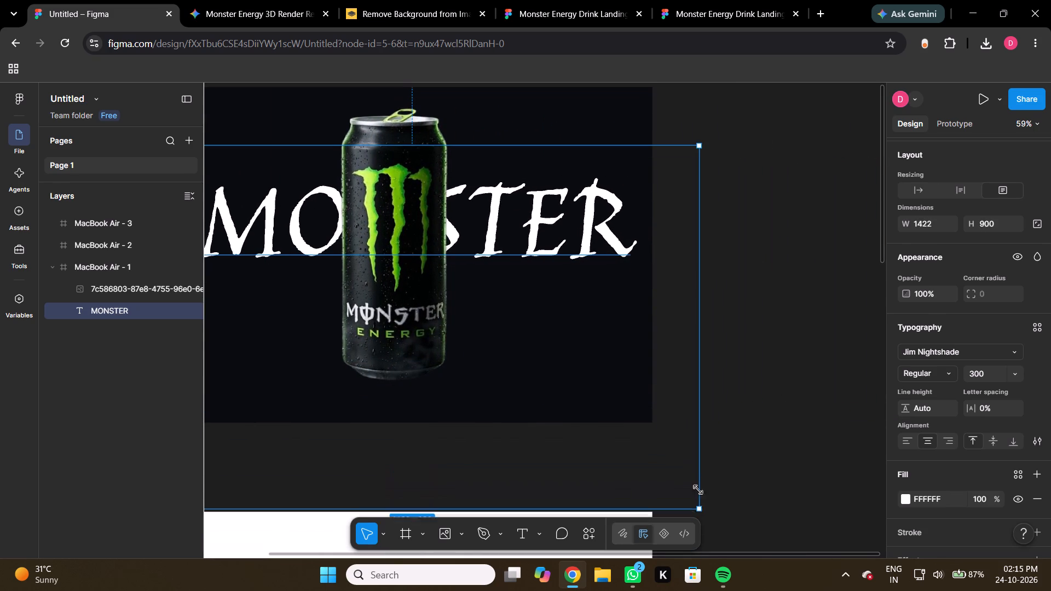
drag(698, 490, 671, 398)
drag(673, 288, 879, 276)
scroll(427, 485, right, 2)
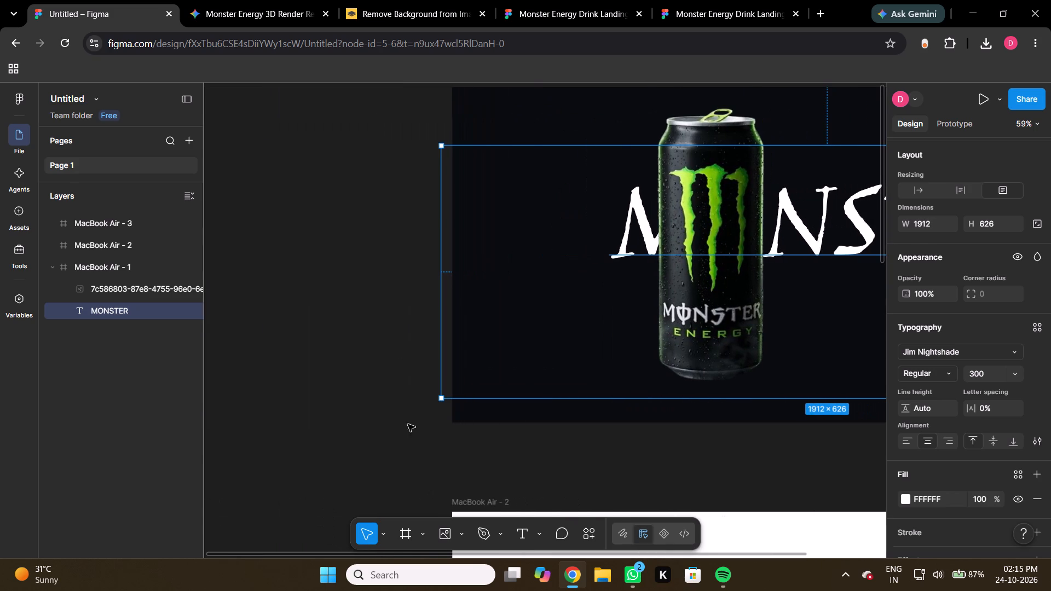
drag(442, 290, 224, 281)
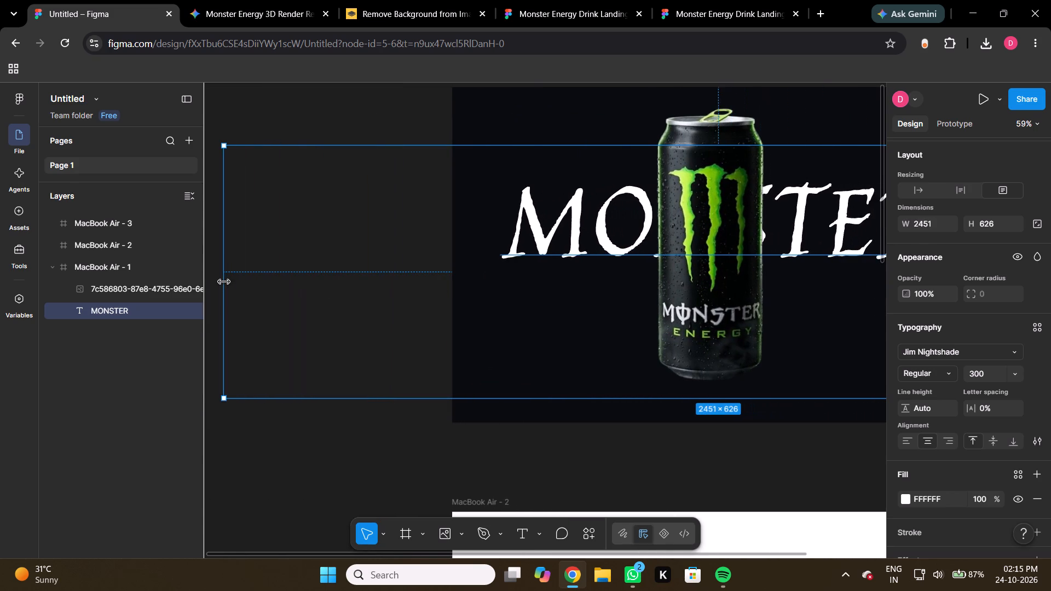
drag(224, 281, 432, 317)
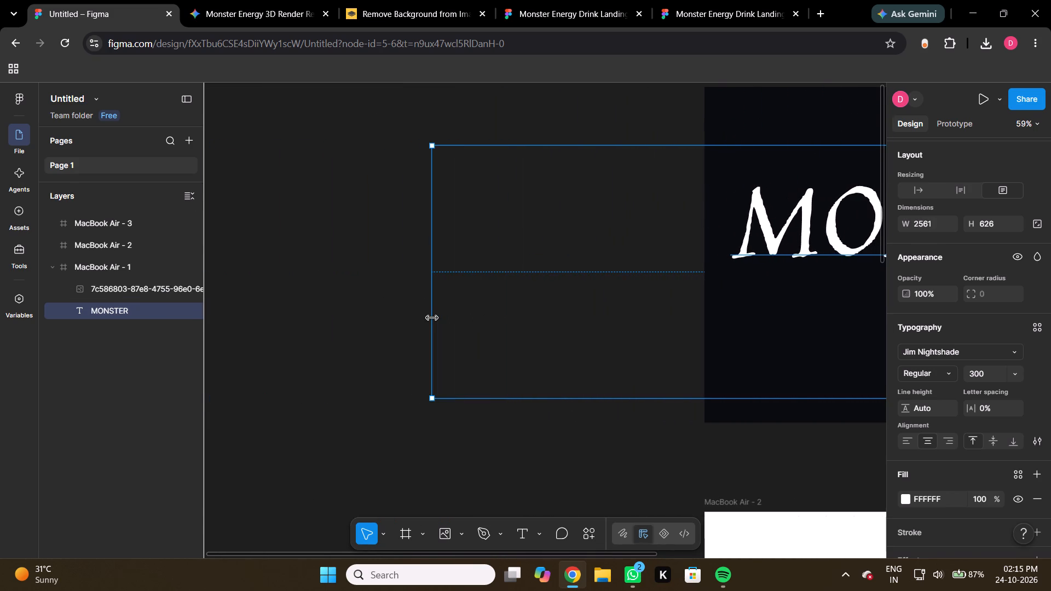
Set the MONSTER text's font size to 350.
scroll(432, 317, left, 4)
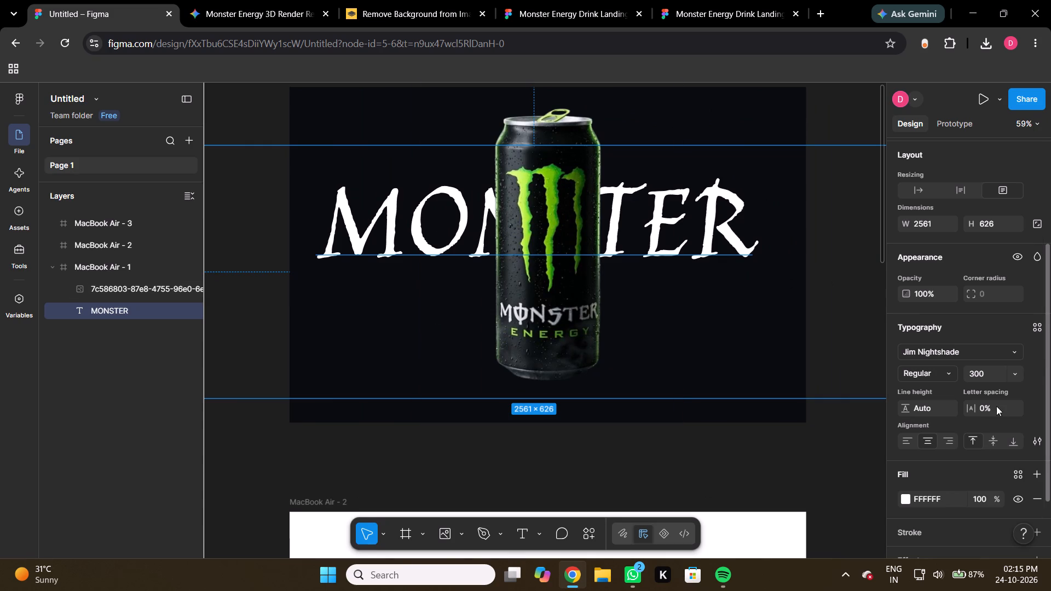
scroll(982, 506, down, 2)
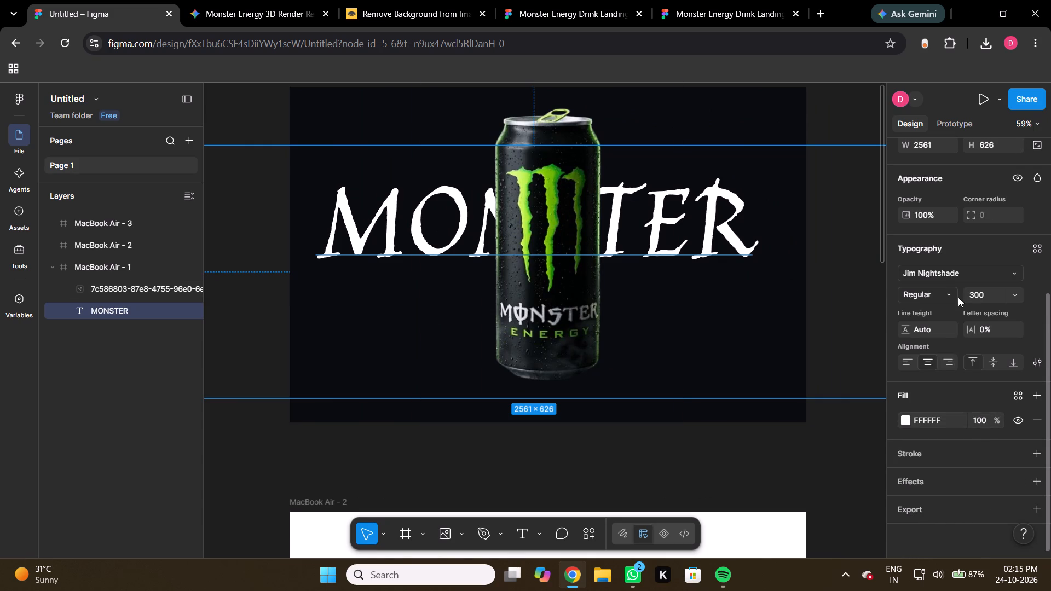
click(979, 290)
text(350)
key(Return)
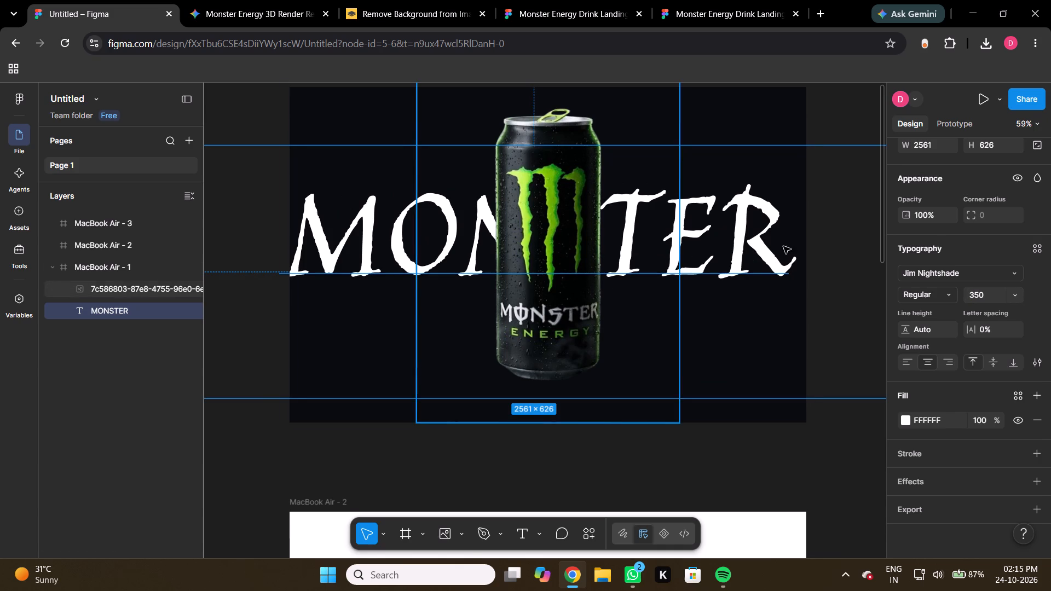
Browse the fonts after Jim Nightshade and set the MONSTER text's font to Julee.
click(957, 271)
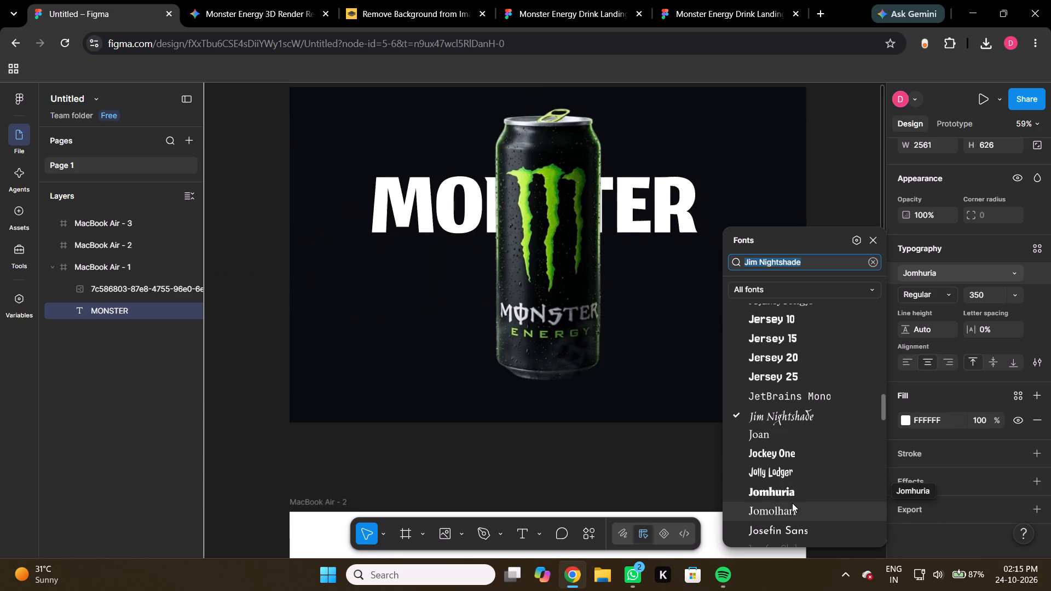
scroll(794, 513, down, 2)
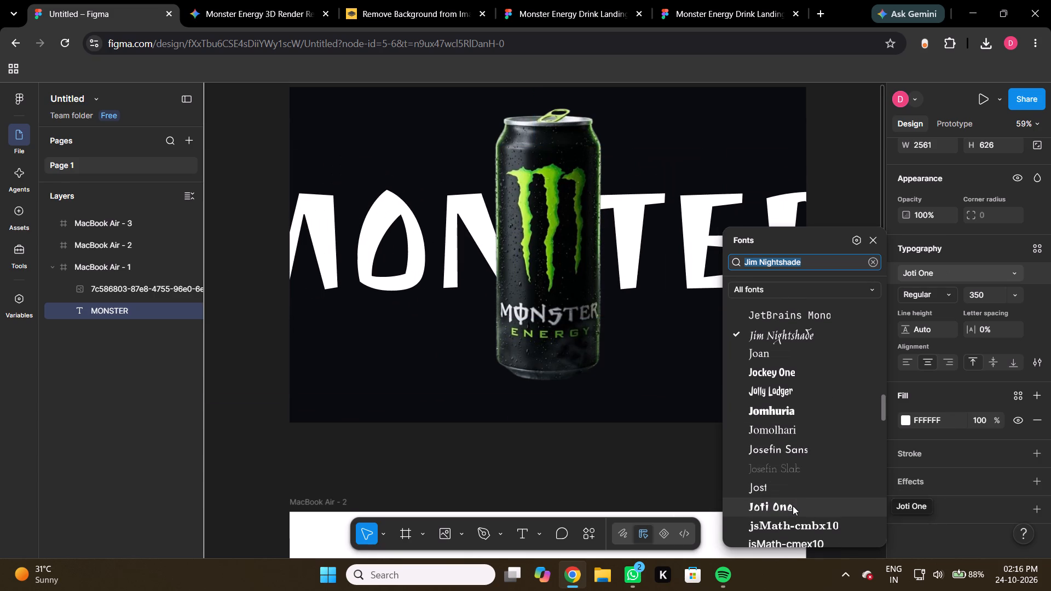
scroll(793, 524, down, 1)
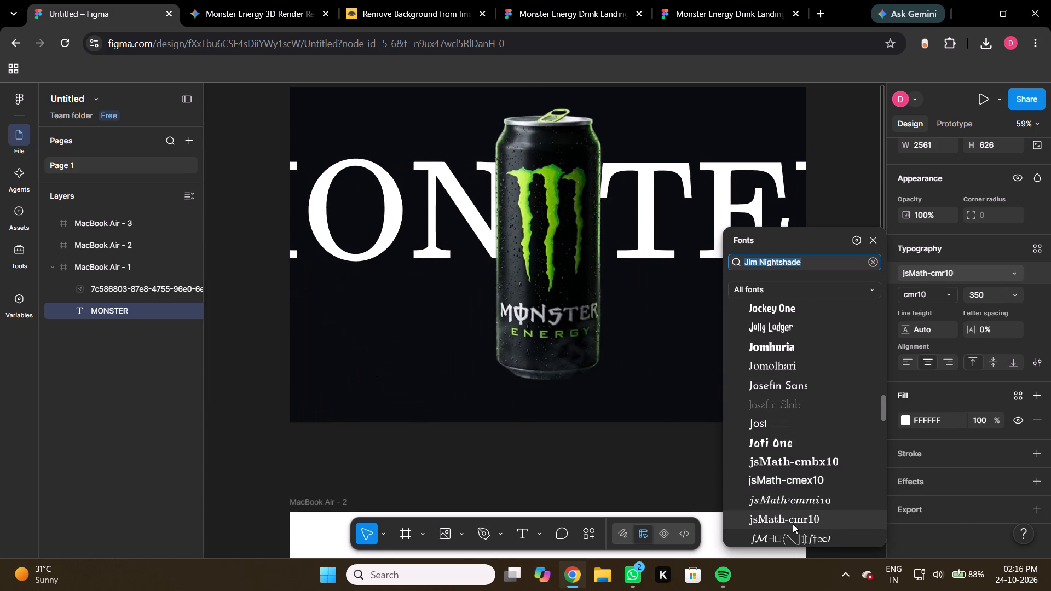
scroll(793, 524, down, 1)
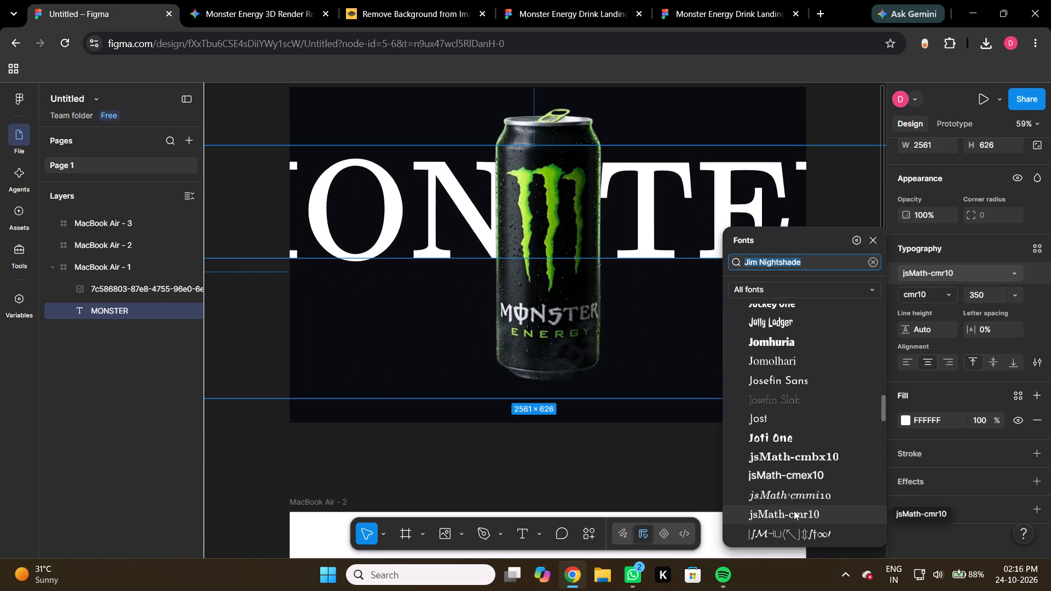
scroll(794, 511, down, 1)
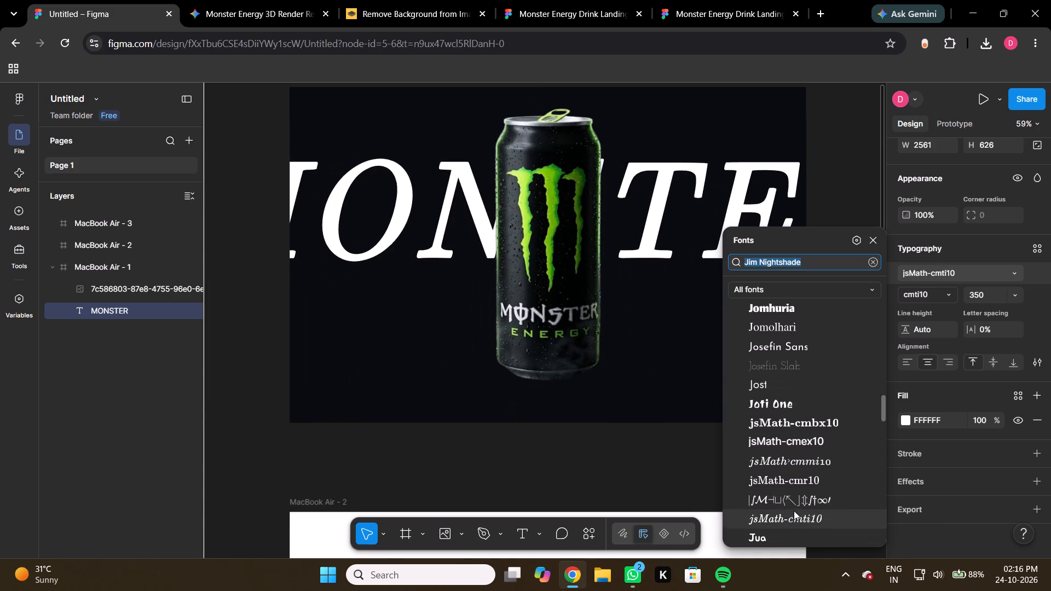
scroll(794, 511, down, 2)
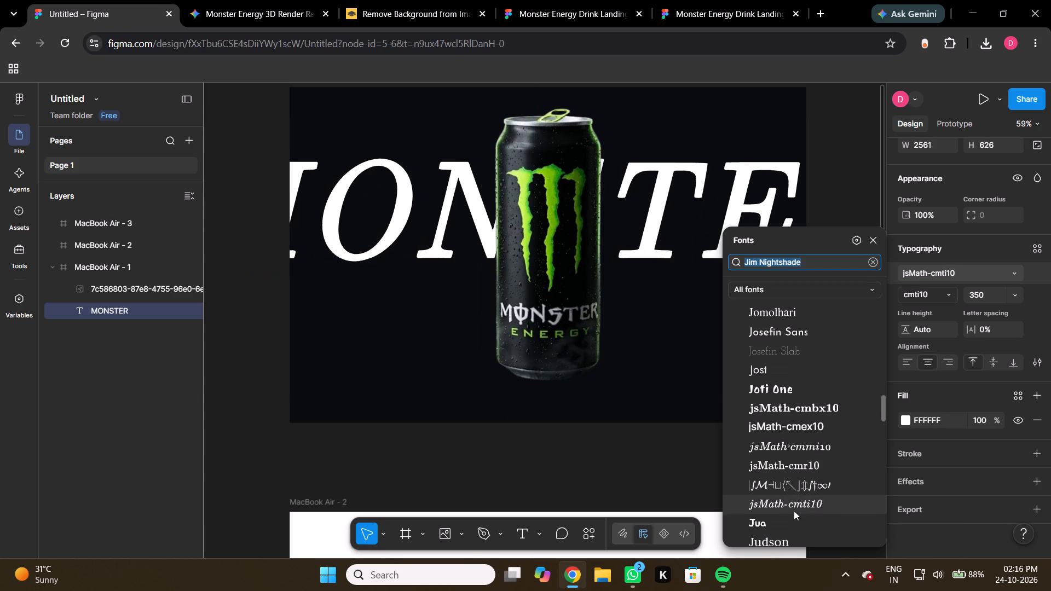
scroll(794, 511, down, 1)
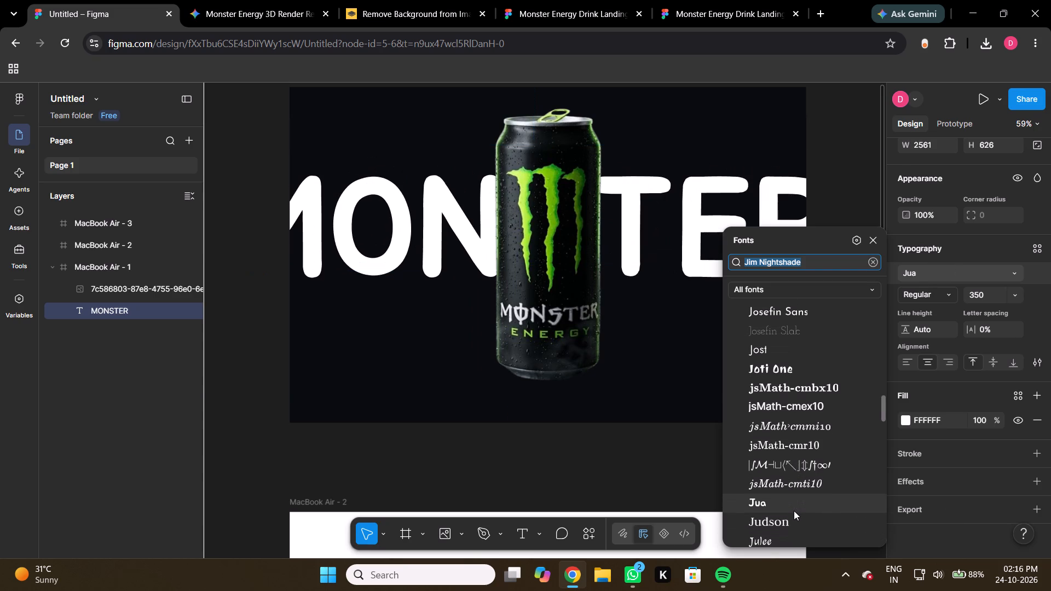
scroll(794, 511, down, 3)
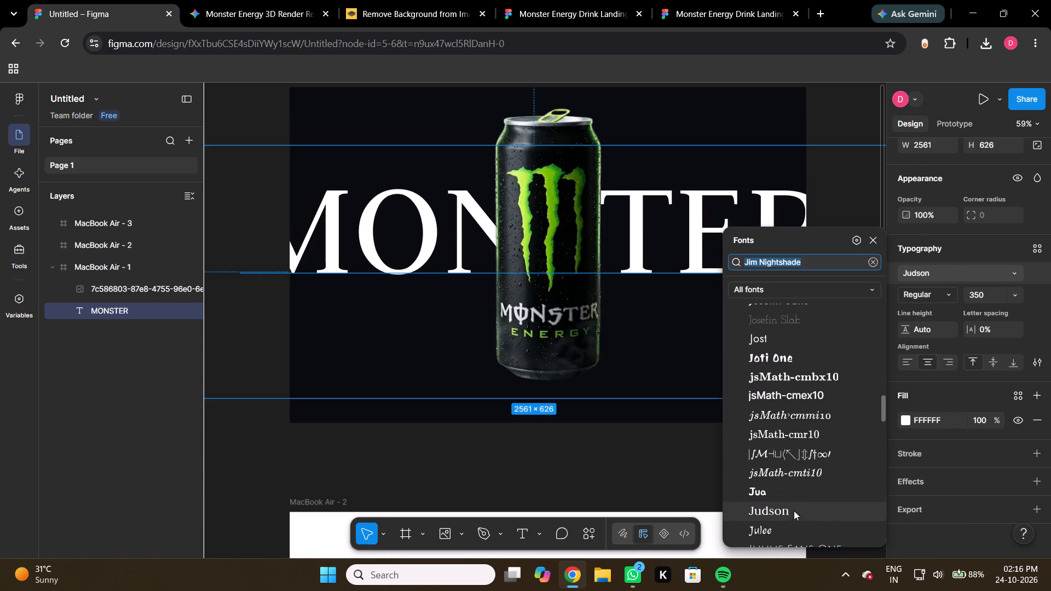
scroll(794, 511, down, 1)
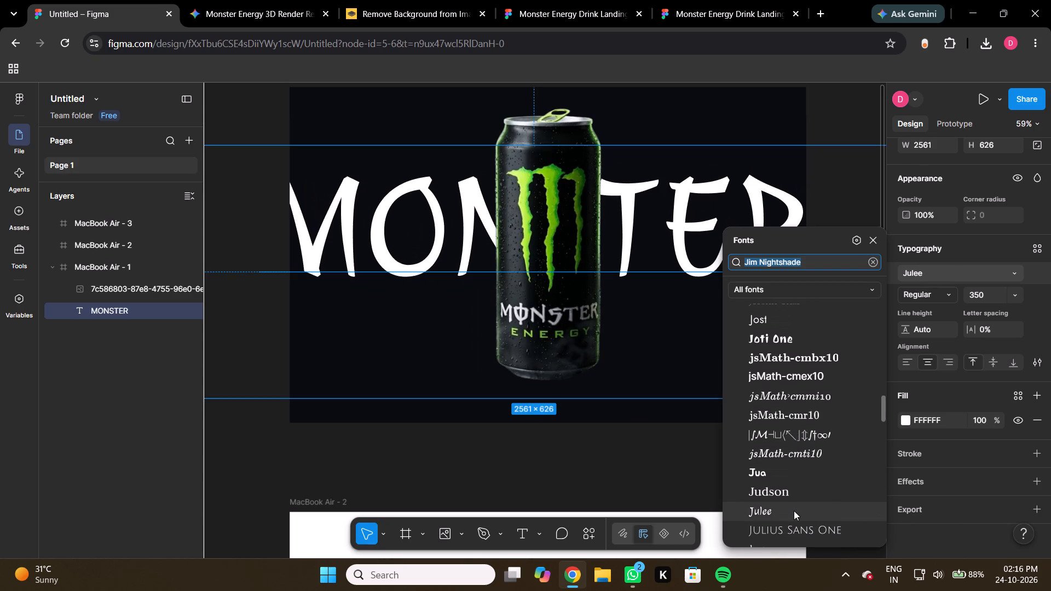
scroll(794, 511, down, 2)
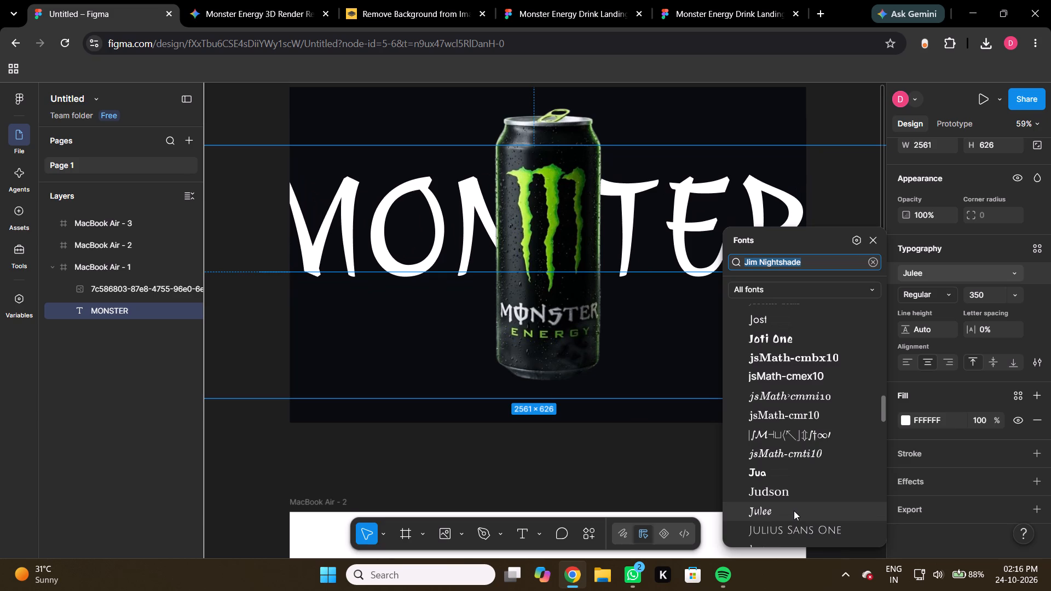
click(794, 511)
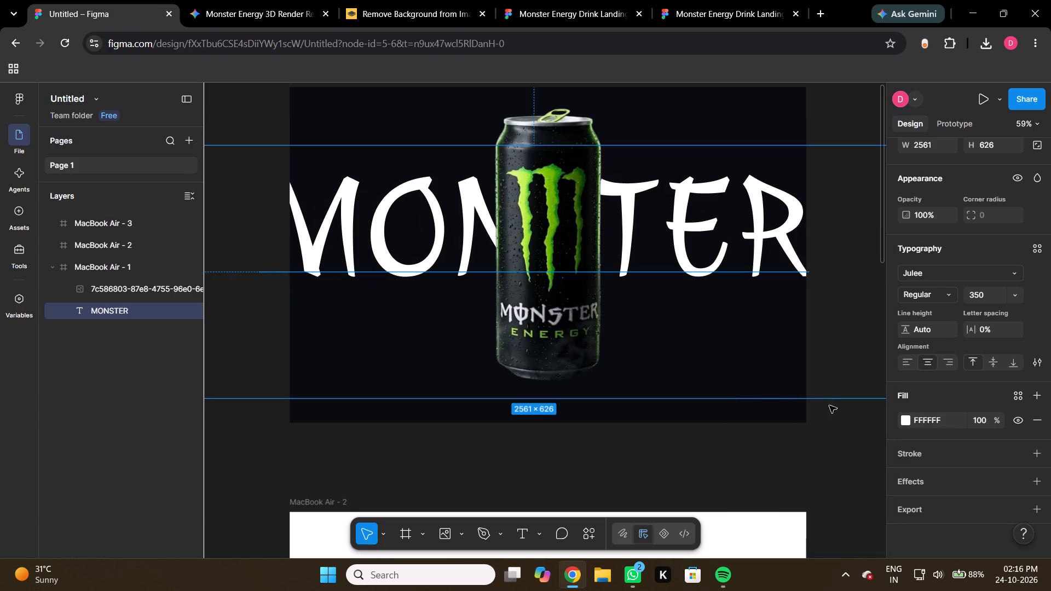
Shrink the MONSTER text box to about 2442 × 553 and nudge it slightly right within the MacBook Air - 1 frame.
drag(822, 396, 818, 372)
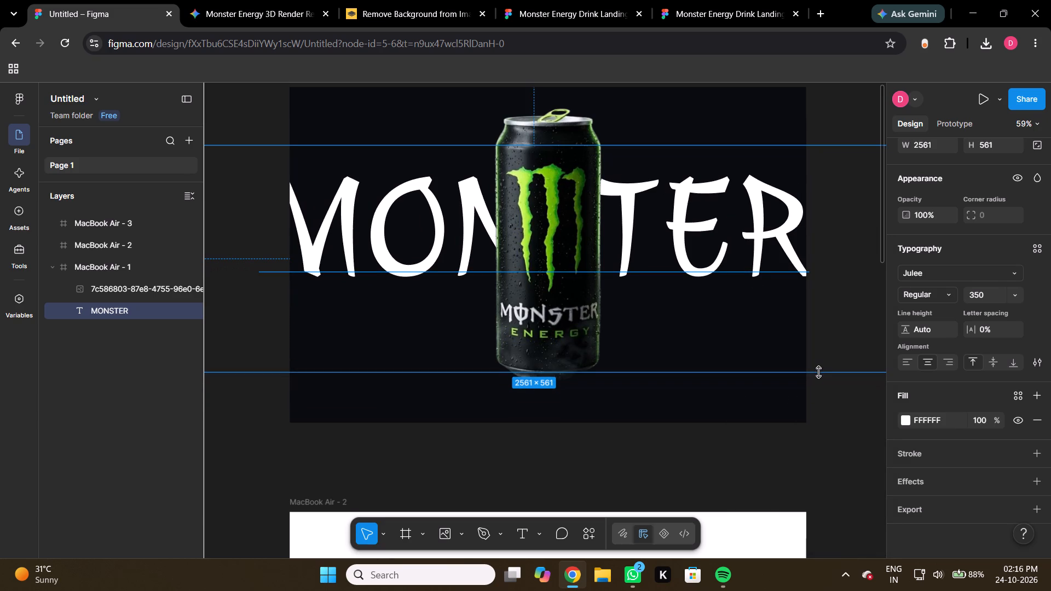
scroll(832, 448, left, 3)
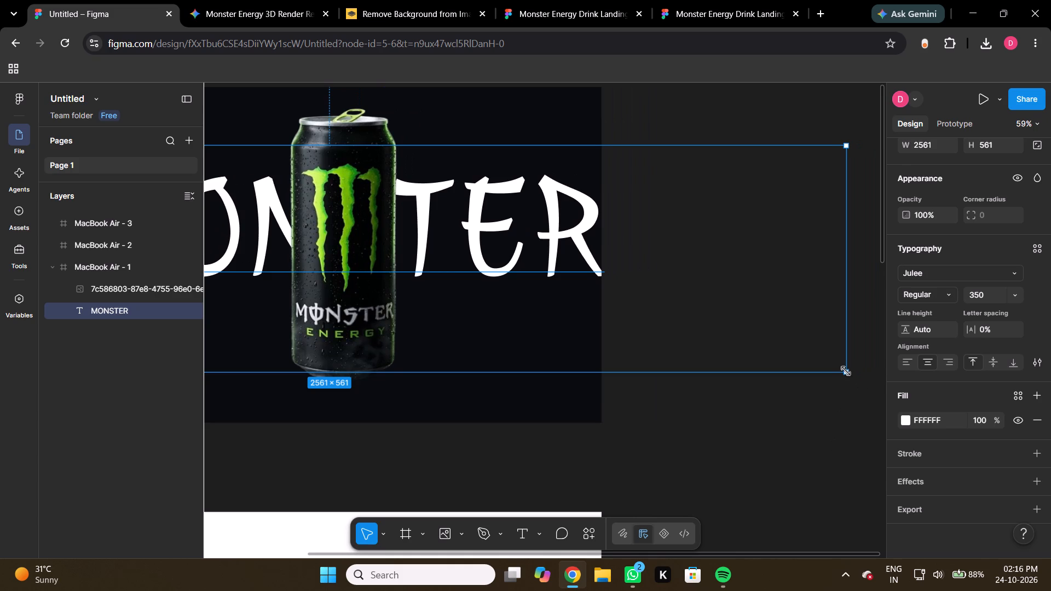
drag(846, 371, 798, 369)
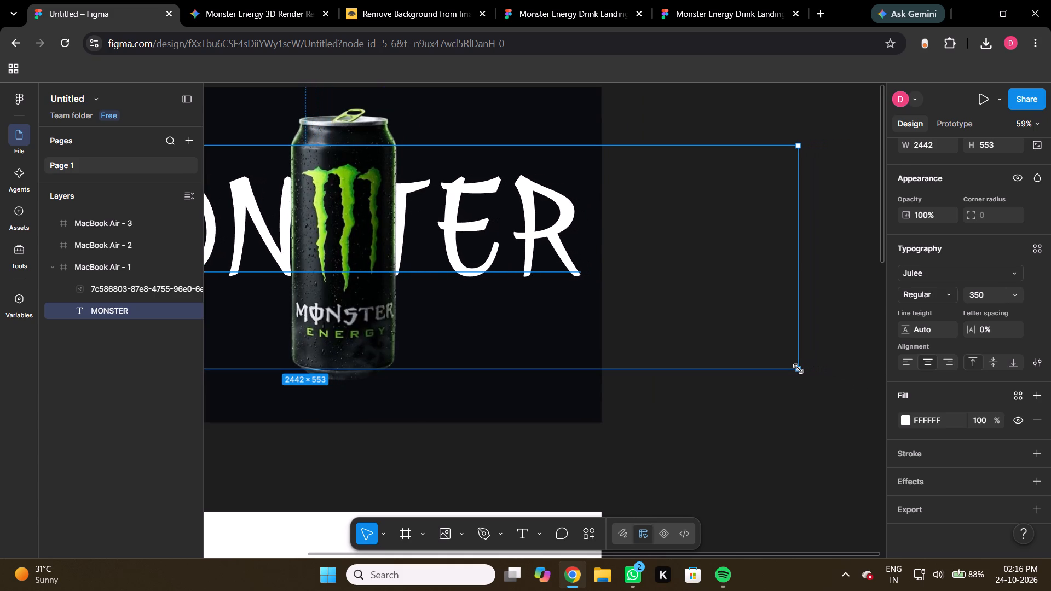
drag(625, 308, 636, 305)
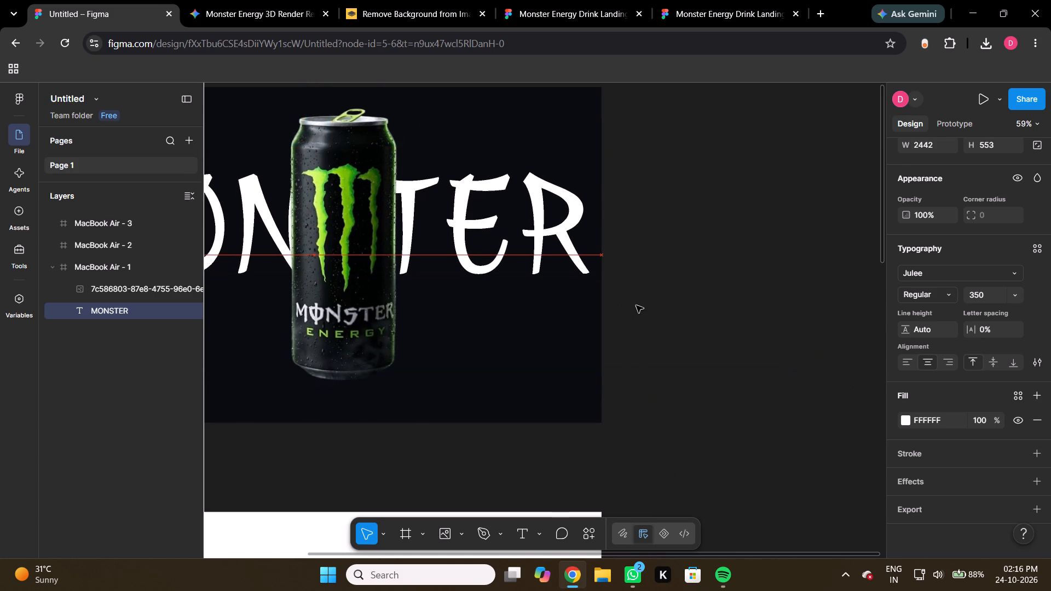
drag(636, 305, 638, 305)
drag(585, 432, 590, 451)
scroll(590, 451, right, 1)
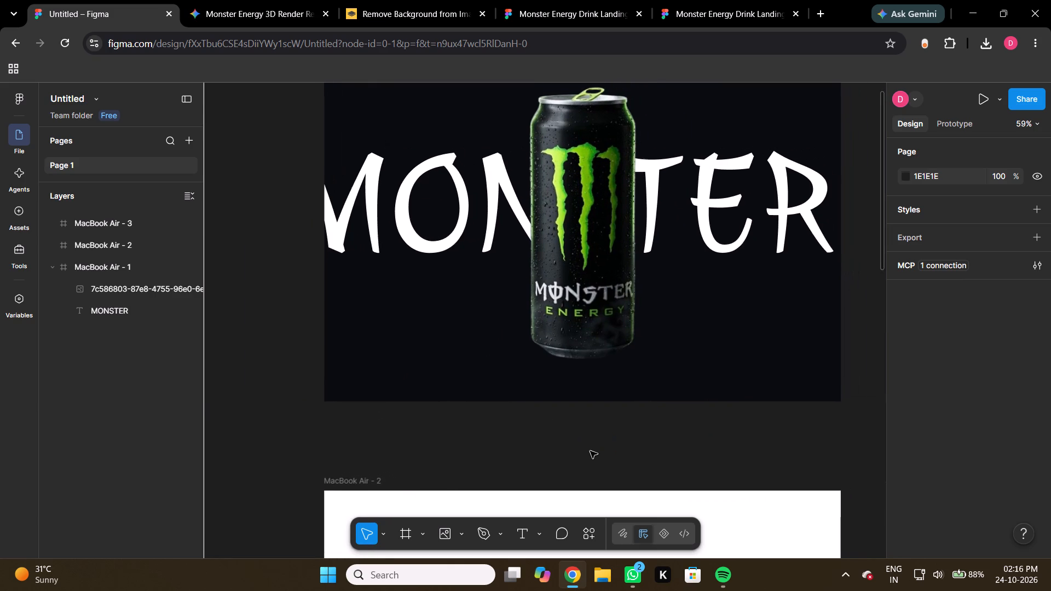
scroll(590, 451, right, 1)
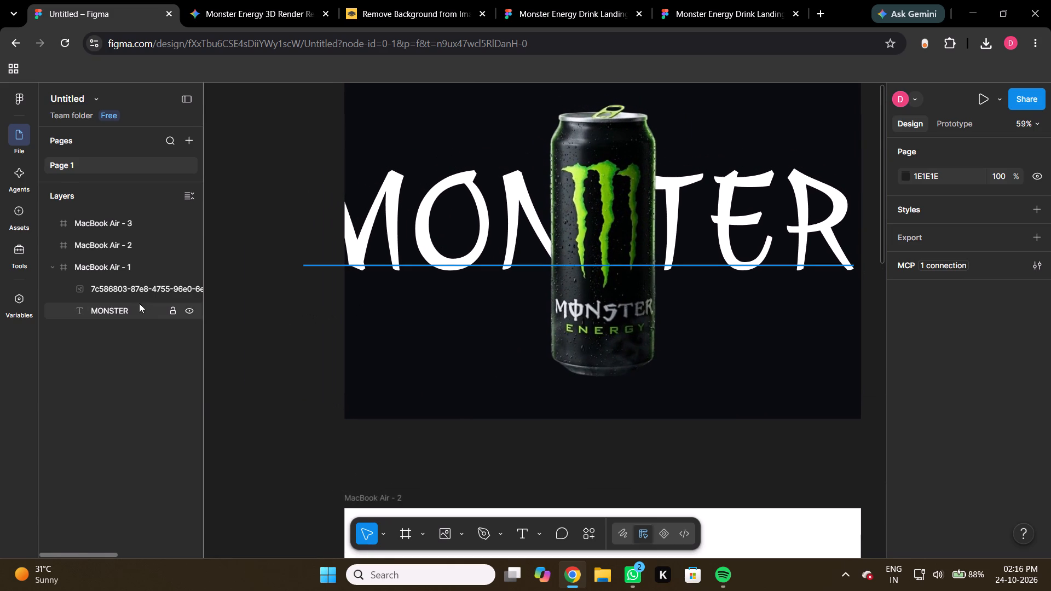
Reselect the MONSTER text and pull in both sides of its box, resizing it to about 2063 × 577.
click(122, 306)
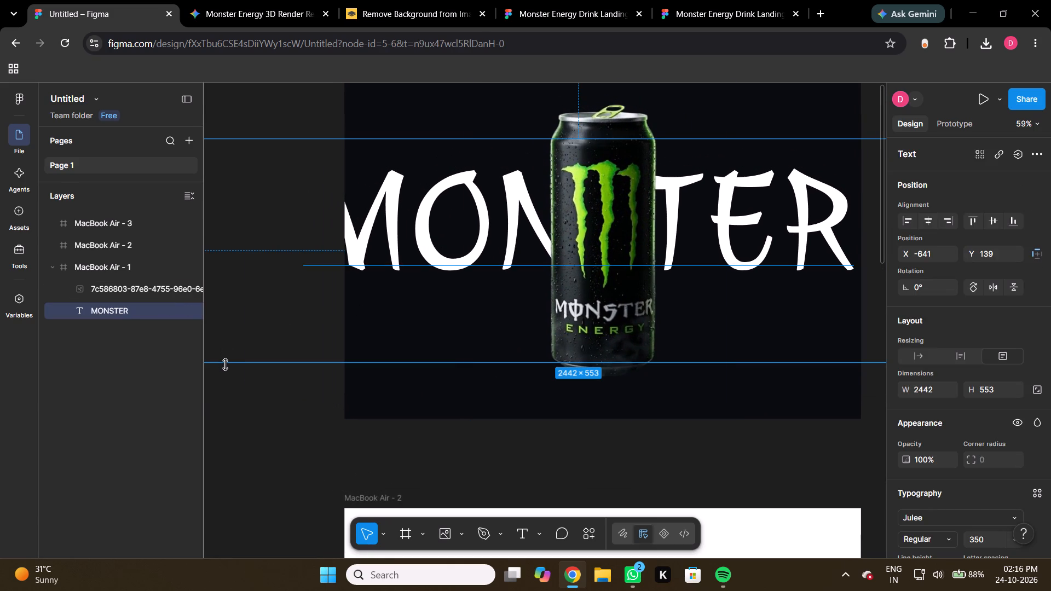
click(225, 364)
drag(225, 364, 232, 403)
scroll(232, 403, right, 2)
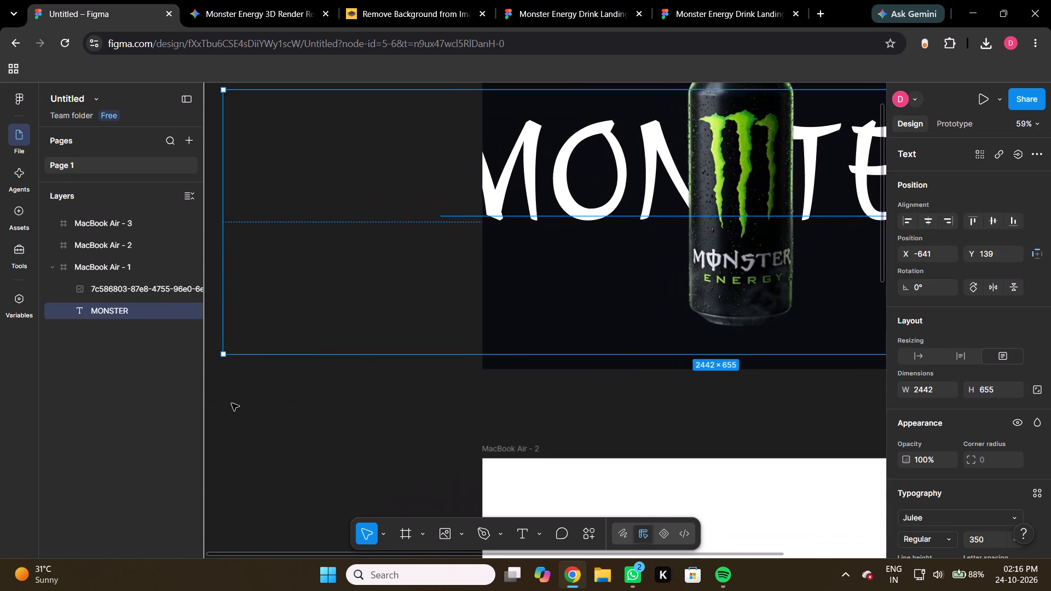
scroll(232, 403, right, 1)
drag(345, 356, 415, 337)
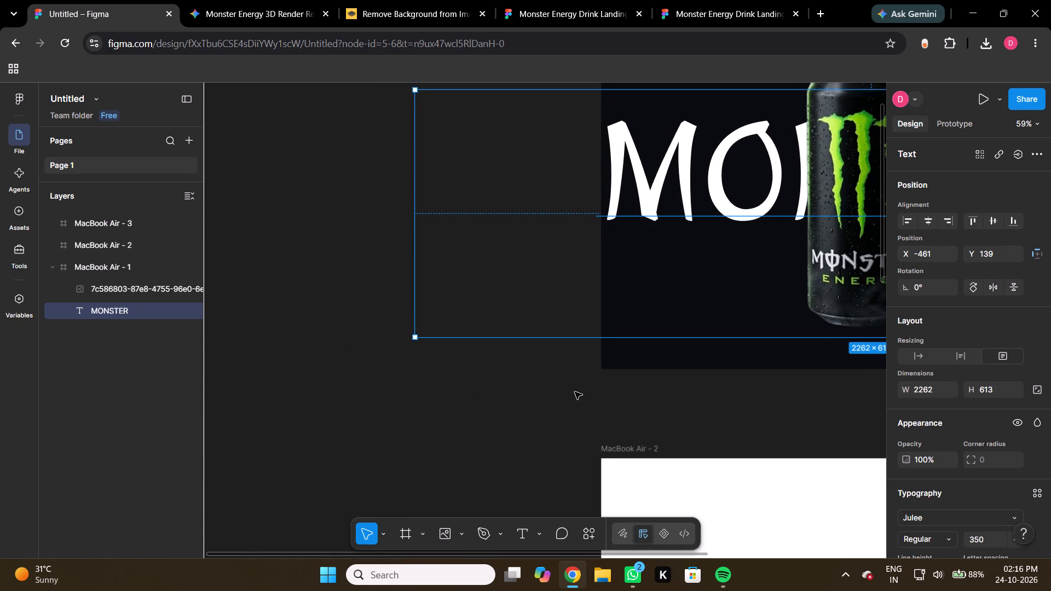
scroll(575, 392, left, 3)
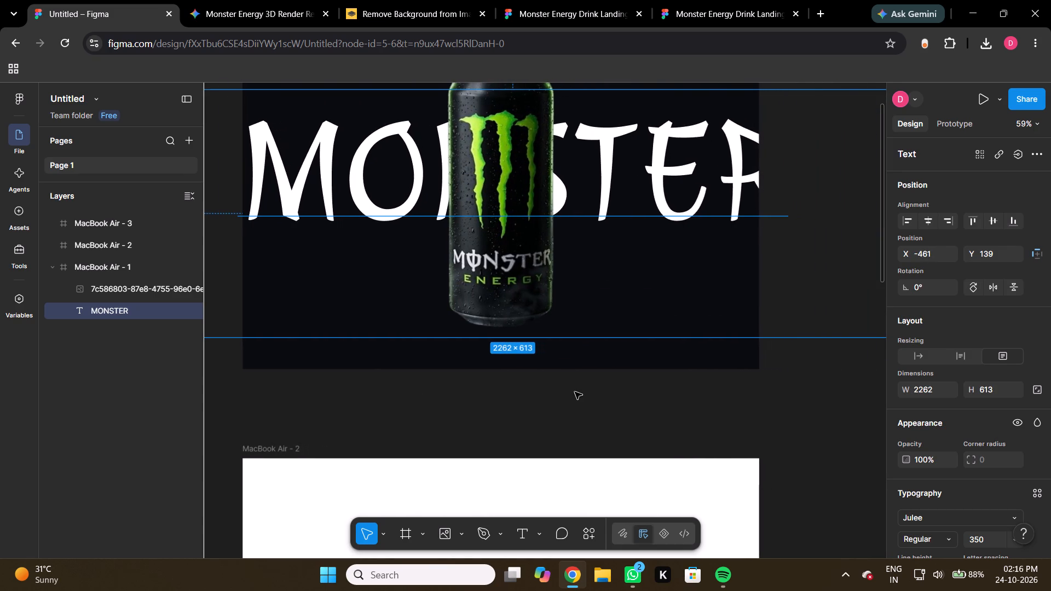
scroll(575, 392, left, 1)
scroll(857, 394, left, 2)
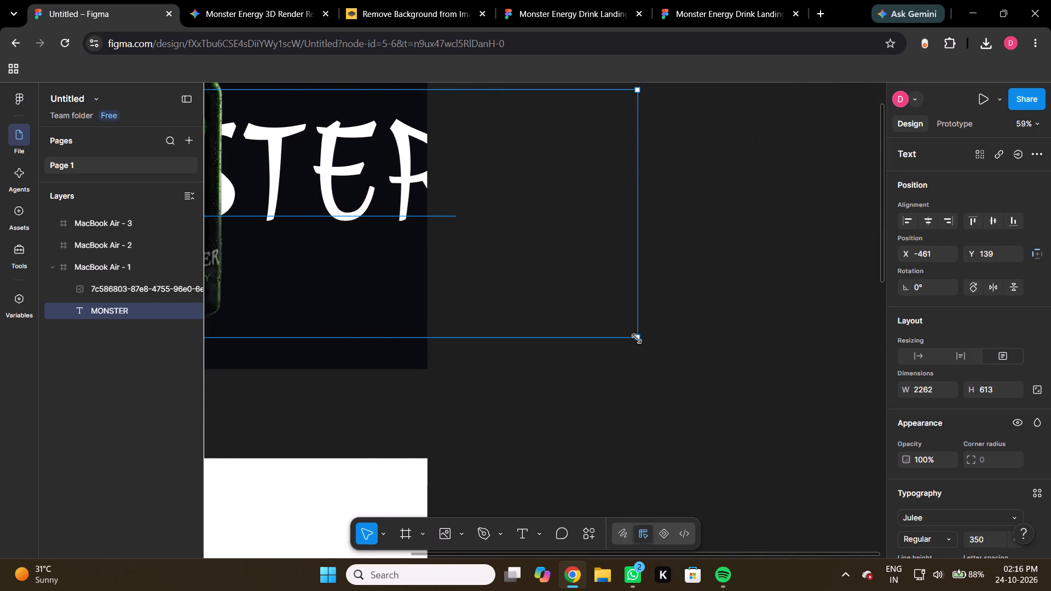
drag(638, 337, 608, 329)
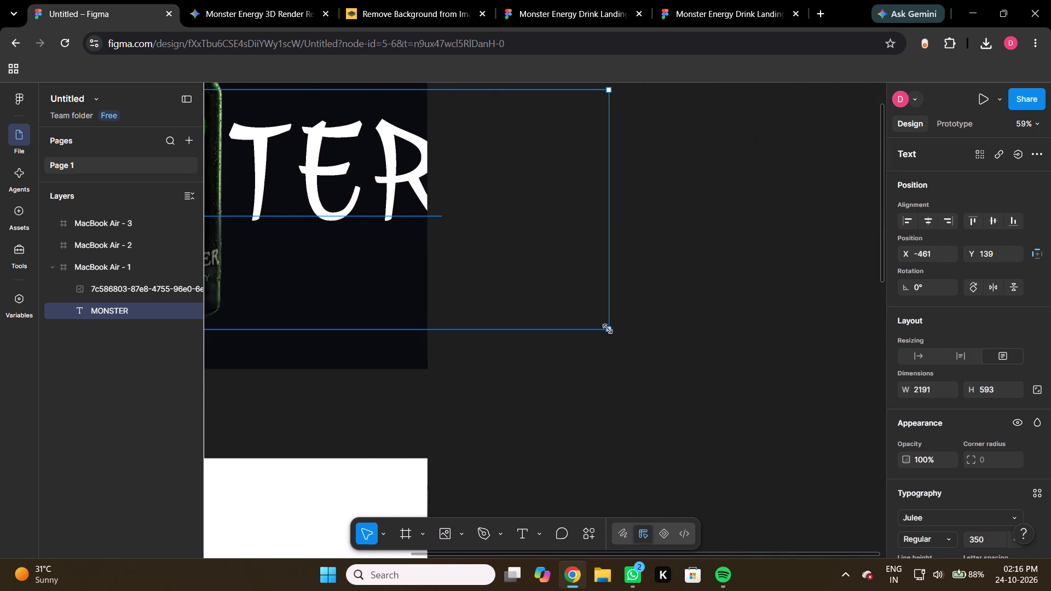
drag(608, 329, 557, 323)
scroll(411, 412, right, 1)
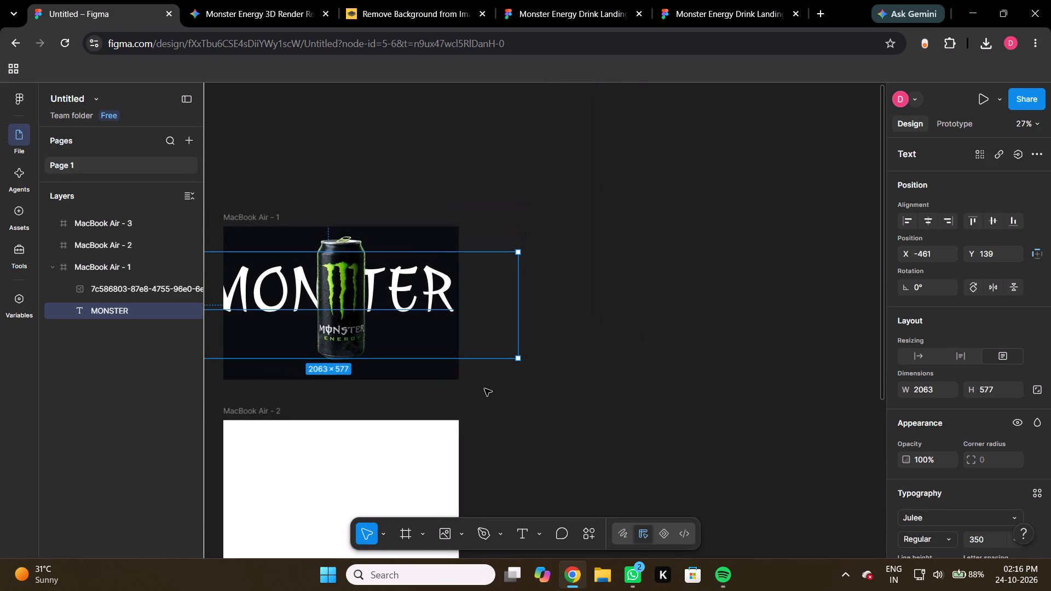
Narrow the MONSTER text box from both sides to about 1670 × 500, keeping the word roughly centred behind the can.
scroll(484, 389, right, 2)
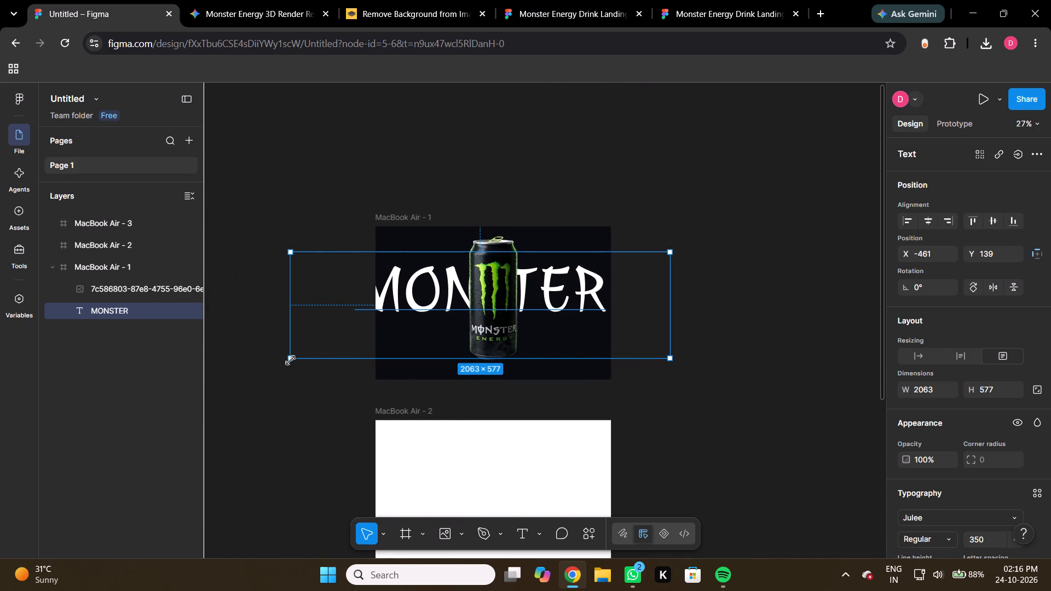
drag(291, 359, 325, 356)
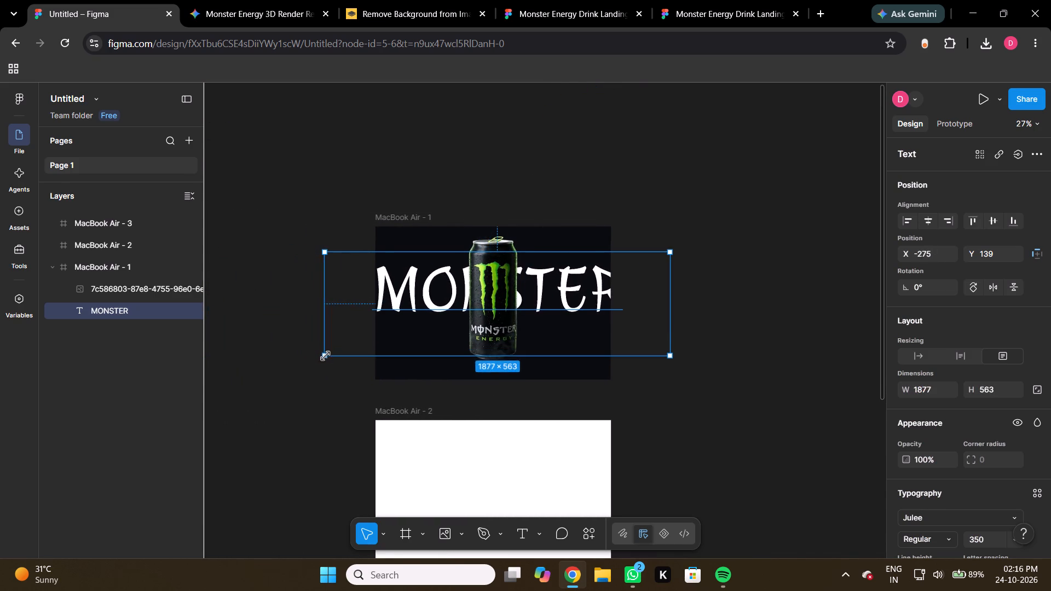
drag(325, 356, 327, 352)
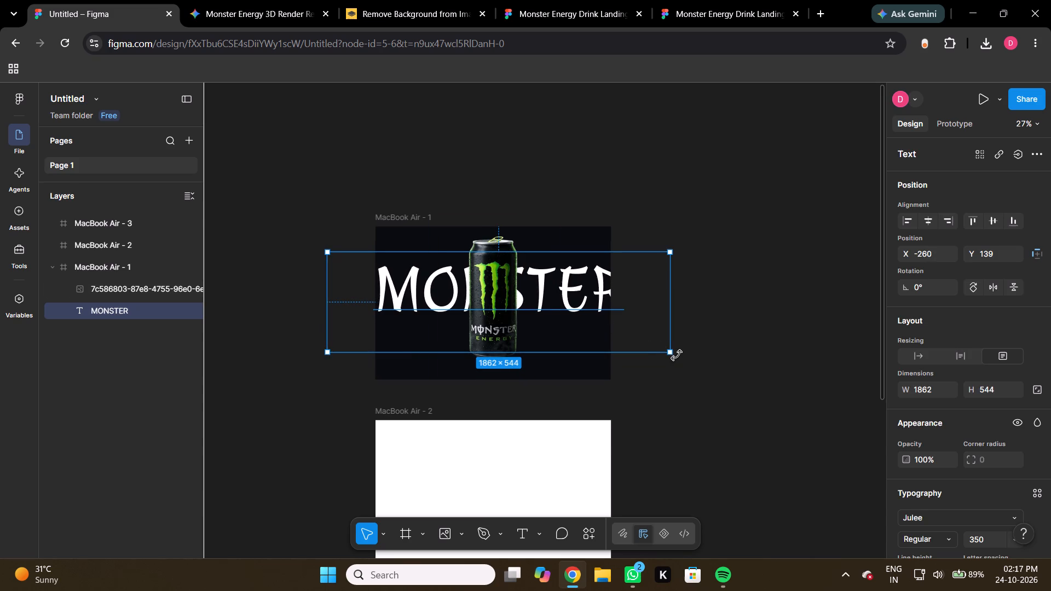
drag(671, 349, 652, 349)
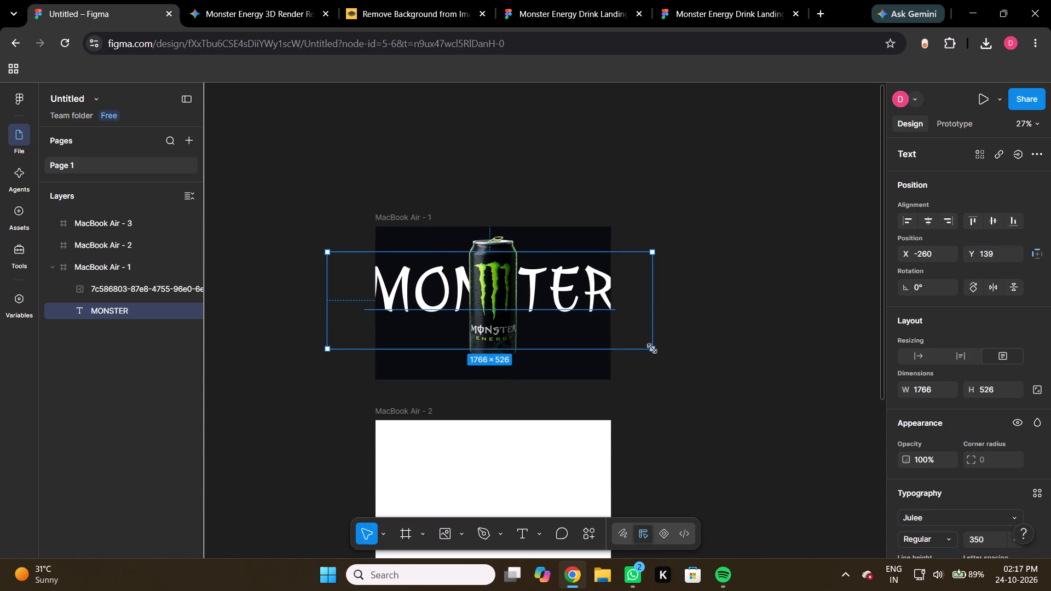
drag(652, 349, 634, 344)
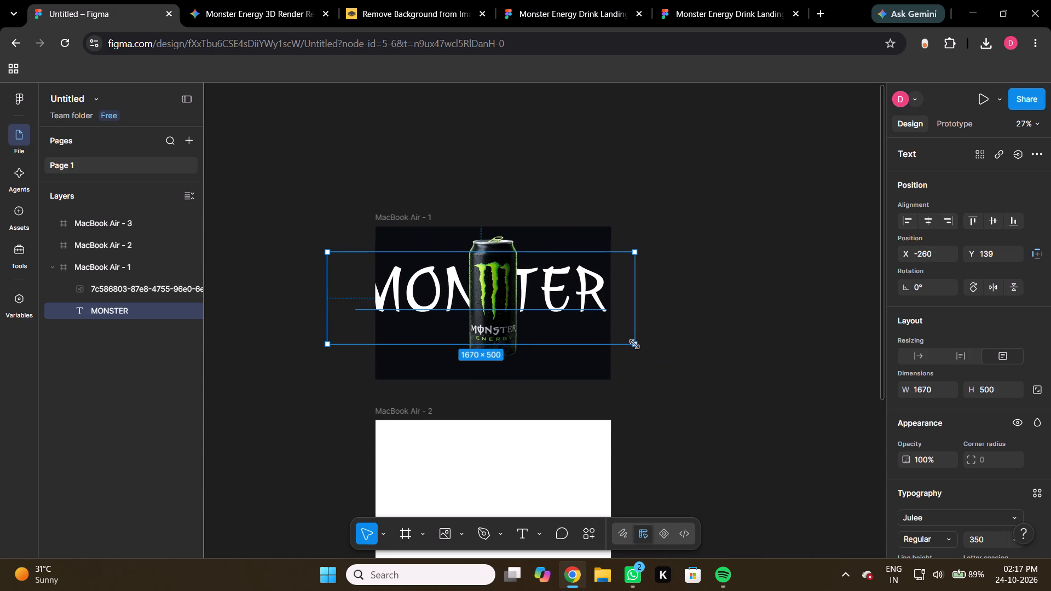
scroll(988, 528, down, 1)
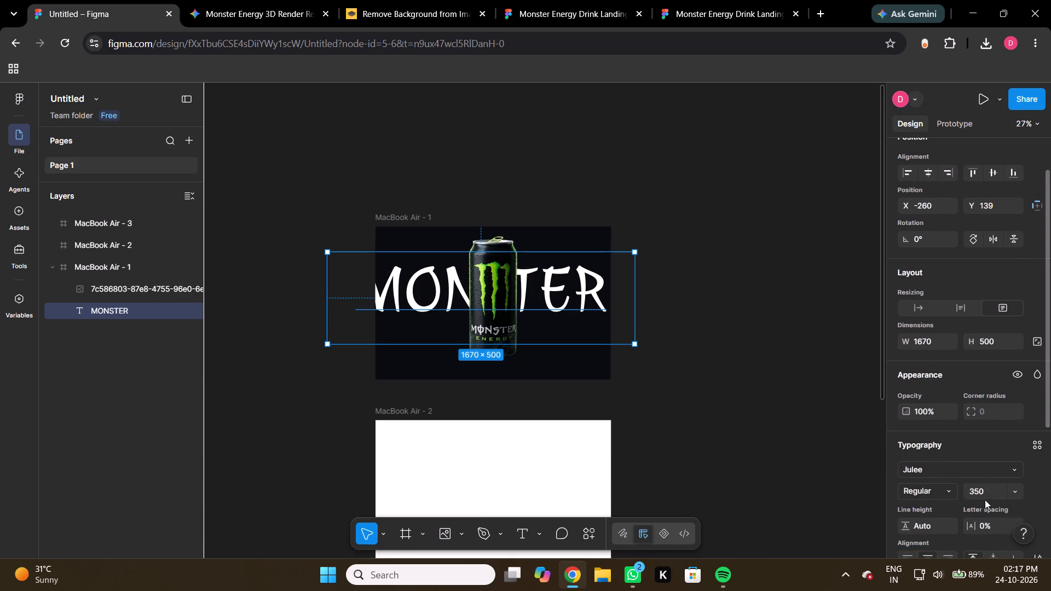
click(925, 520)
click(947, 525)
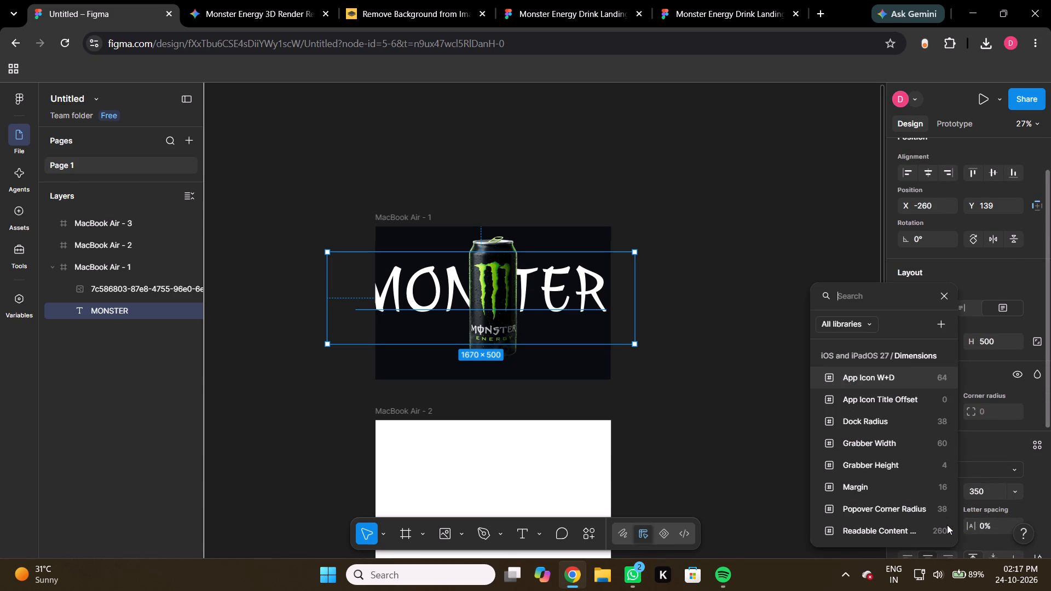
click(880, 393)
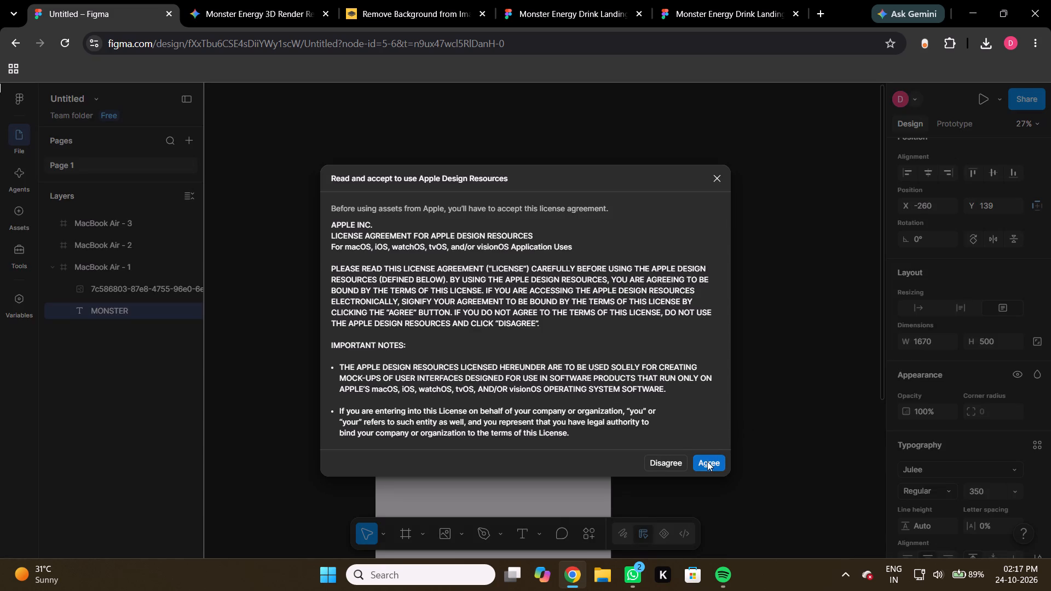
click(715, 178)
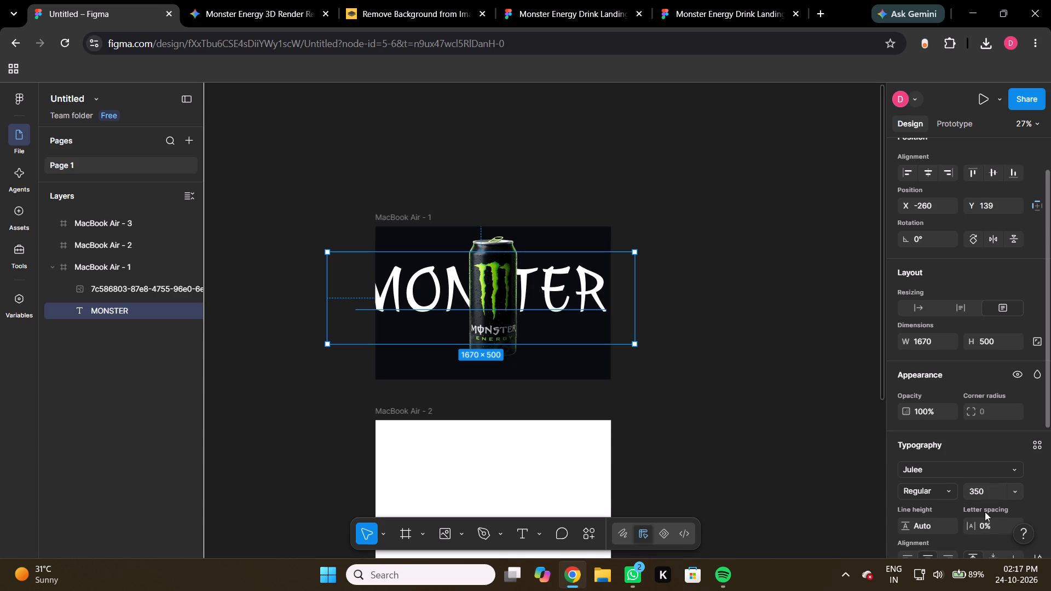
Set the MONSTER text's letter spacing to 1%.
click(984, 529)
key(Up)
key(Up)
key(Up)
key(Down)
key(Down)
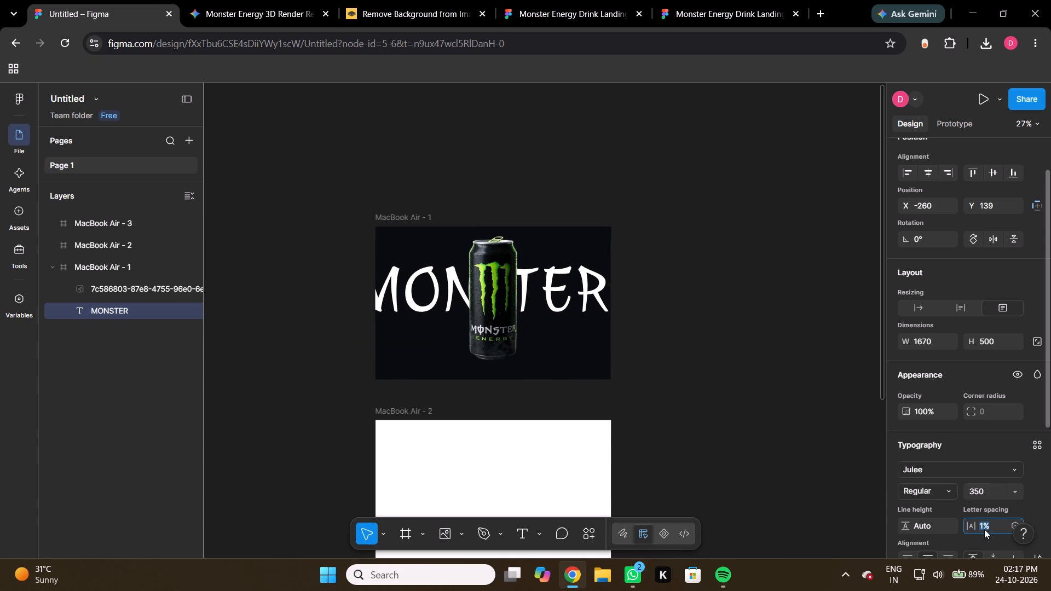
Reset the MONSTER text's letter spacing to 0% and reduce its font size to 300.
key(Down)
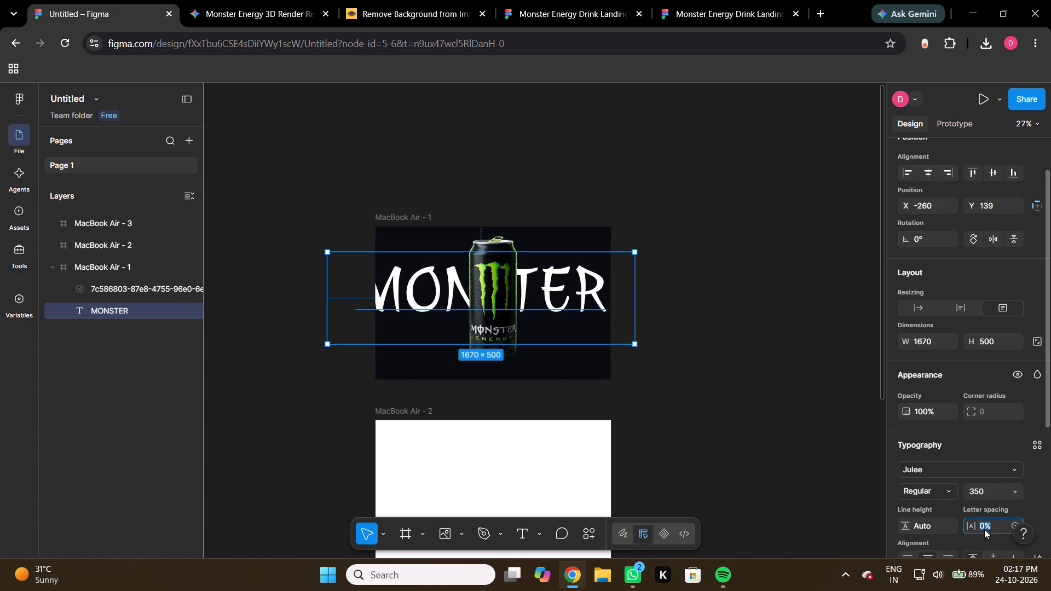
click(989, 494)
text(300)
key(Return)
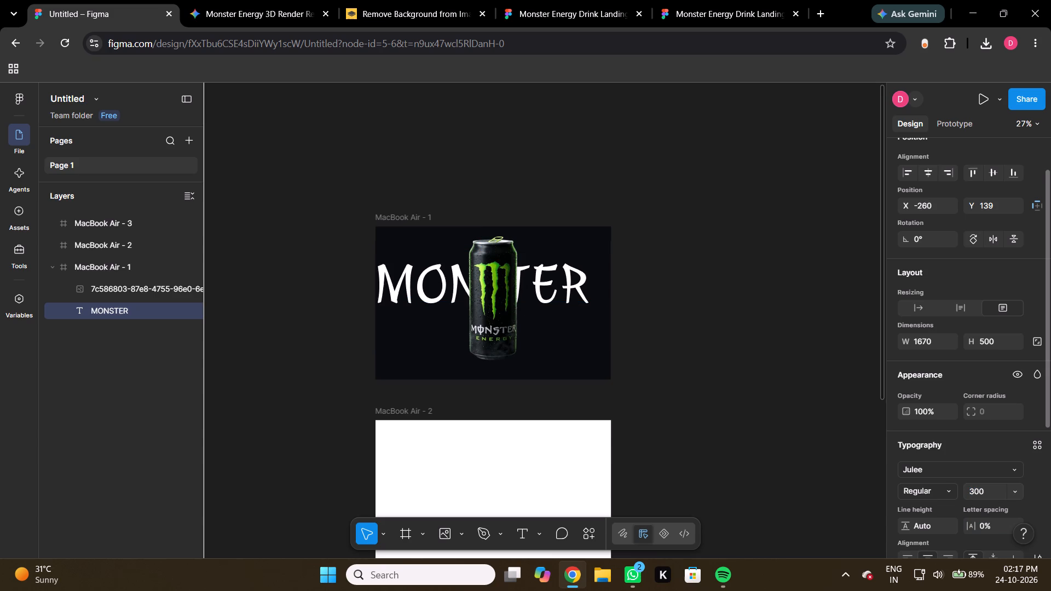
Widen the MONSTER text's letter spacing to 9%.
click(980, 524)
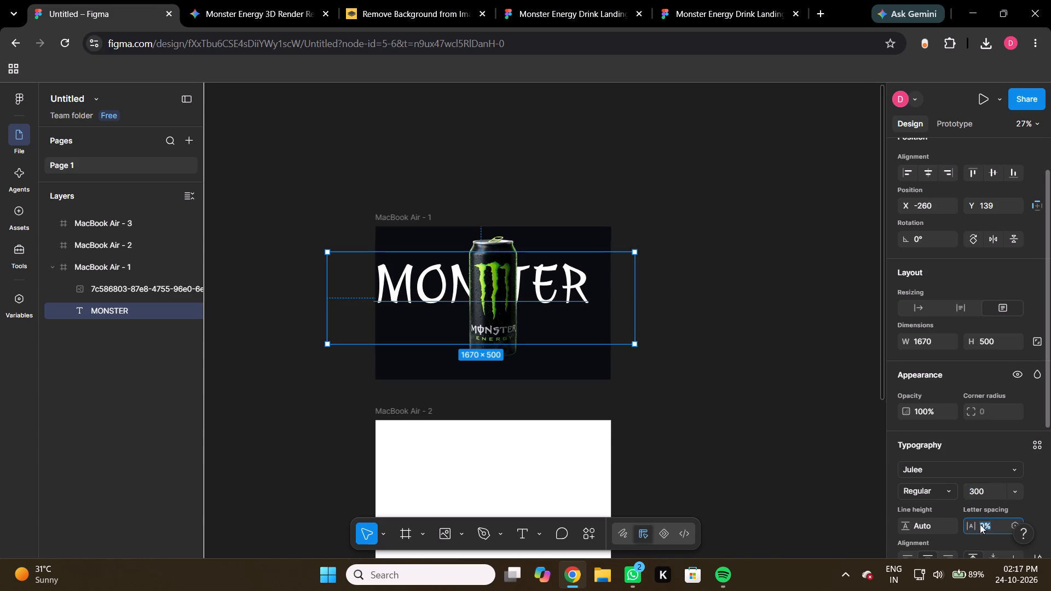
key(Up)
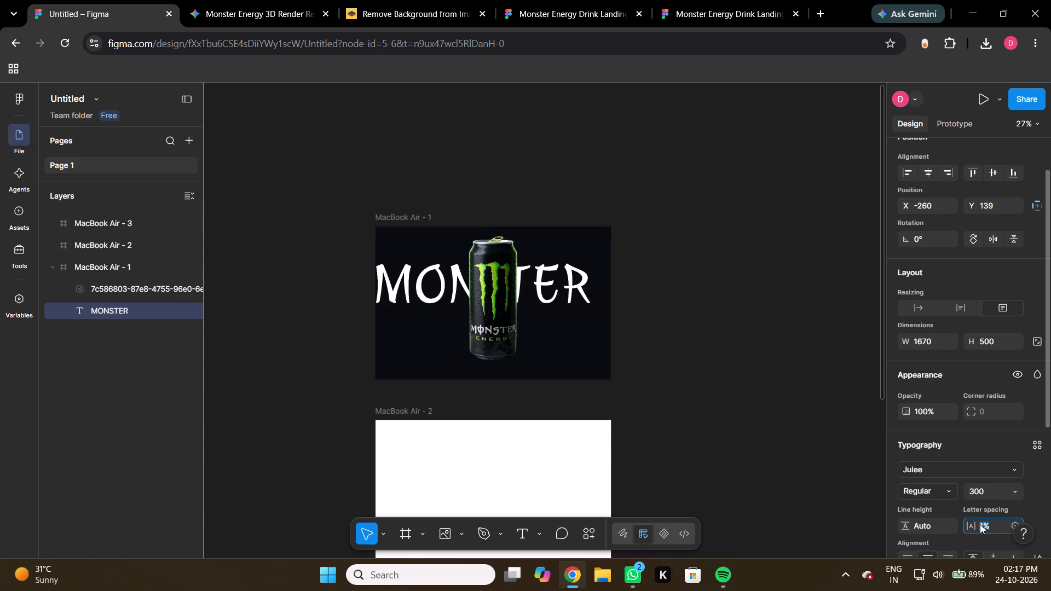
key(Up)
key(Up)
key(Up)
key(Up)
key(Up)
key(Up)
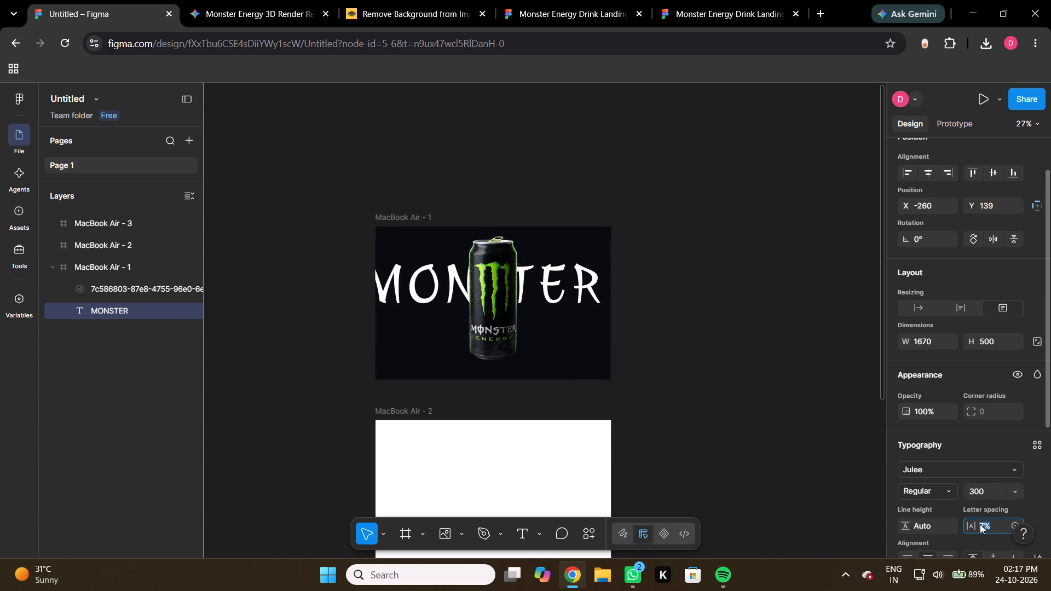
key(Up)
key(Up)
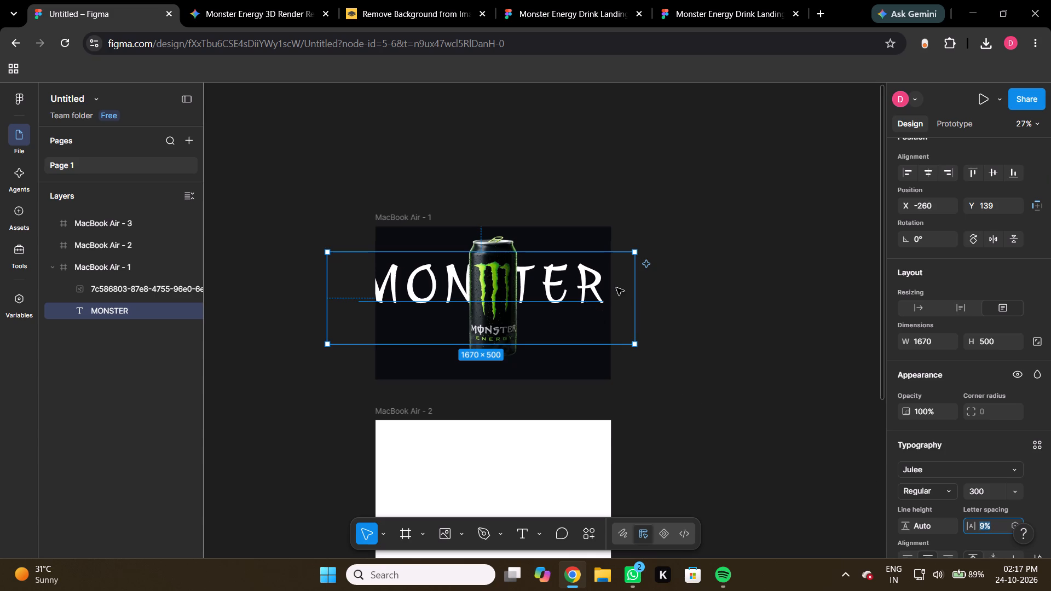
Move the MONSTER text so it is horizontally centred in the MacBook Air - 1 frame and lower, at about X -195, Y 200.
drag(616, 288, 627, 290)
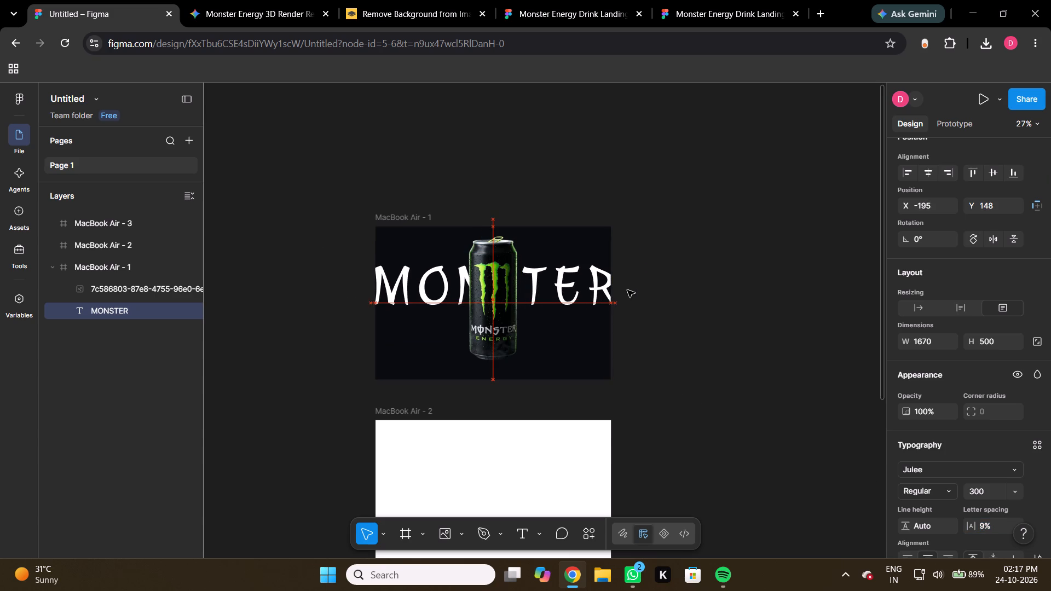
drag(627, 290, 630, 290)
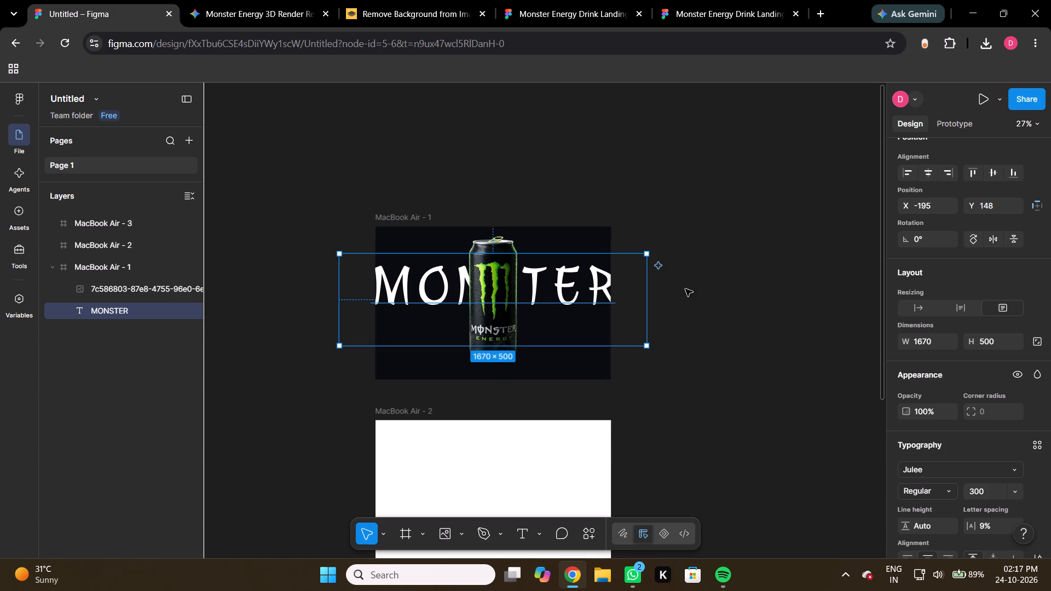
click(701, 314)
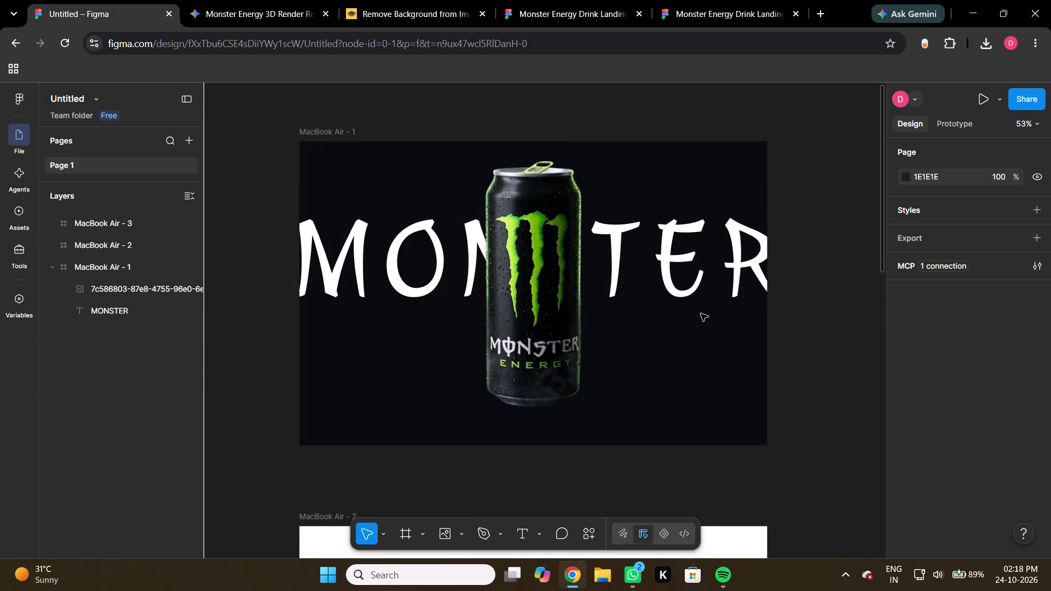
drag(690, 264, 689, 283)
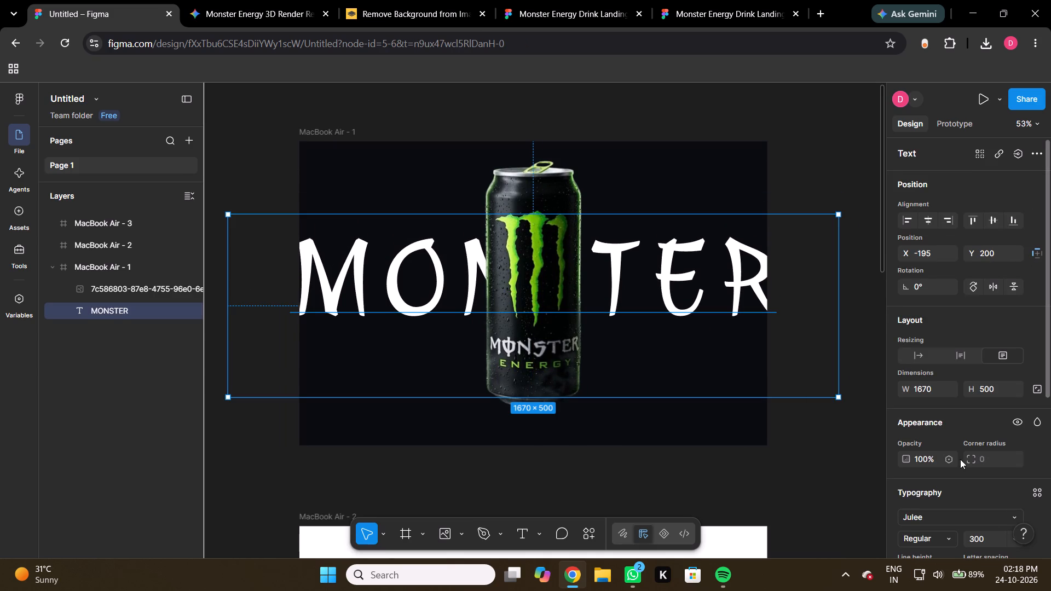
Tighten the MONSTER text's letter spacing to 7% and deselect it.
scroll(950, 464, down, 1)
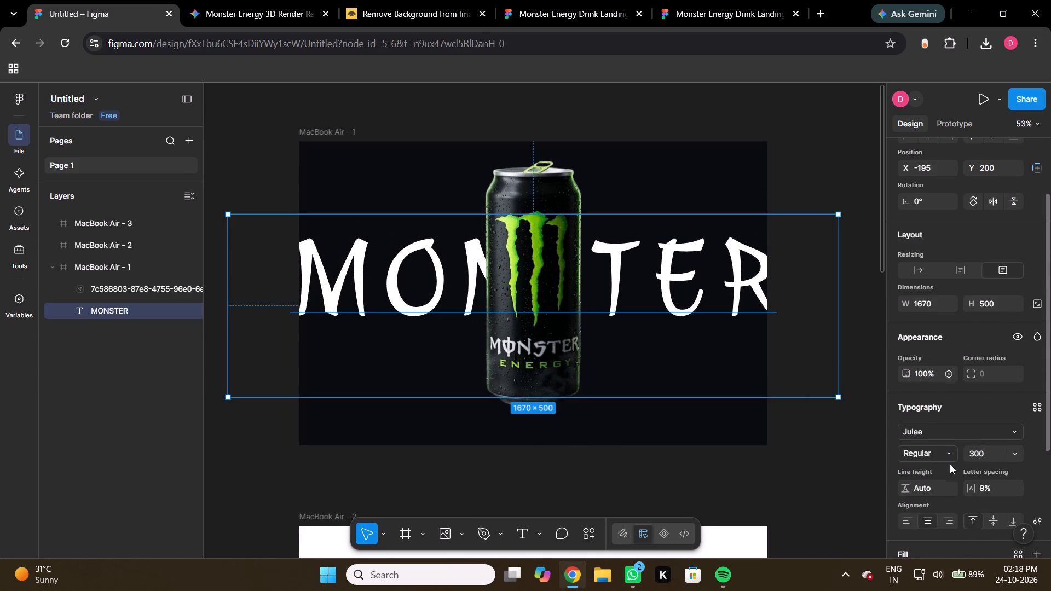
scroll(950, 464, down, 1)
click(998, 486)
key(Down)
key(Down)
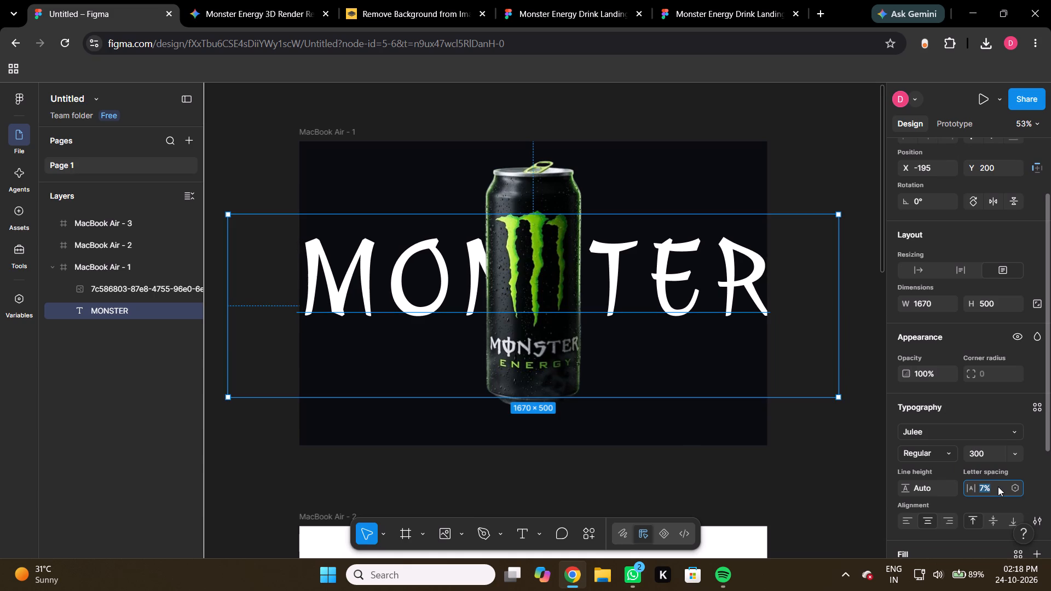
click(857, 478)
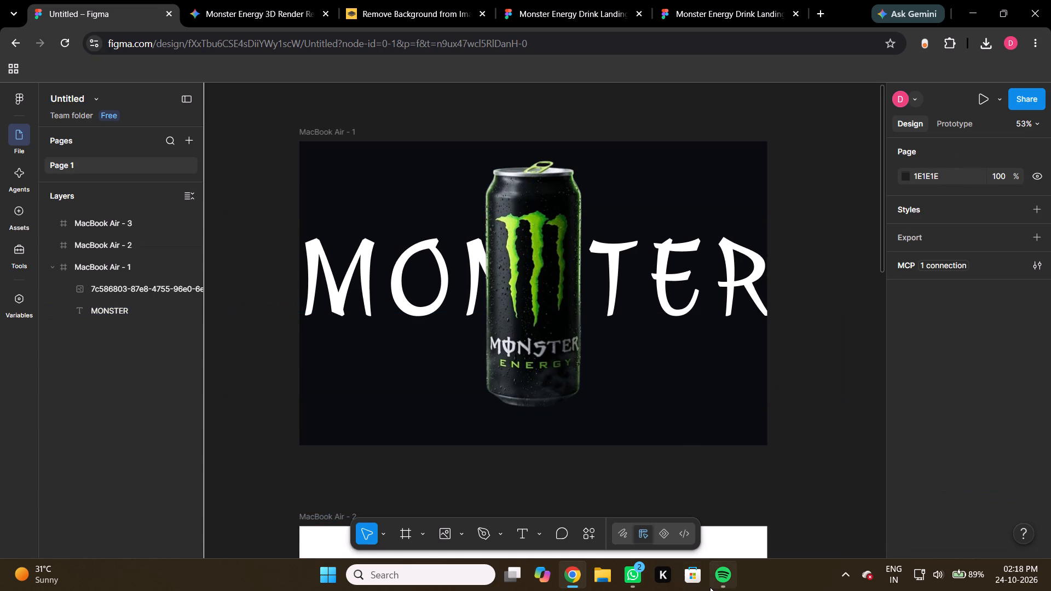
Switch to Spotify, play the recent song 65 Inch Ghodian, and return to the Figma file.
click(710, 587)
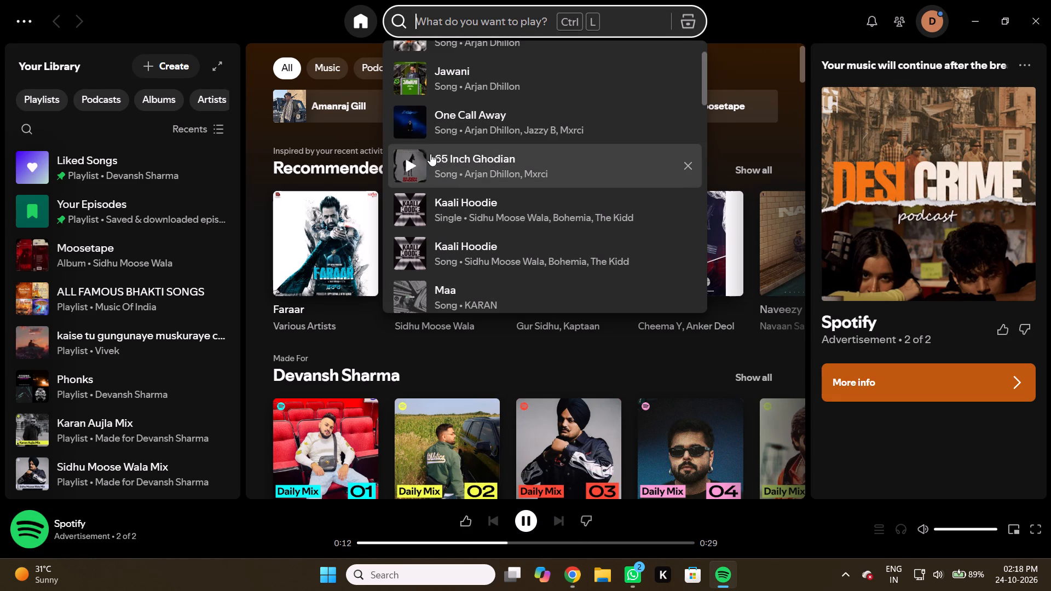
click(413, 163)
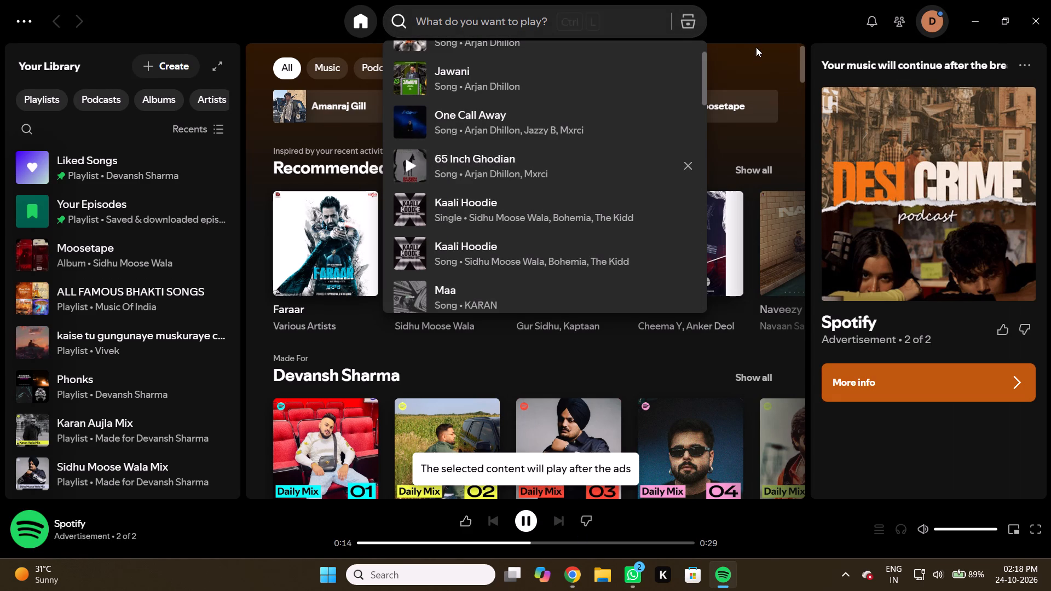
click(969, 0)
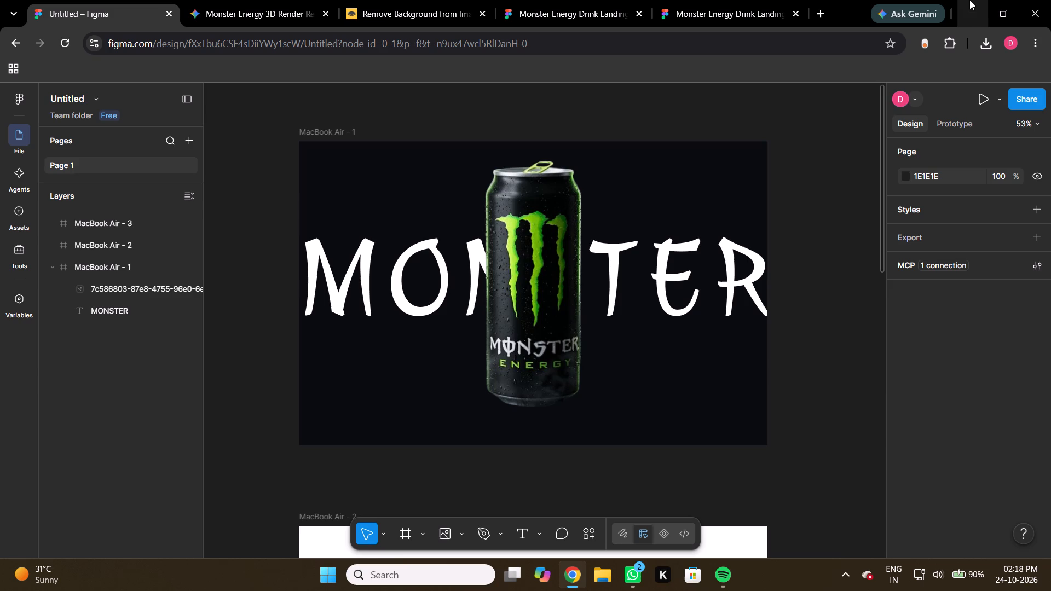
Select the MONSTER text layer in the MacBook Air - 1 frame and go to its fill settings.
click(114, 315)
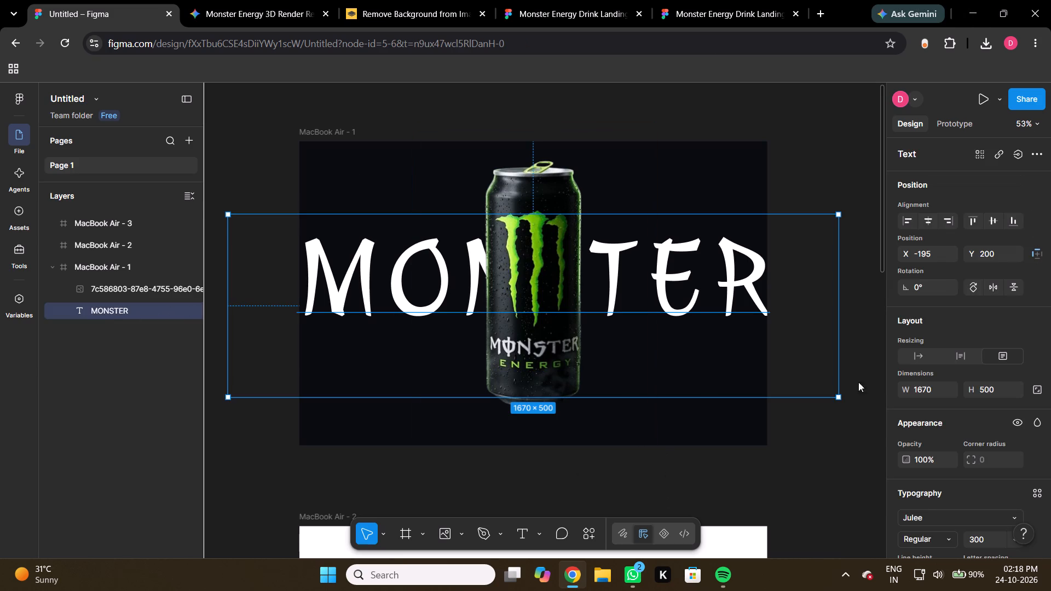
scroll(919, 391, down, 5)
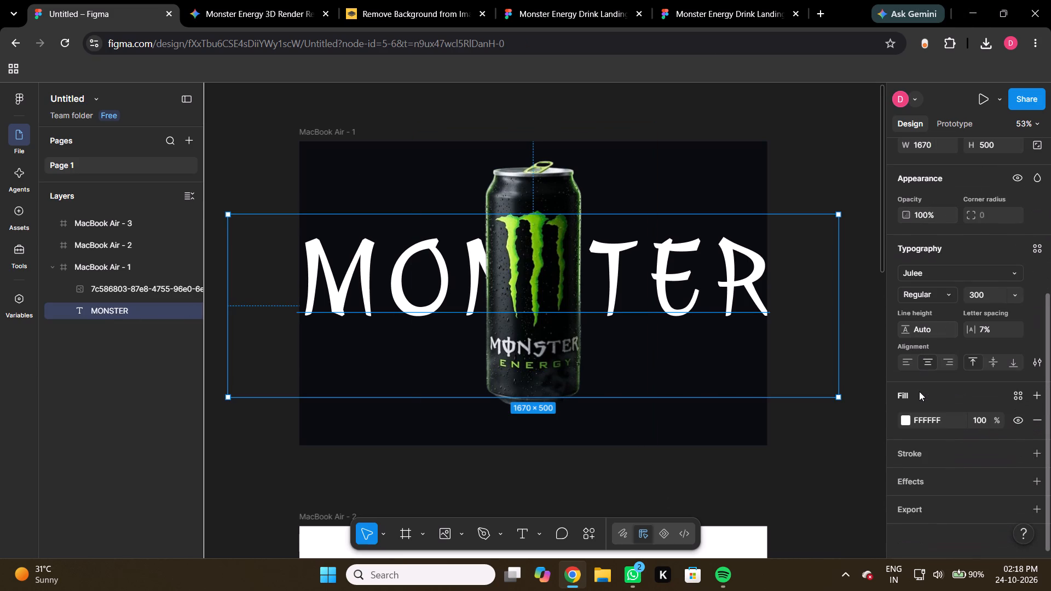
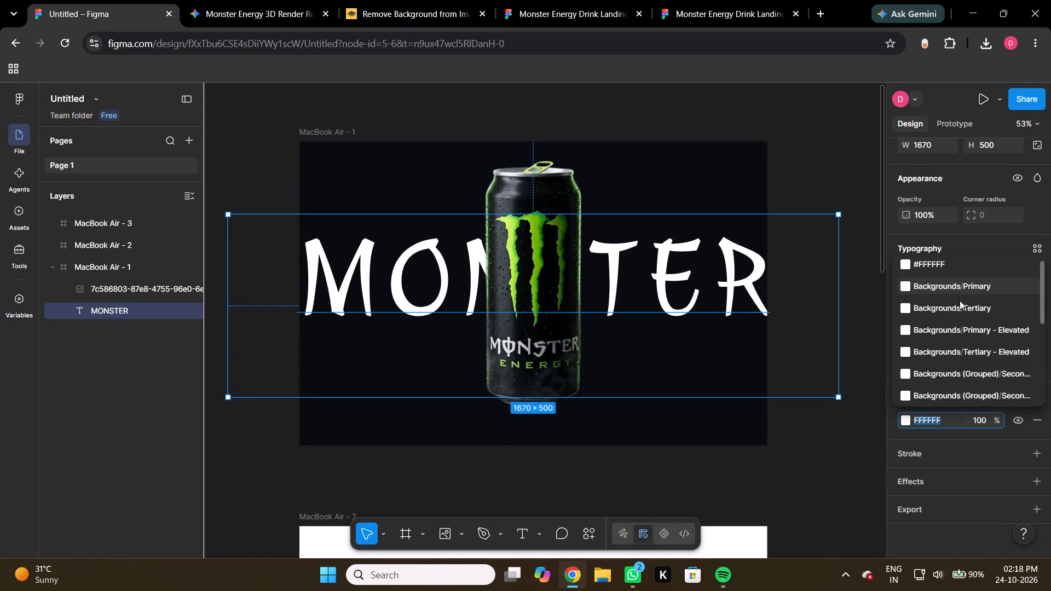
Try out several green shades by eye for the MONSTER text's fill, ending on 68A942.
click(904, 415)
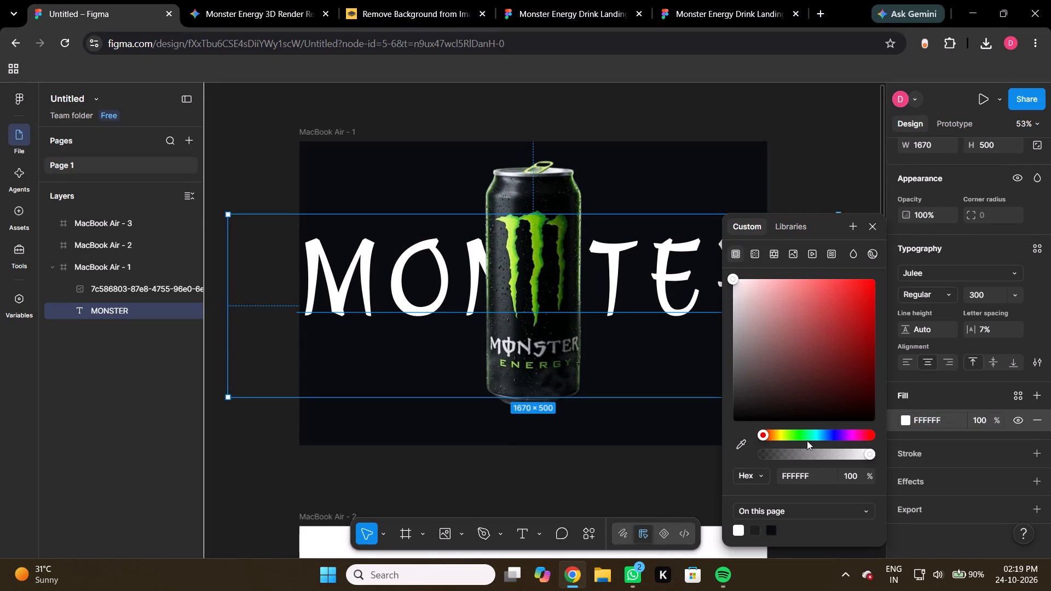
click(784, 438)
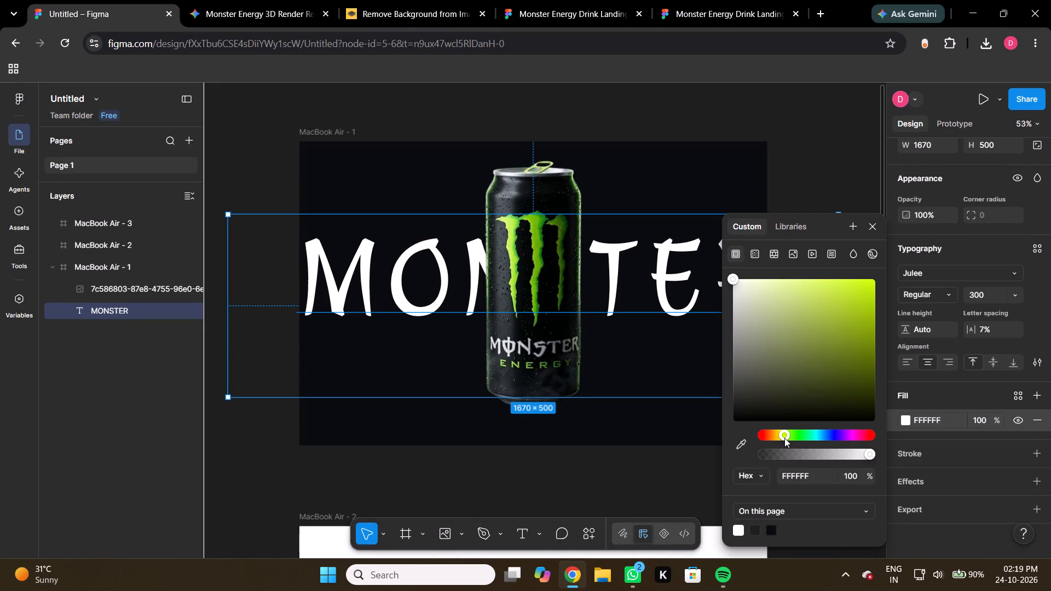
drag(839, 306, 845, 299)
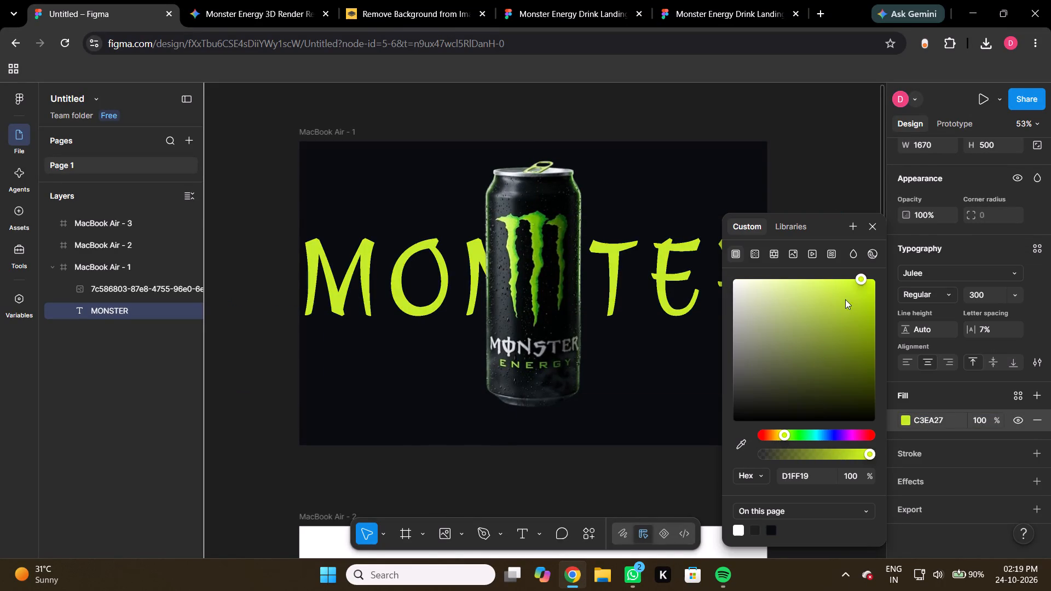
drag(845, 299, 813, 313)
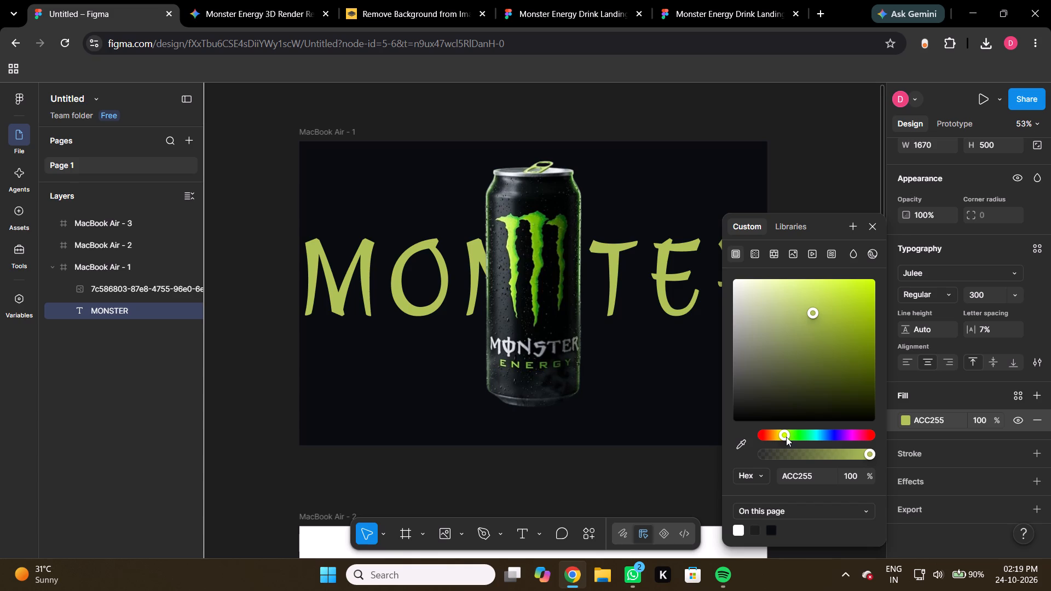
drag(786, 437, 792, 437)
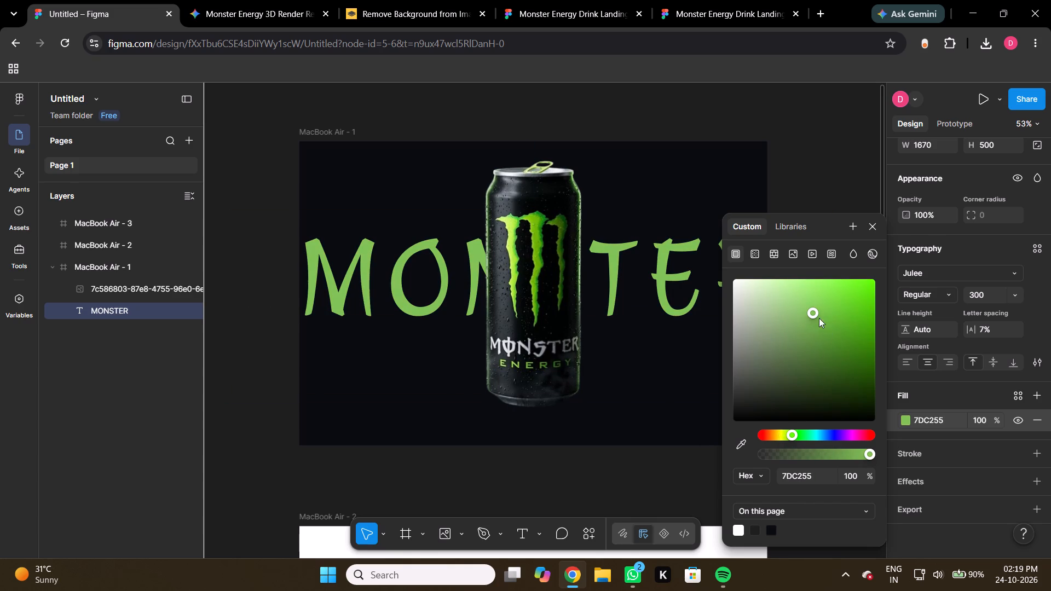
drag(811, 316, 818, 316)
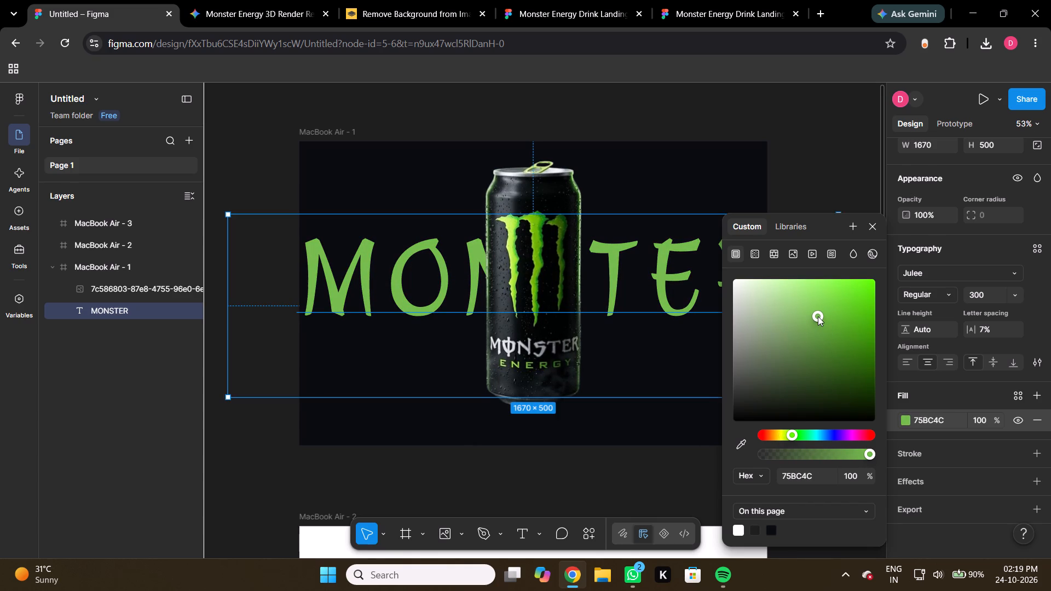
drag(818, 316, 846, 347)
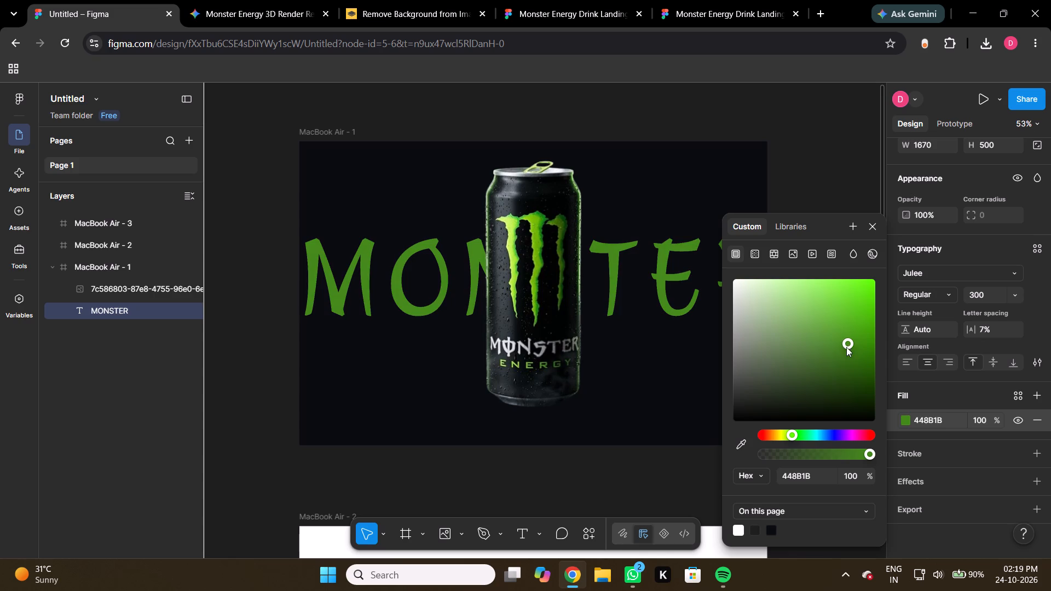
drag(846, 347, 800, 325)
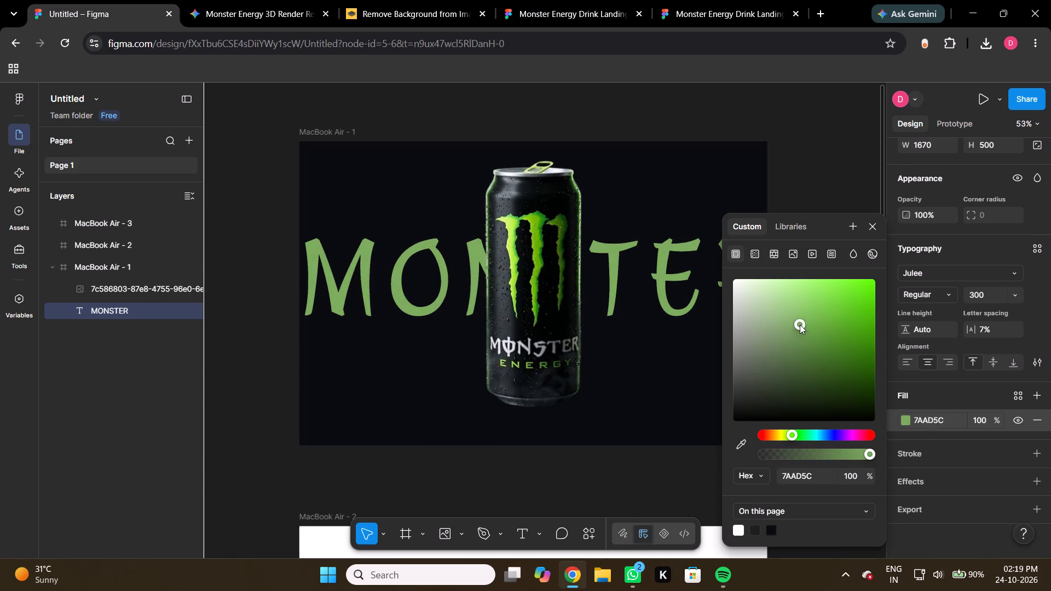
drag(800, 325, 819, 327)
Set the MONSTER text's fill to the copied hex colour 95D600 and deselect the text.
click(814, 476)
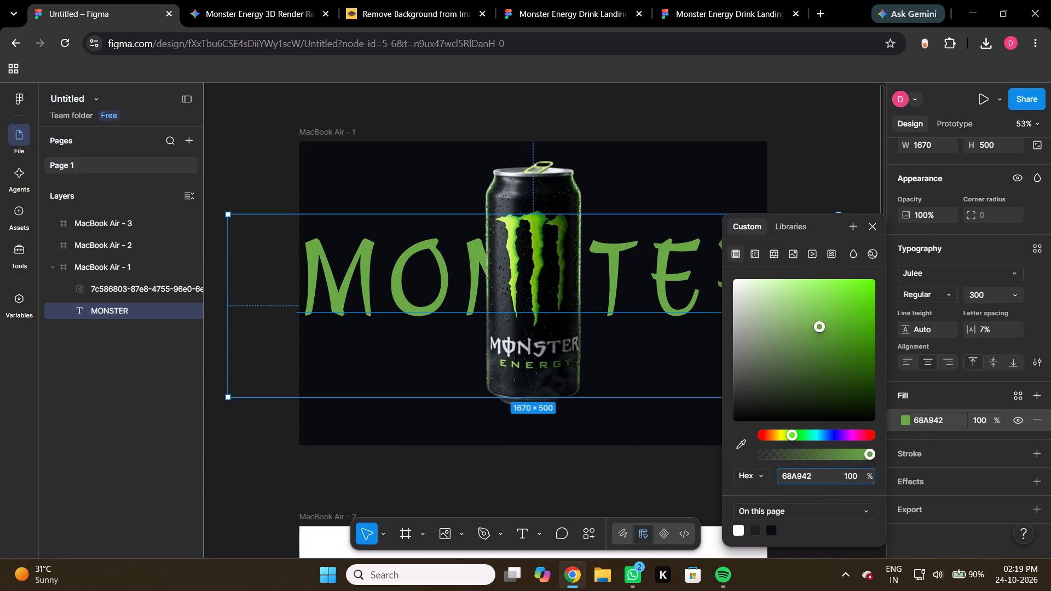
key(BackSpace)
key(super+v)
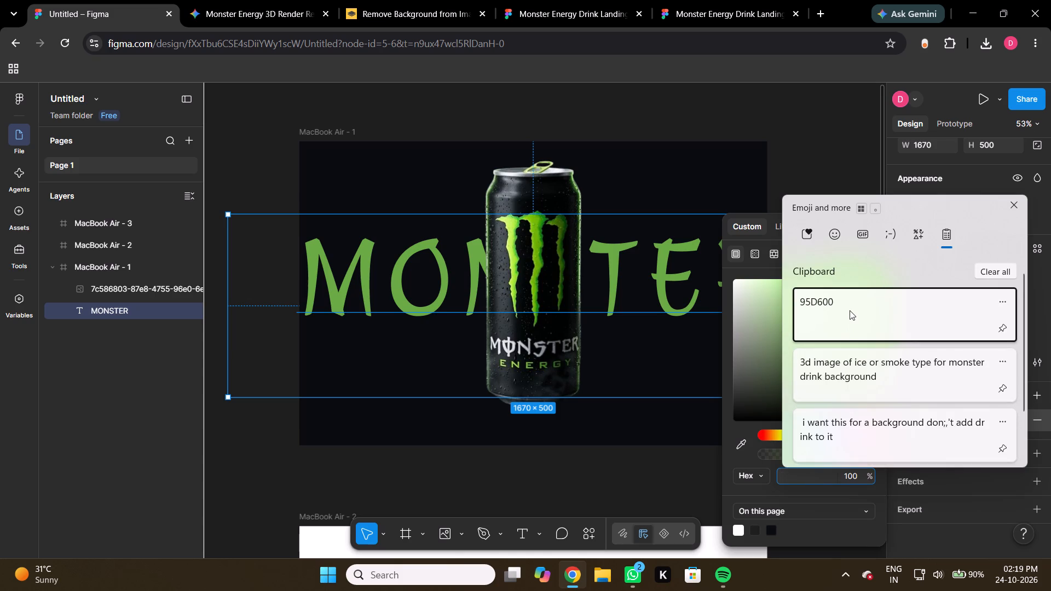
click(850, 310)
key(ctrl+v)
key(Return)
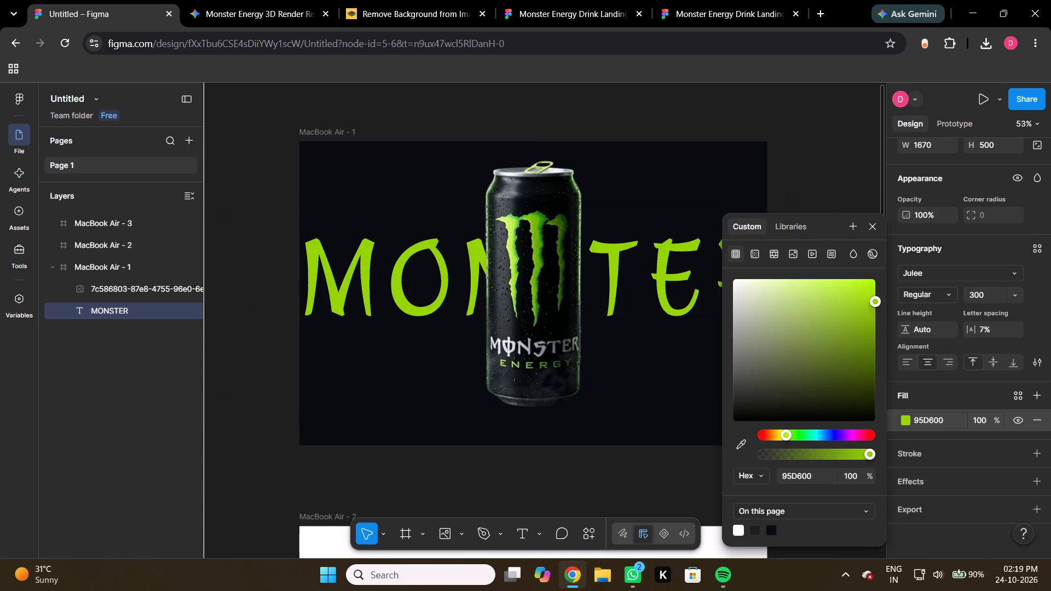
click(681, 468)
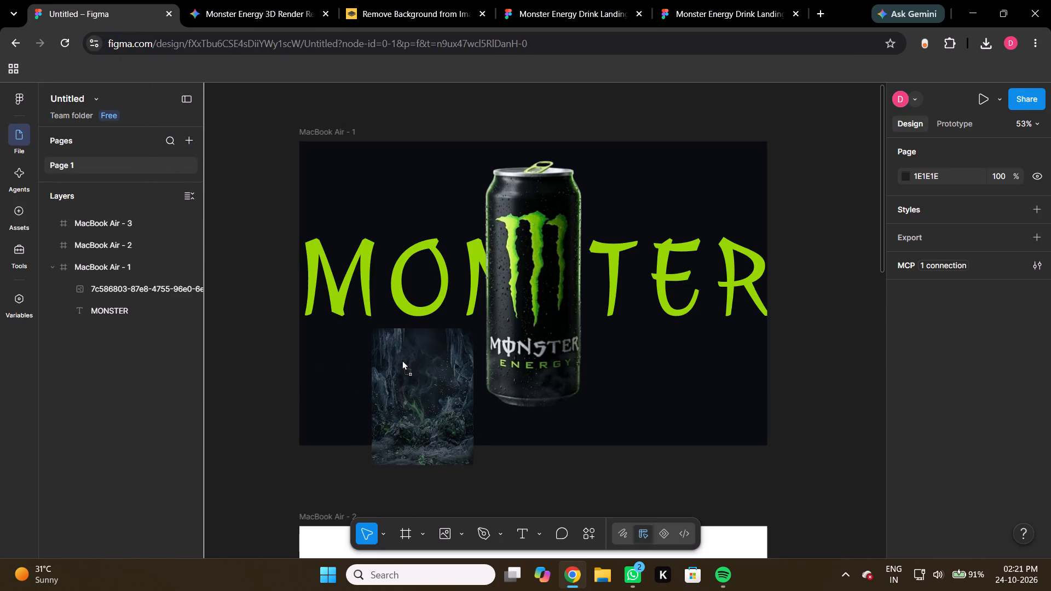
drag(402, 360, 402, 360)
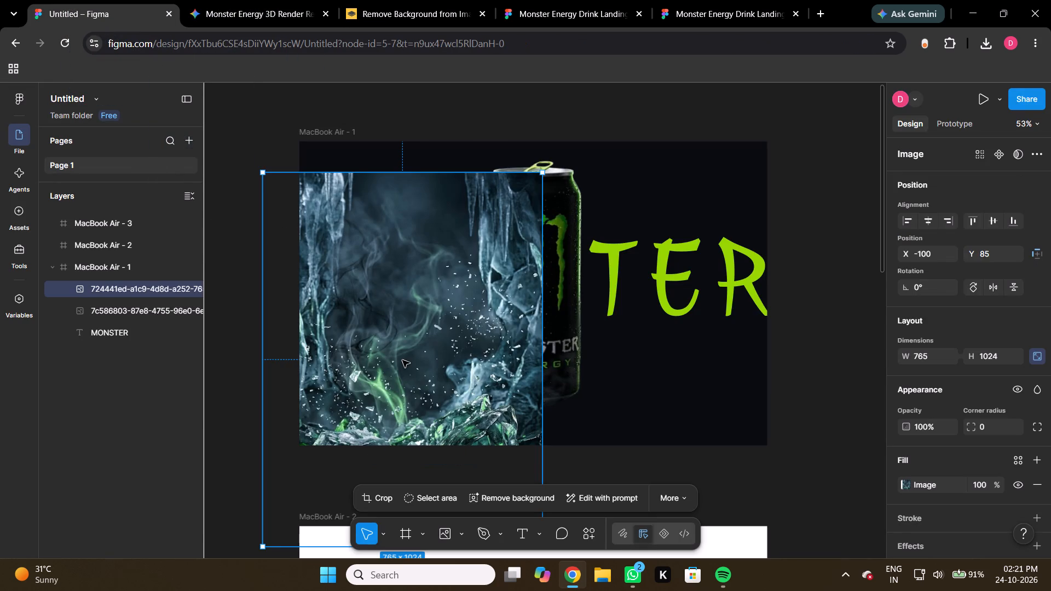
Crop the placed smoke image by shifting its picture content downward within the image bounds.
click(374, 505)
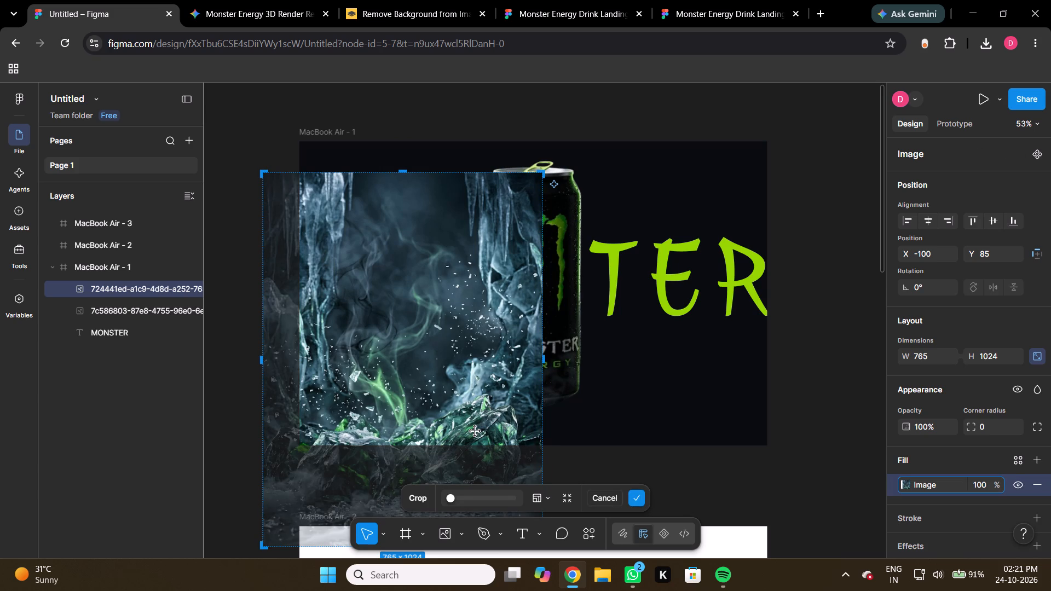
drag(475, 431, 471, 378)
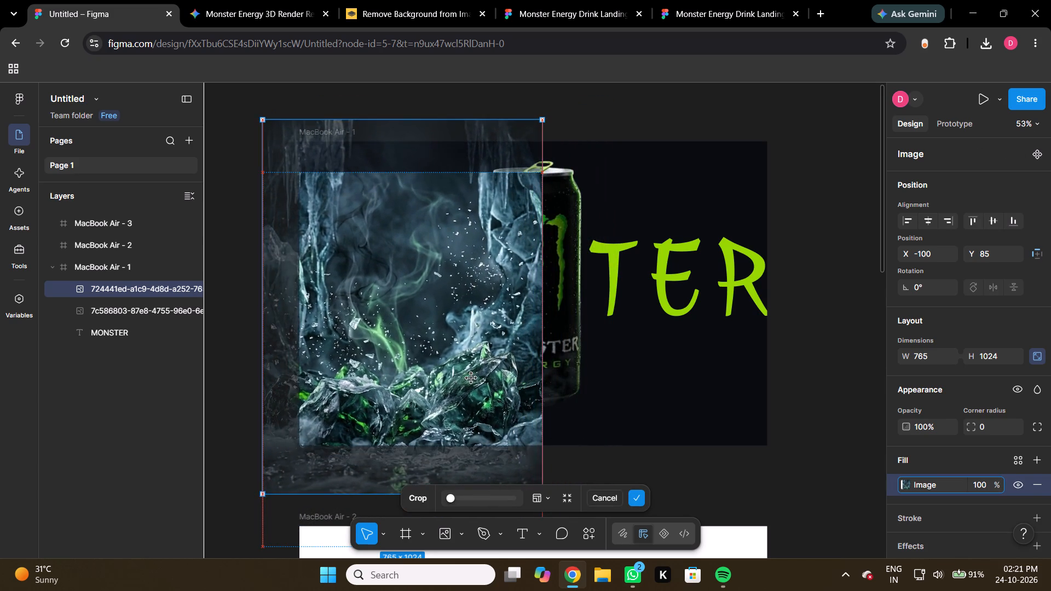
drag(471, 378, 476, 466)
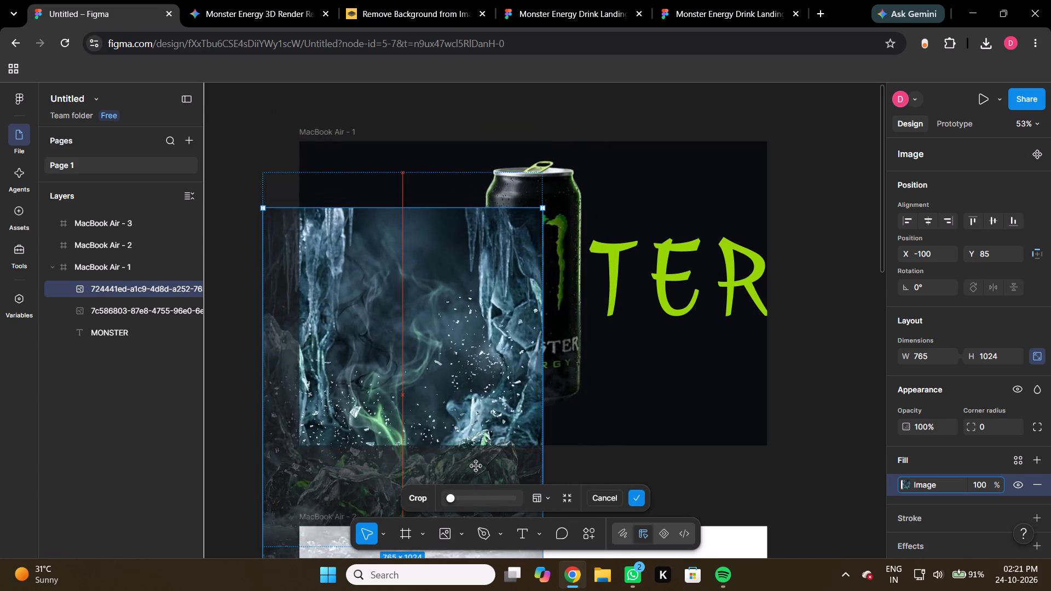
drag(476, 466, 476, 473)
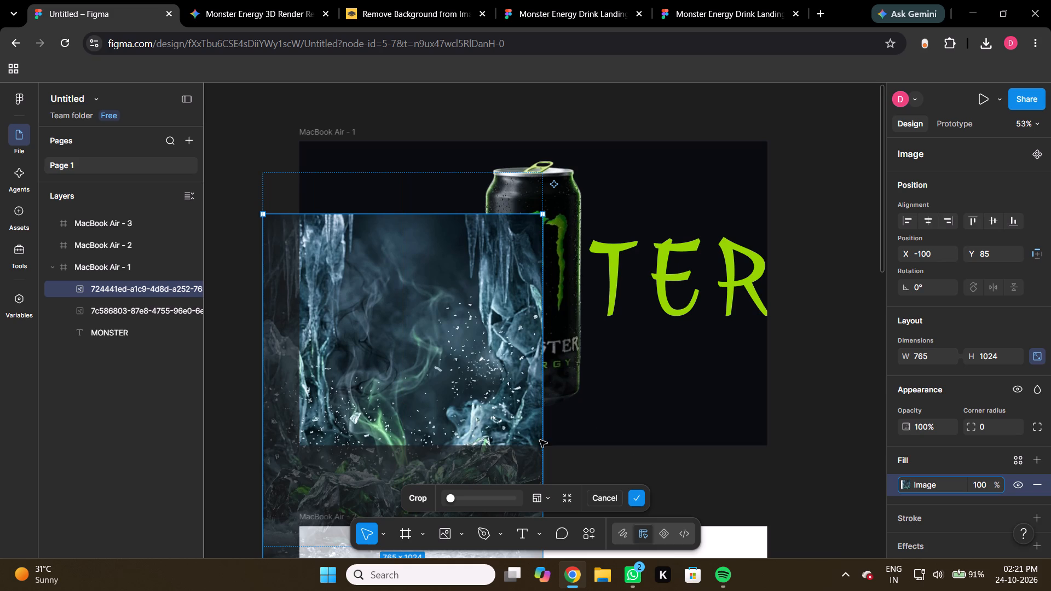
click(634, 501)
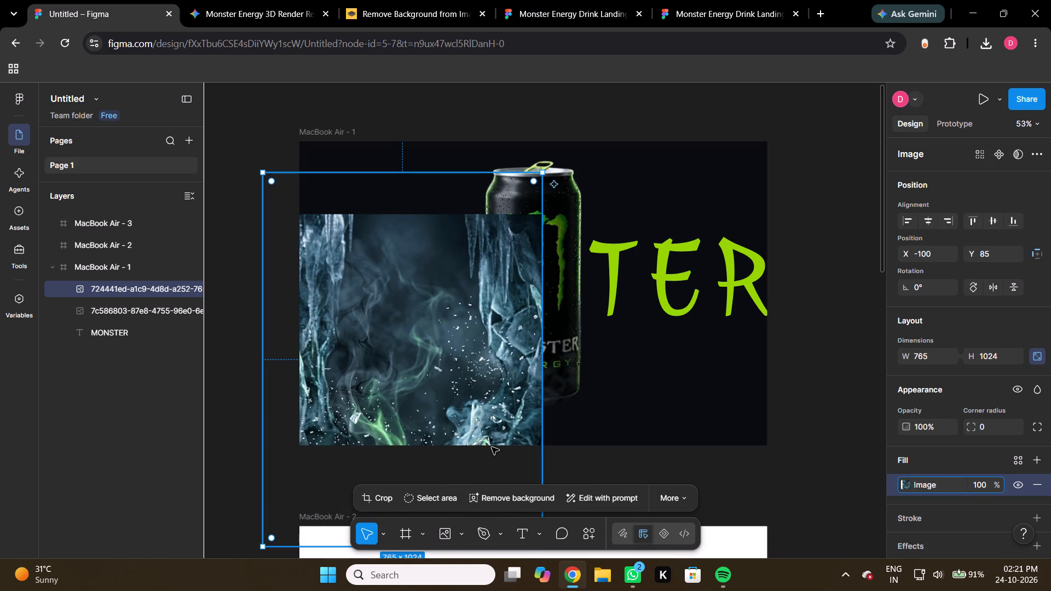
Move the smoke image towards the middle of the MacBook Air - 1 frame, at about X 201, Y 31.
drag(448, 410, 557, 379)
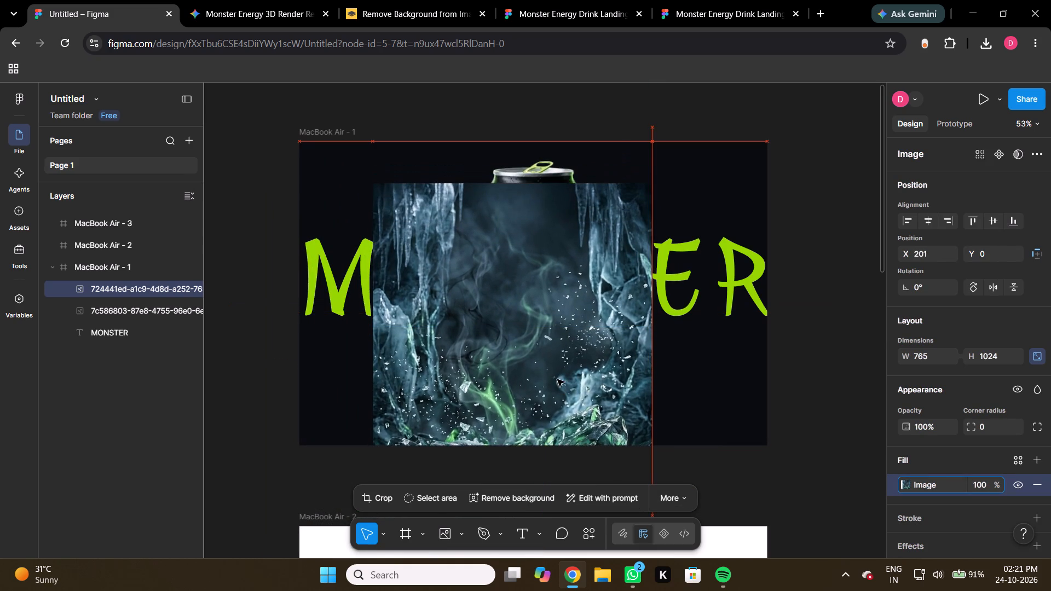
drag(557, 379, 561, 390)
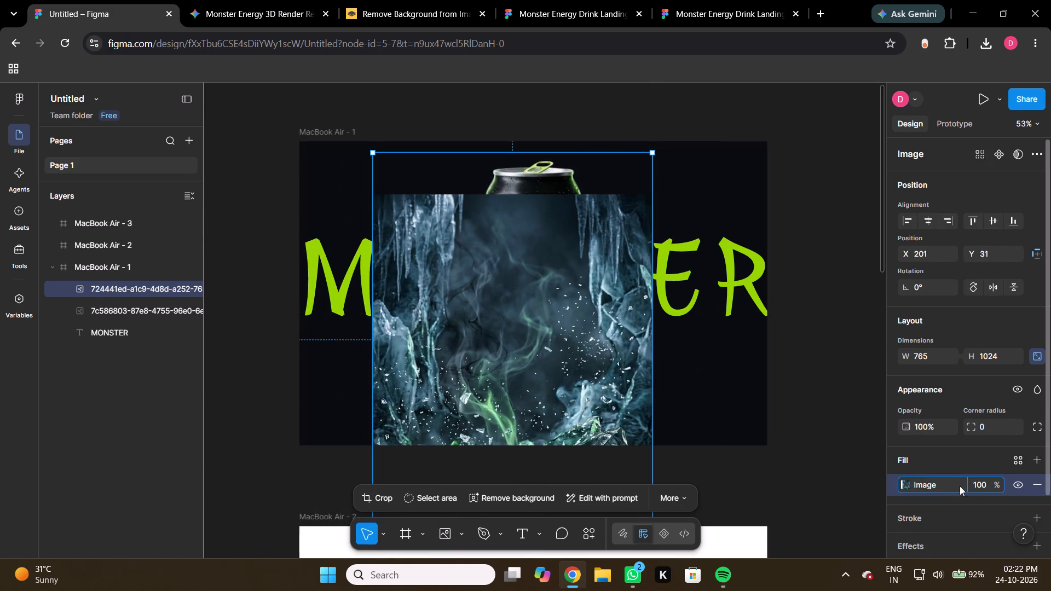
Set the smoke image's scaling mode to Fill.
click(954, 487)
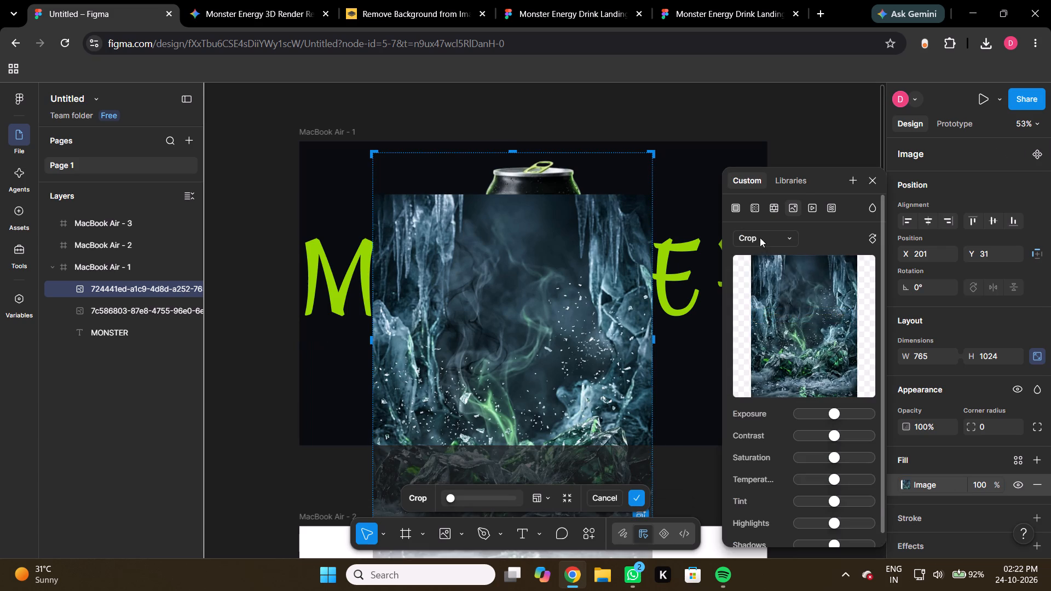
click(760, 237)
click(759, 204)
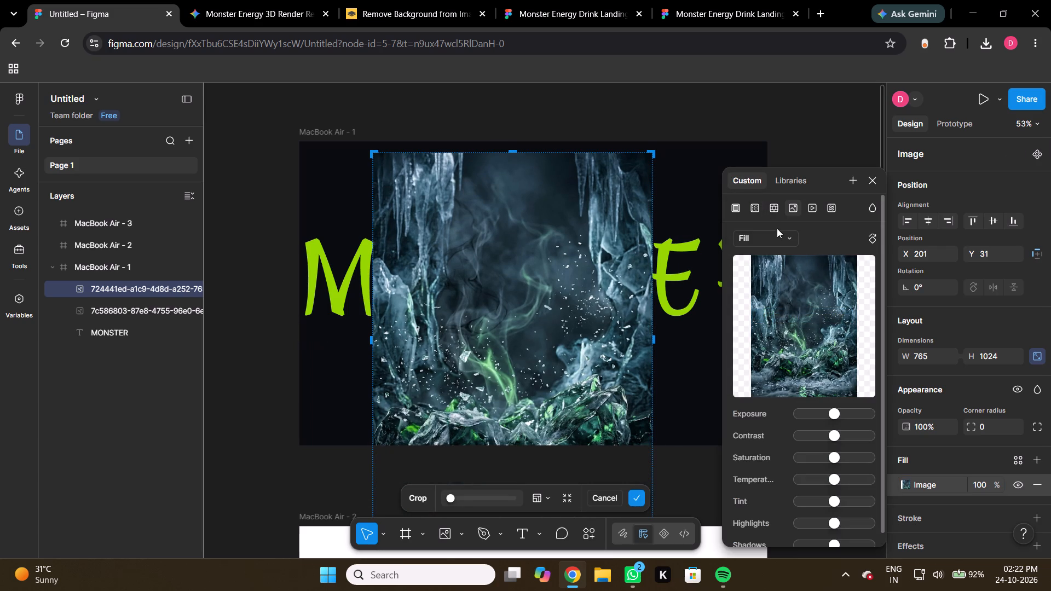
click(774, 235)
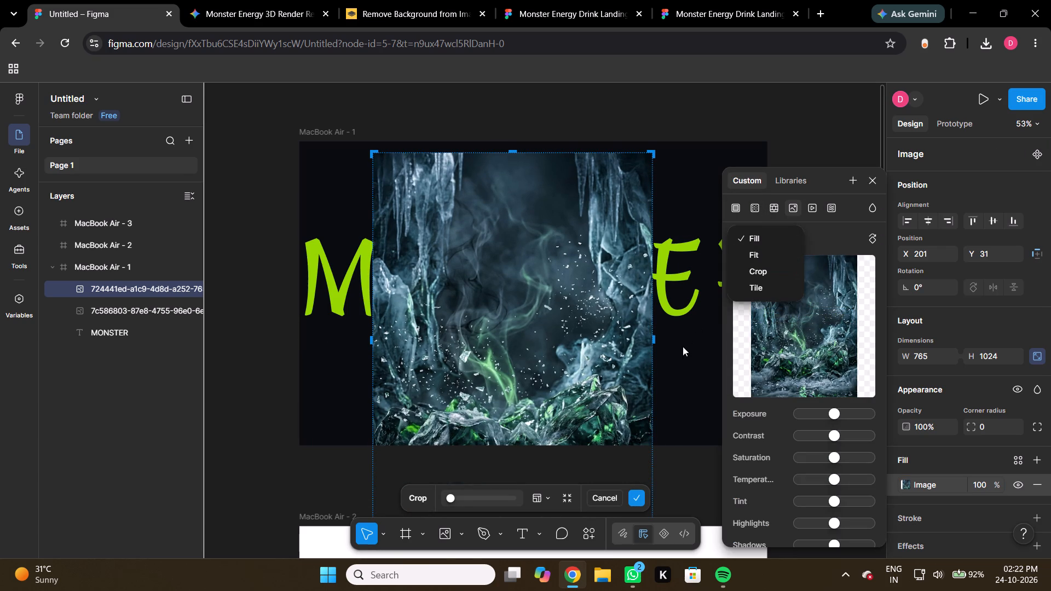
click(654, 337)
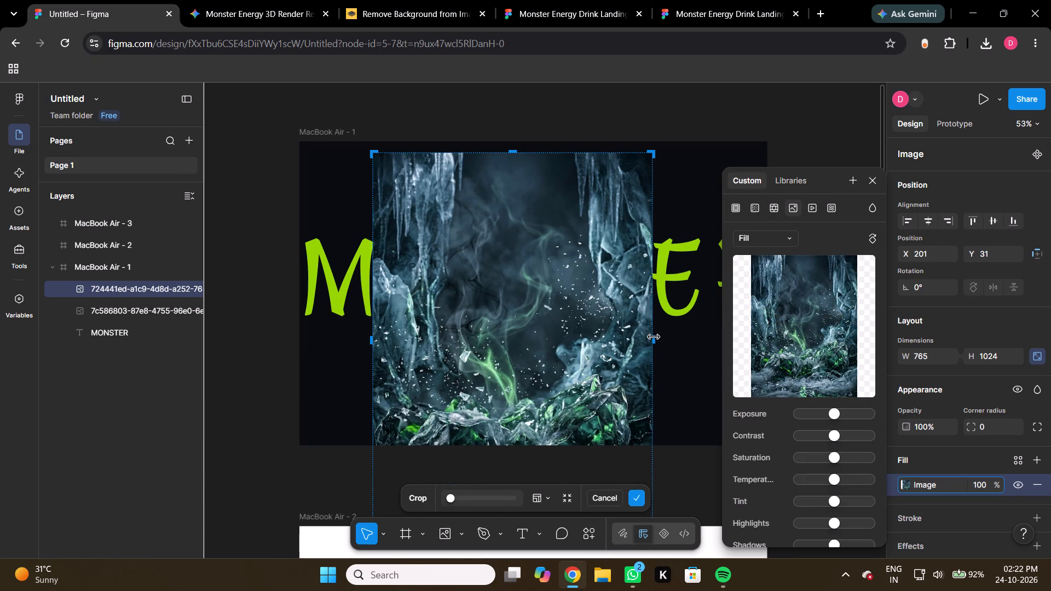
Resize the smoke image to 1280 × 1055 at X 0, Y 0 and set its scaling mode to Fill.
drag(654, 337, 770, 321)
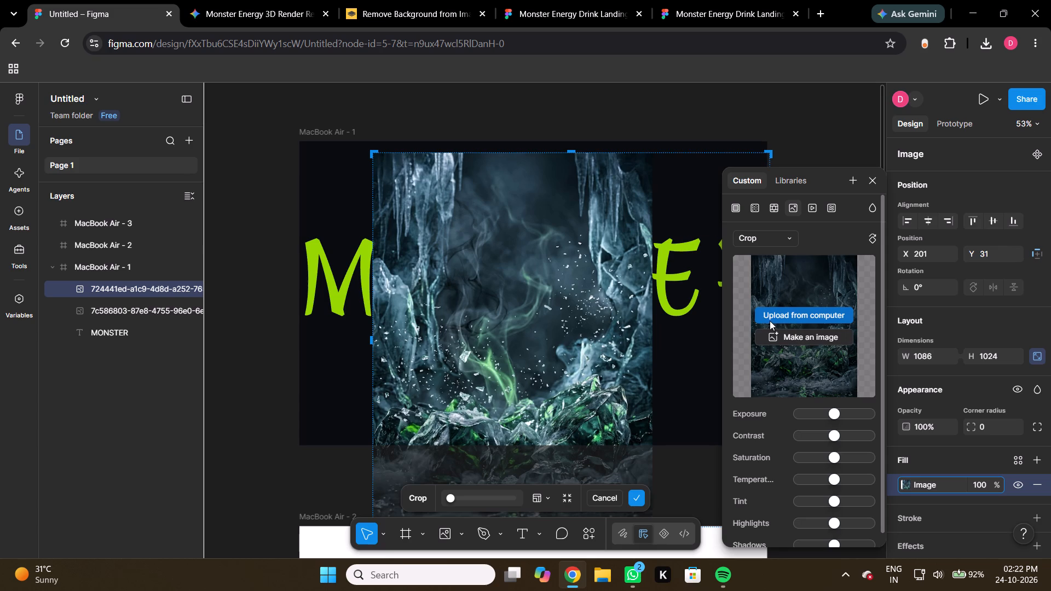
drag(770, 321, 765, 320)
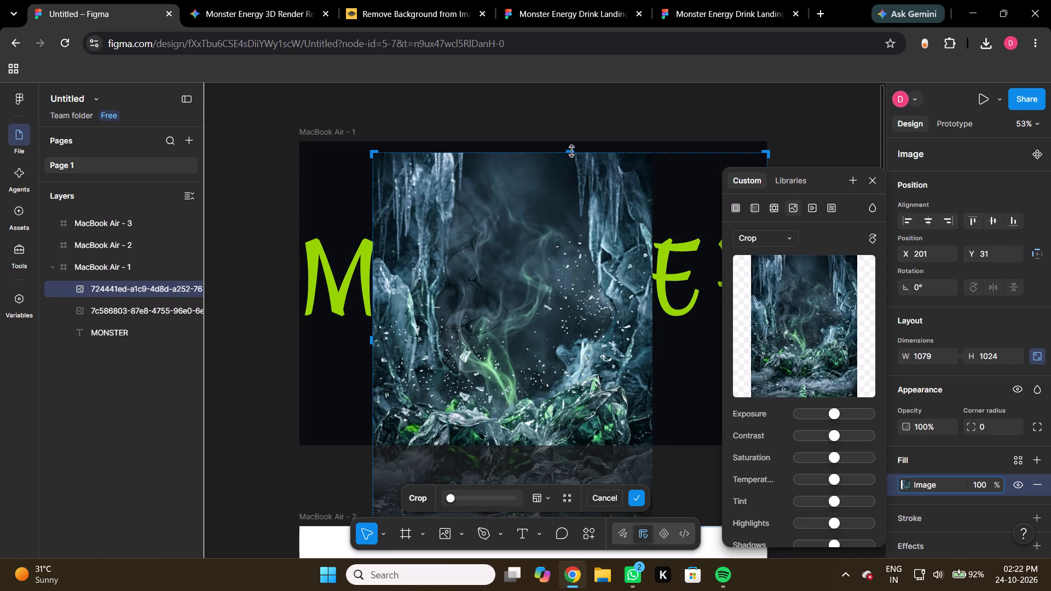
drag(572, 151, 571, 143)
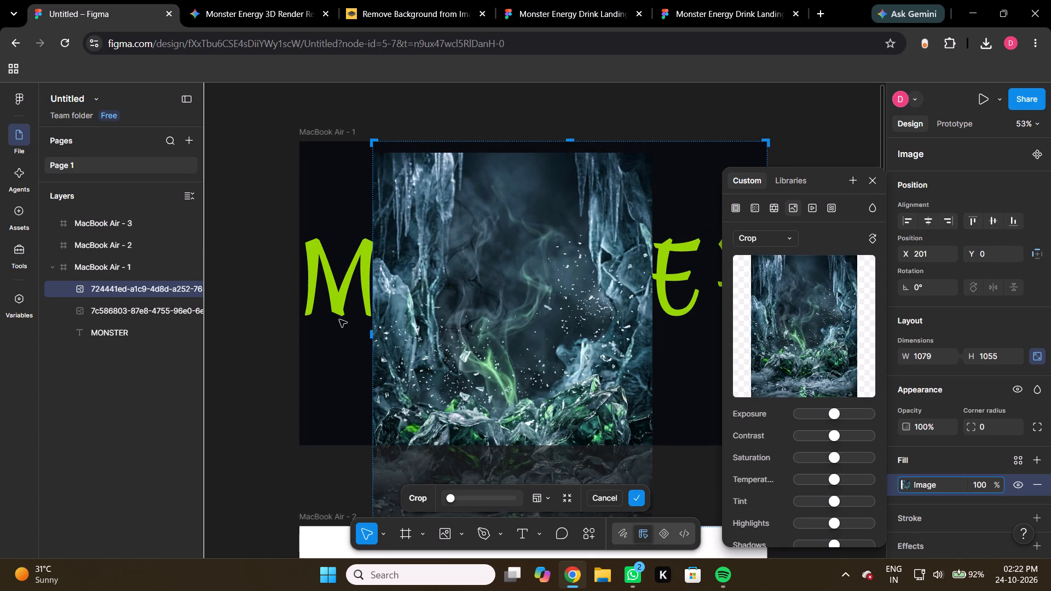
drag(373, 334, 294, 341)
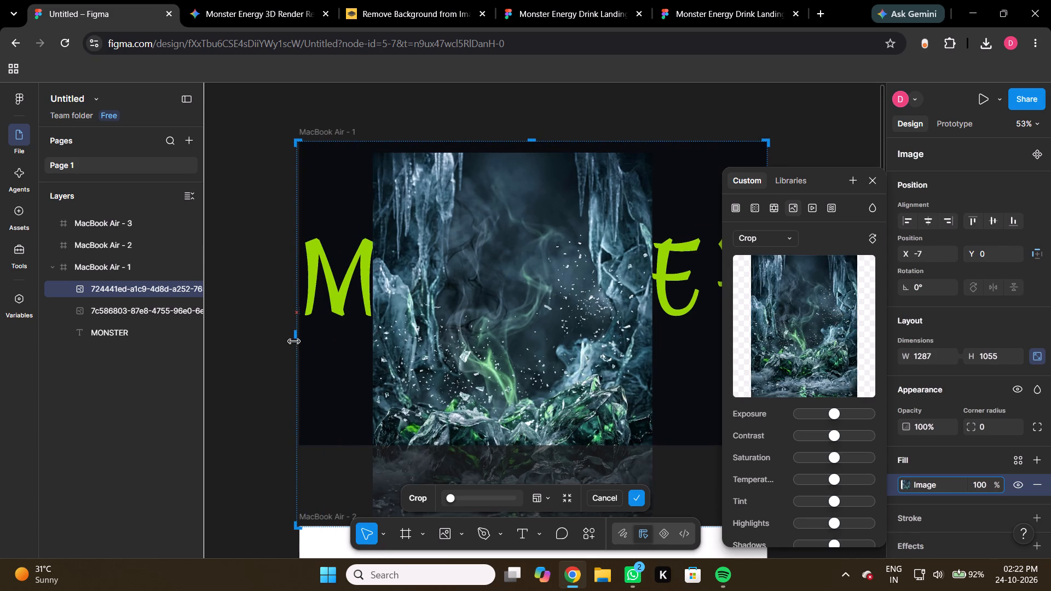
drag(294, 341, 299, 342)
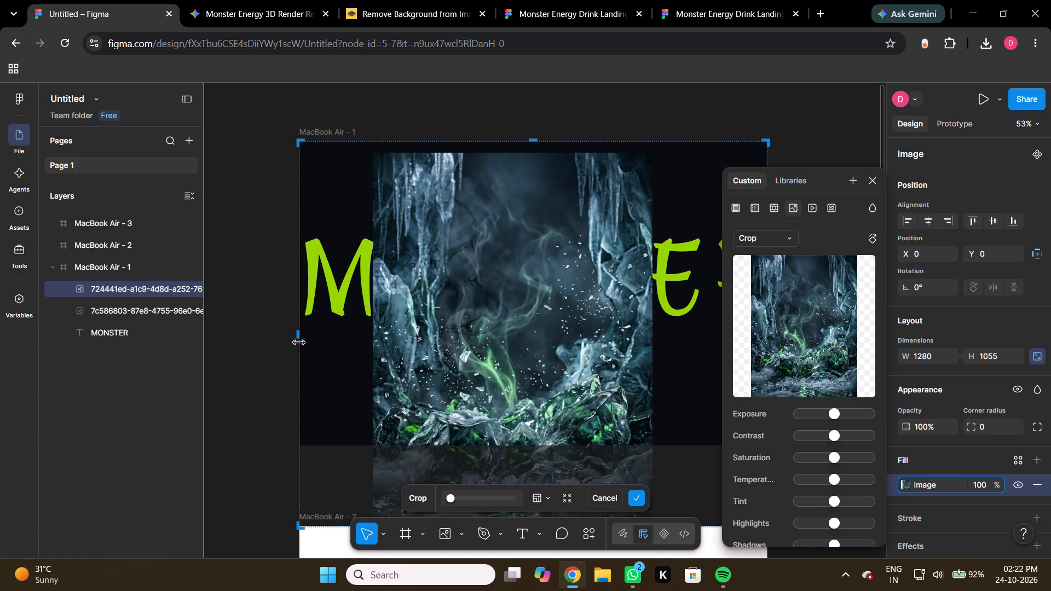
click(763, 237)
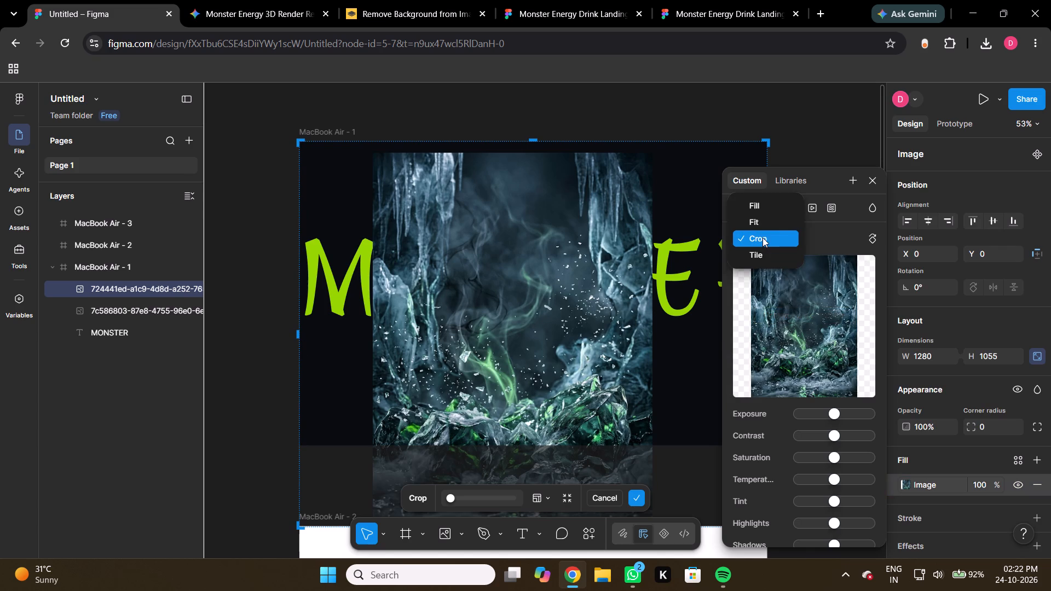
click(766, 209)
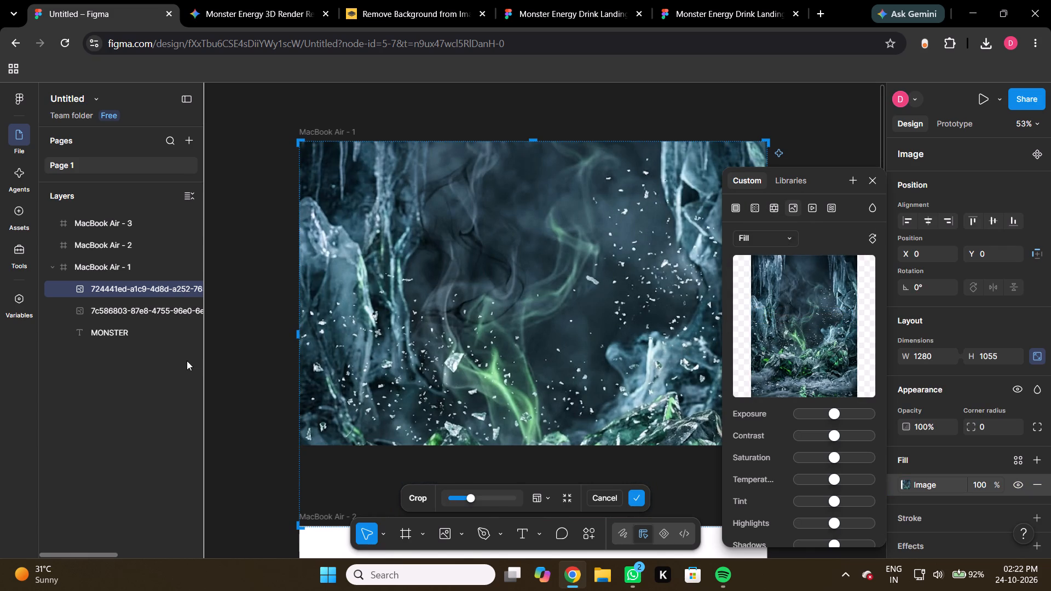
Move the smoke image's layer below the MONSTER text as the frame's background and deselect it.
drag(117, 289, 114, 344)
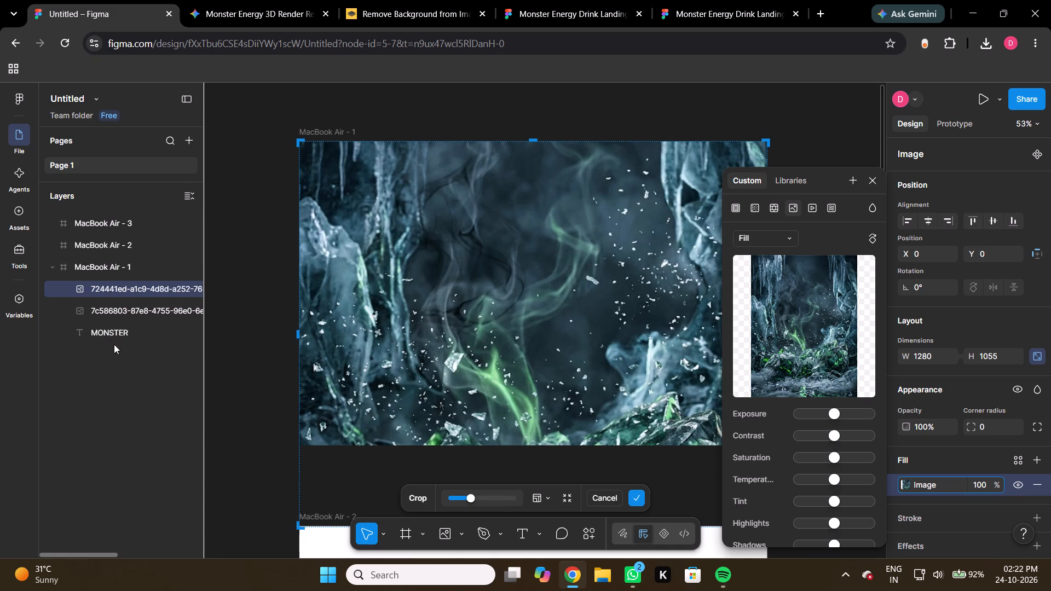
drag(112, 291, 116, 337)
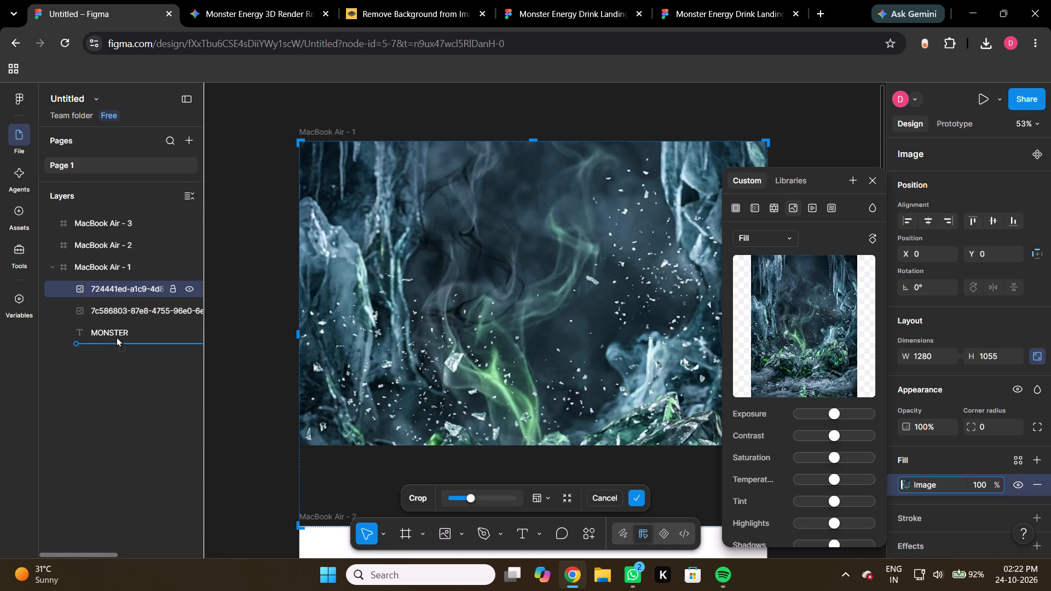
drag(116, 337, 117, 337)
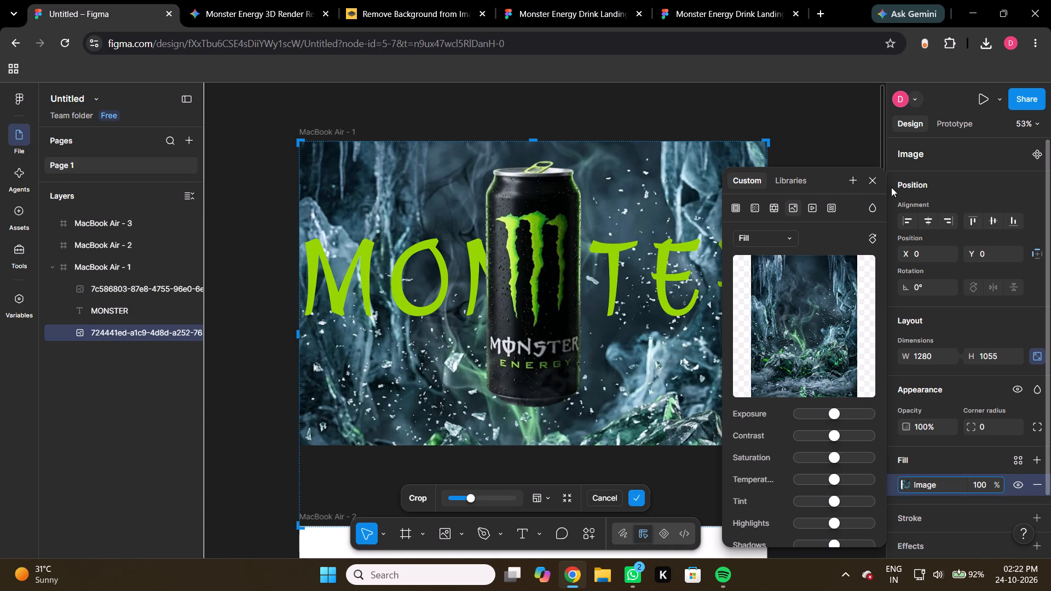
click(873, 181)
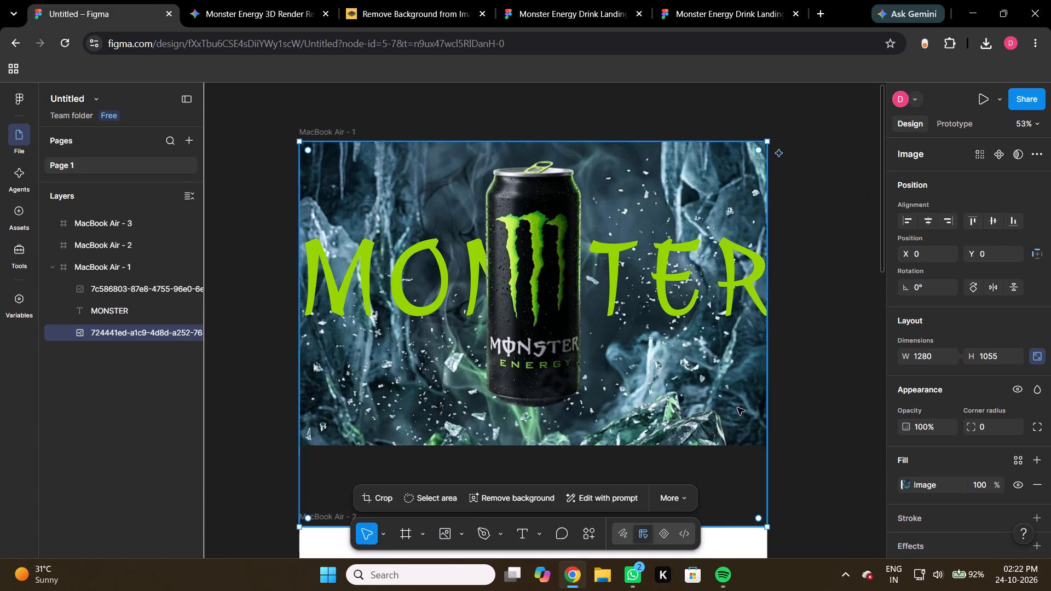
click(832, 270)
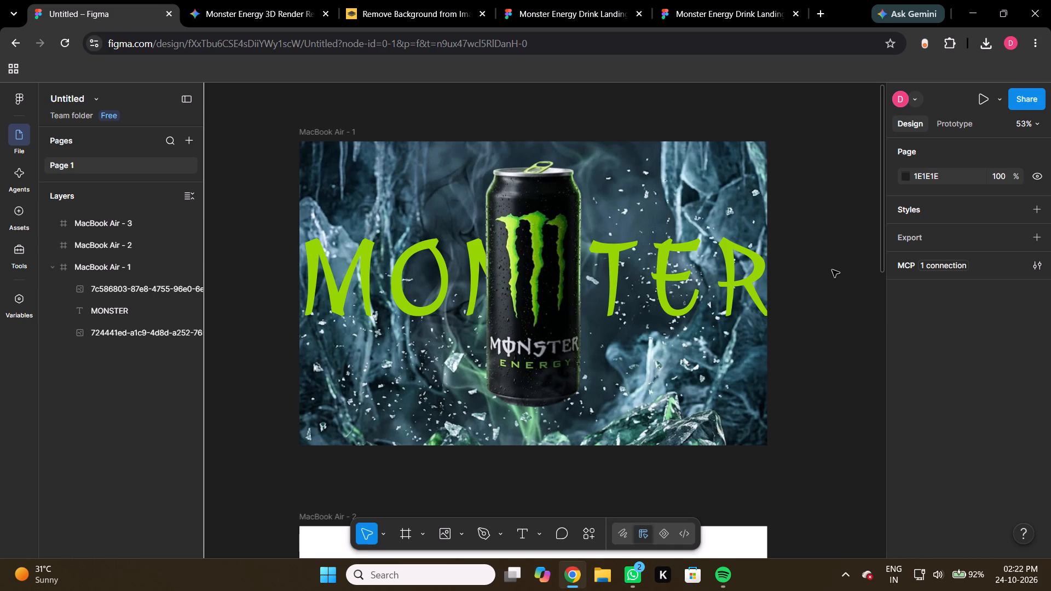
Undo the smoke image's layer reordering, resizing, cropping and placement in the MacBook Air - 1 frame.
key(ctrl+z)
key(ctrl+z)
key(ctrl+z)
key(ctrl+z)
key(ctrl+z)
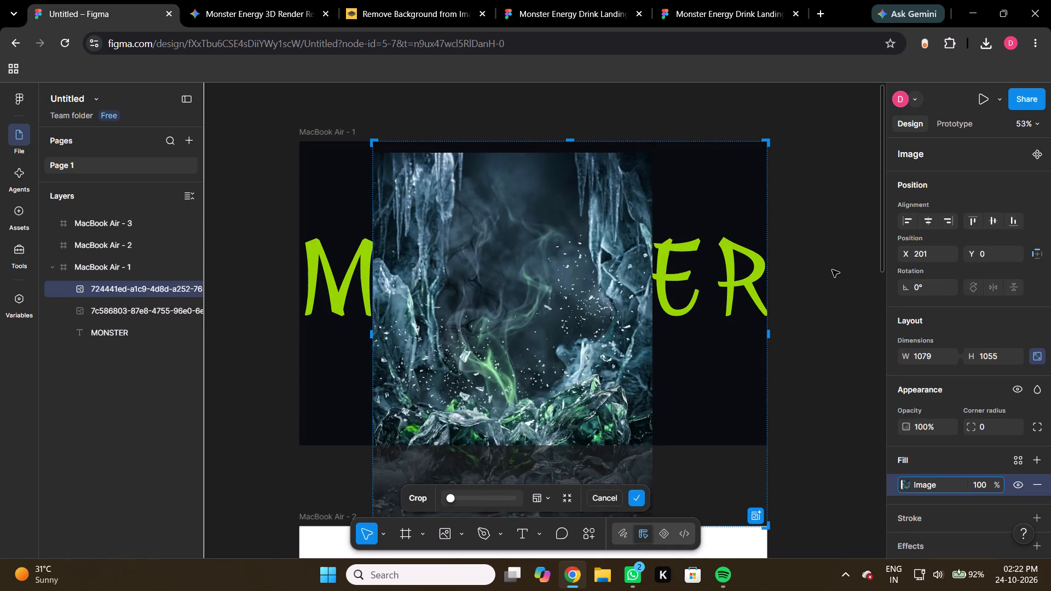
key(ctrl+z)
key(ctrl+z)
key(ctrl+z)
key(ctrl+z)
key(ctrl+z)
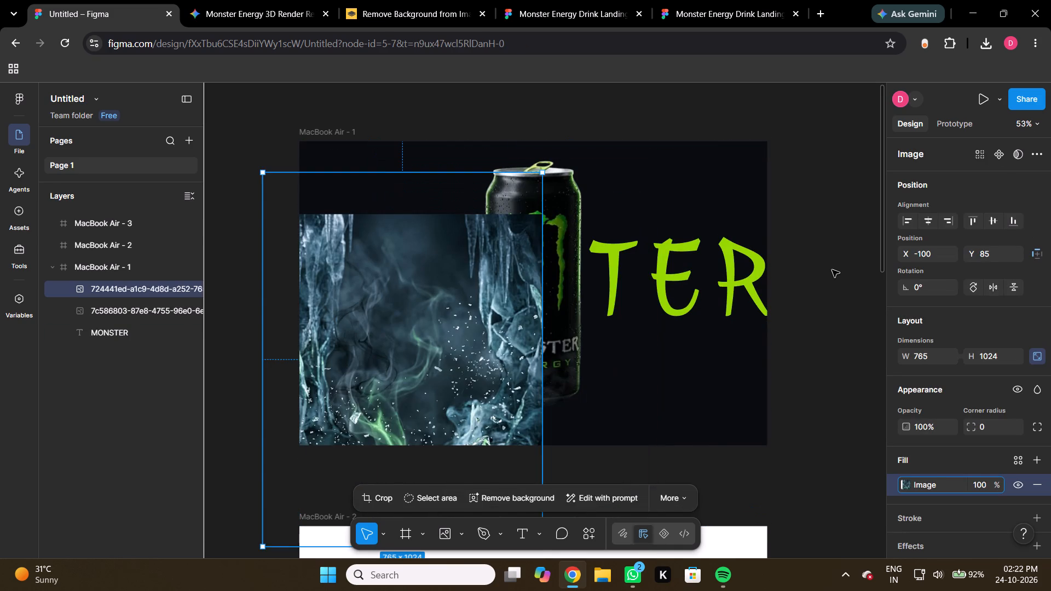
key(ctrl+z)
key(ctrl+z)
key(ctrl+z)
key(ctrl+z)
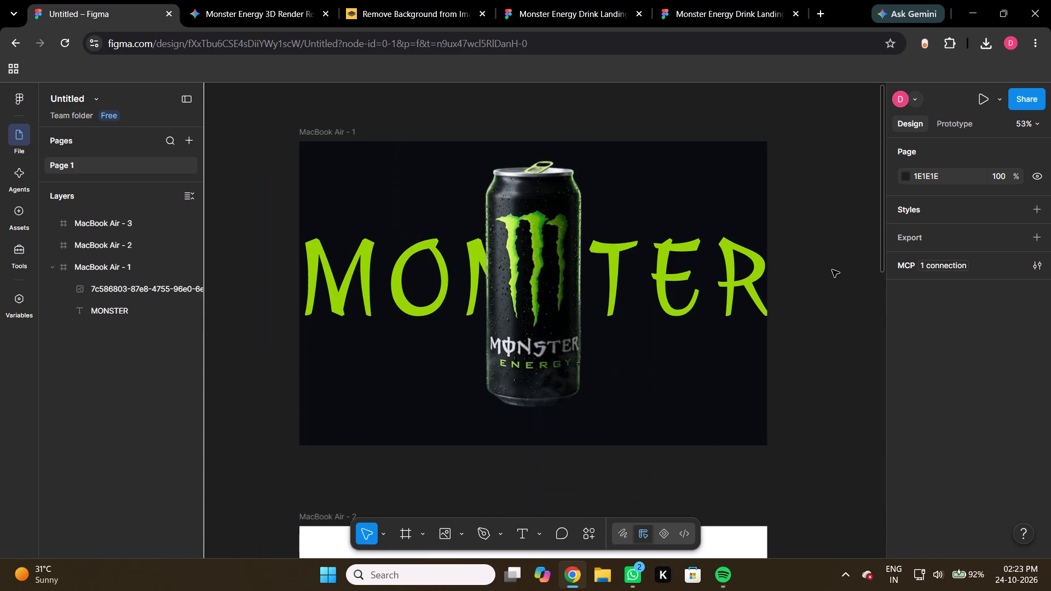
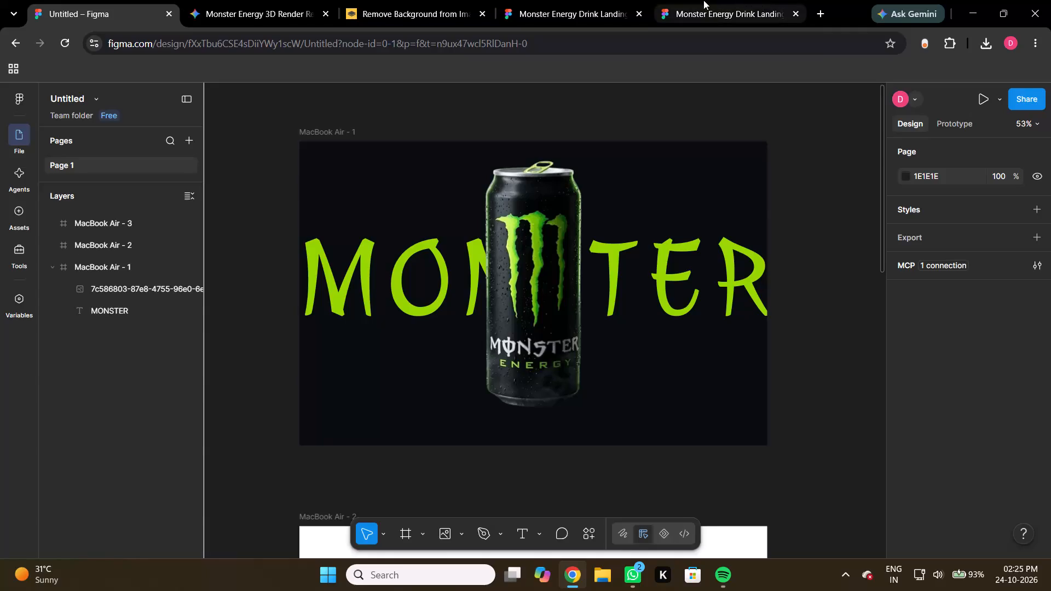
Search Google for "monster logo" and open the McLean Design image of the green claw M on black.
click(703, 0)
click(525, 39)
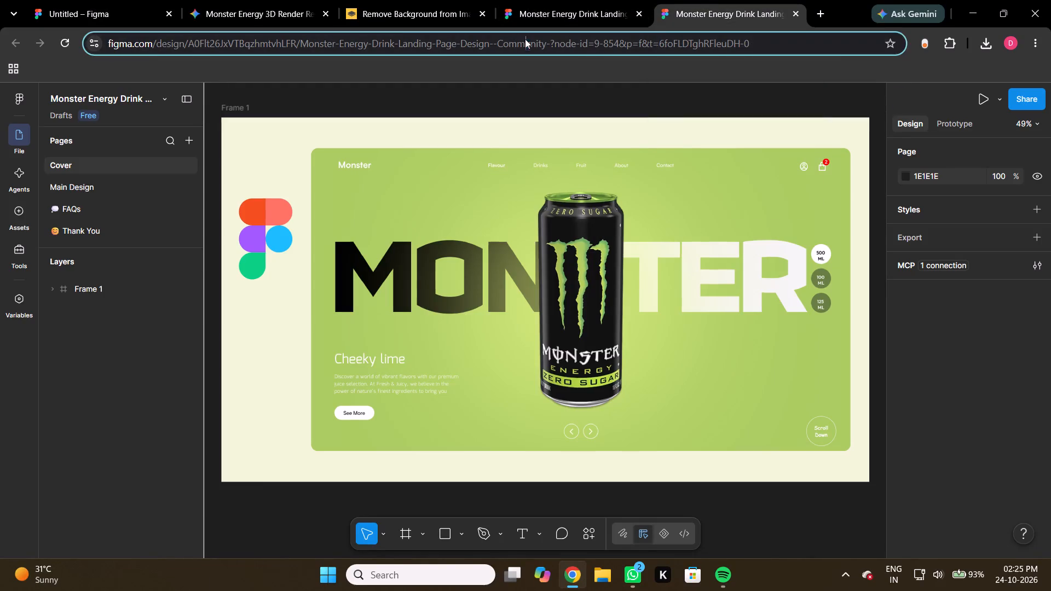
key(BackSpace)
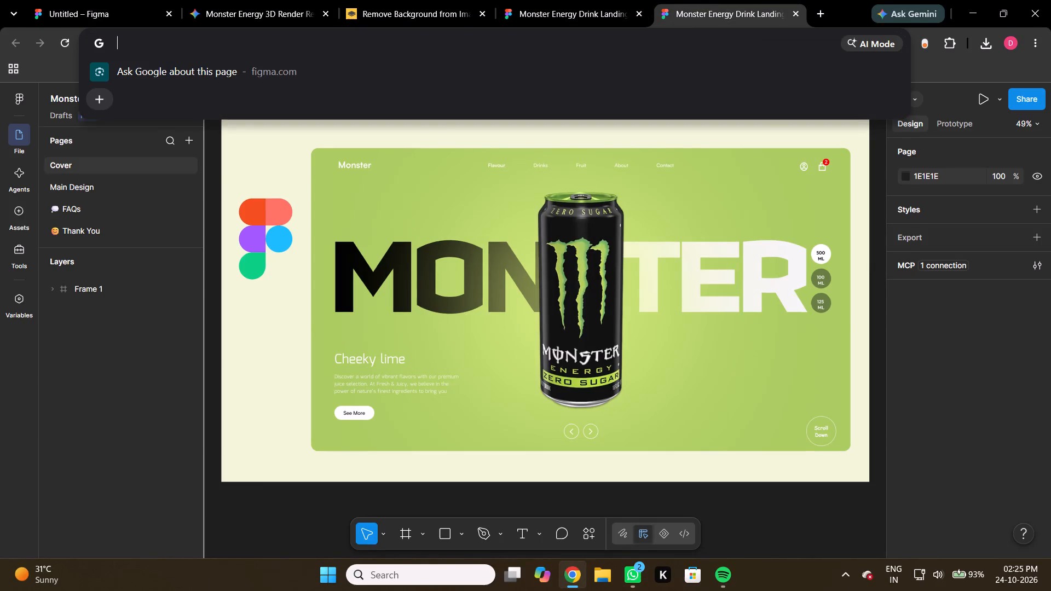
text(monster)
key(space)
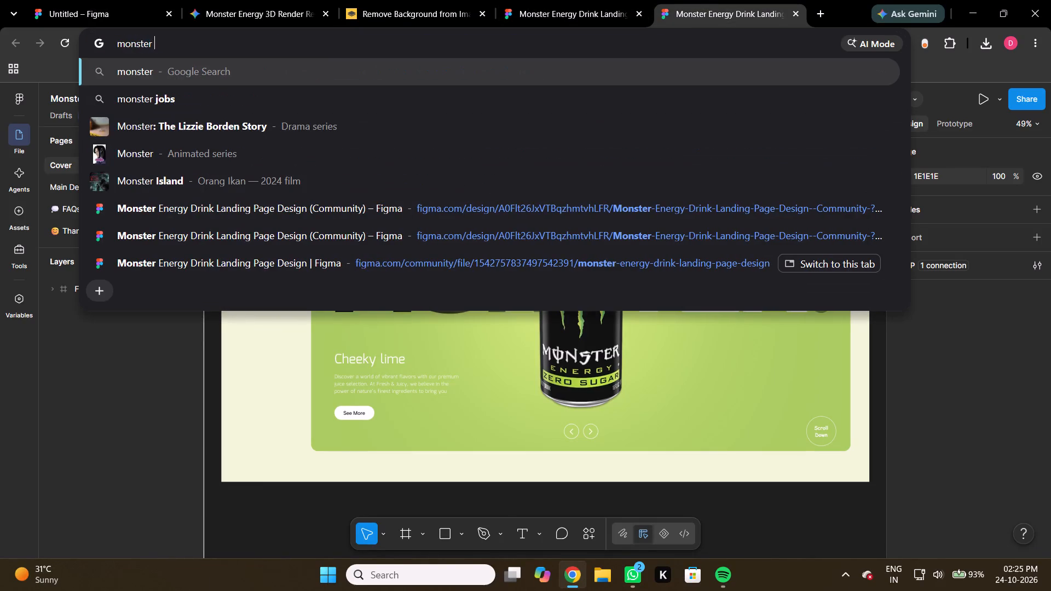
text(logo)
key(space)
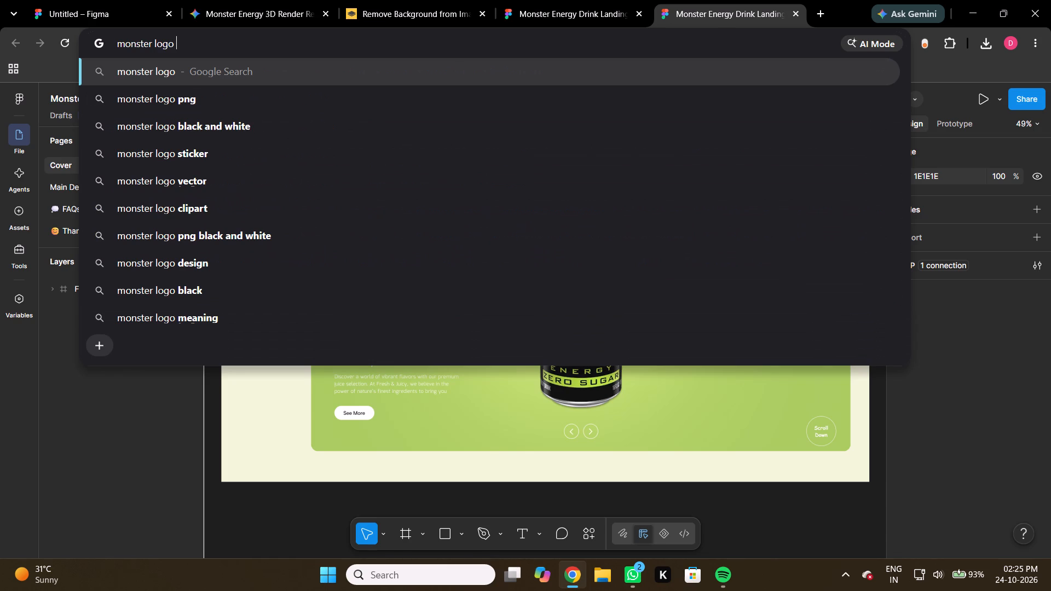
key(Return)
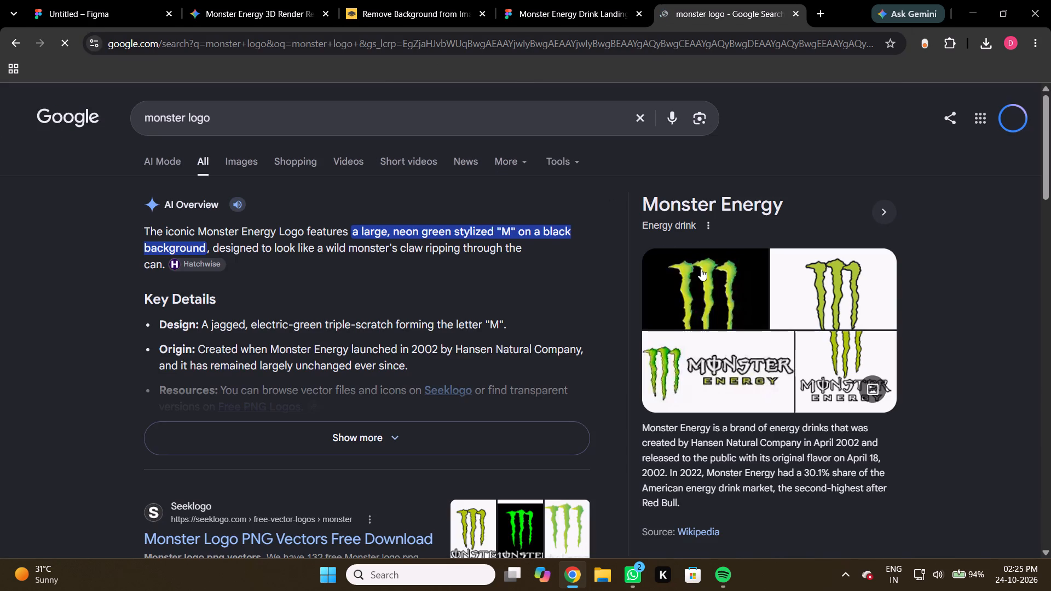
click(711, 280)
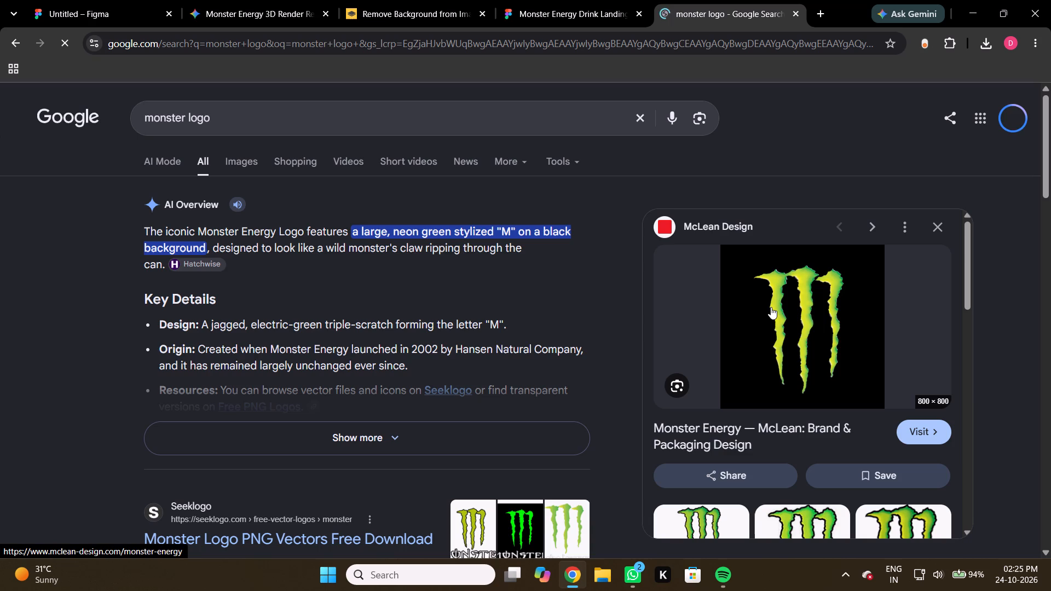
Remove the claw logo image's background in remove.bg and download the free 500 × 500 preview.
drag(771, 305, 684, 281)
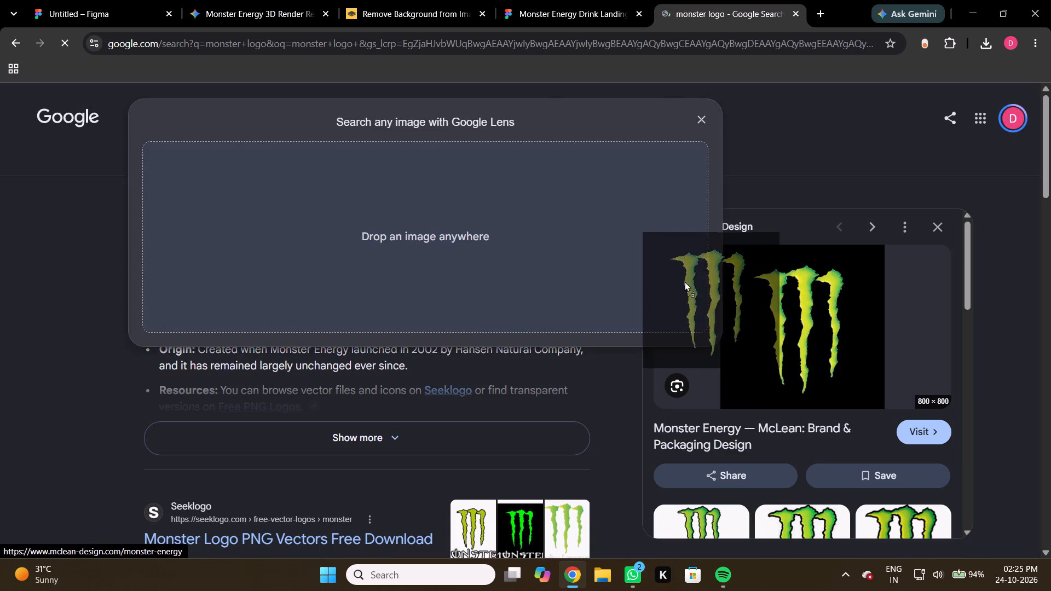
drag(684, 281, 421, 251)
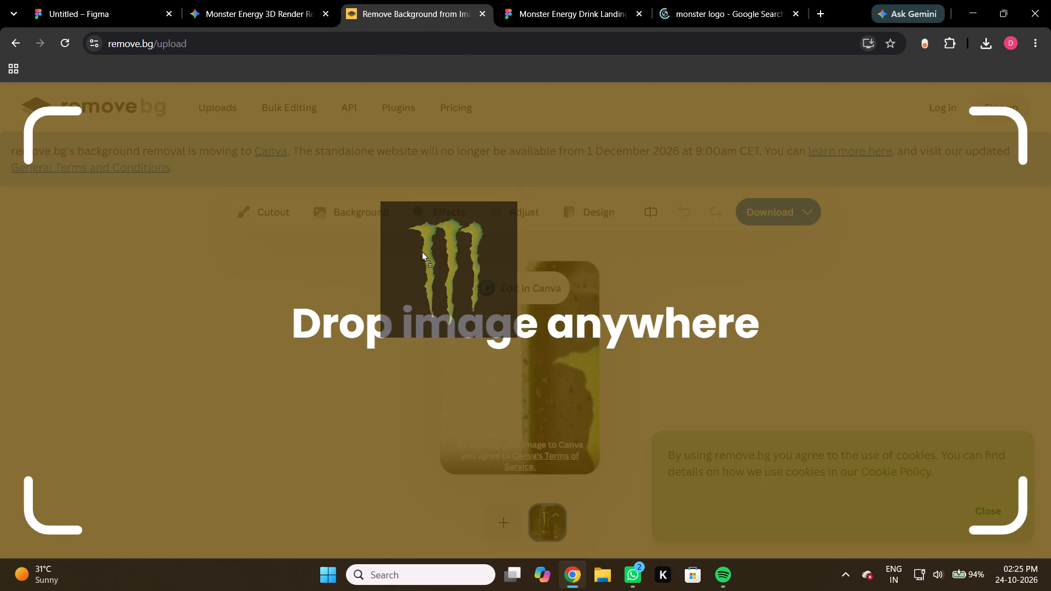
drag(421, 251, 415, 253)
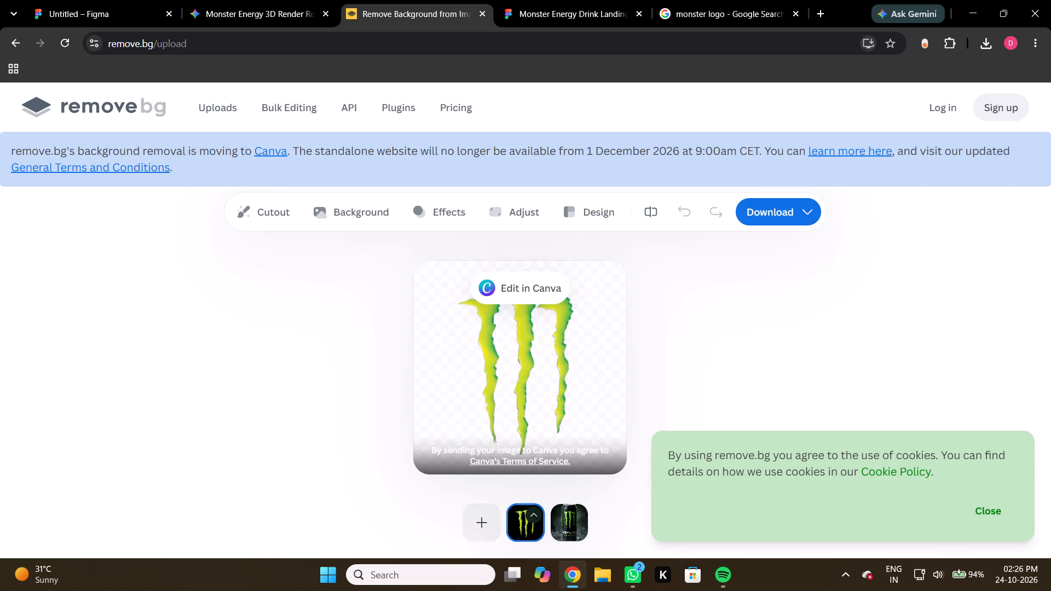
click(807, 202)
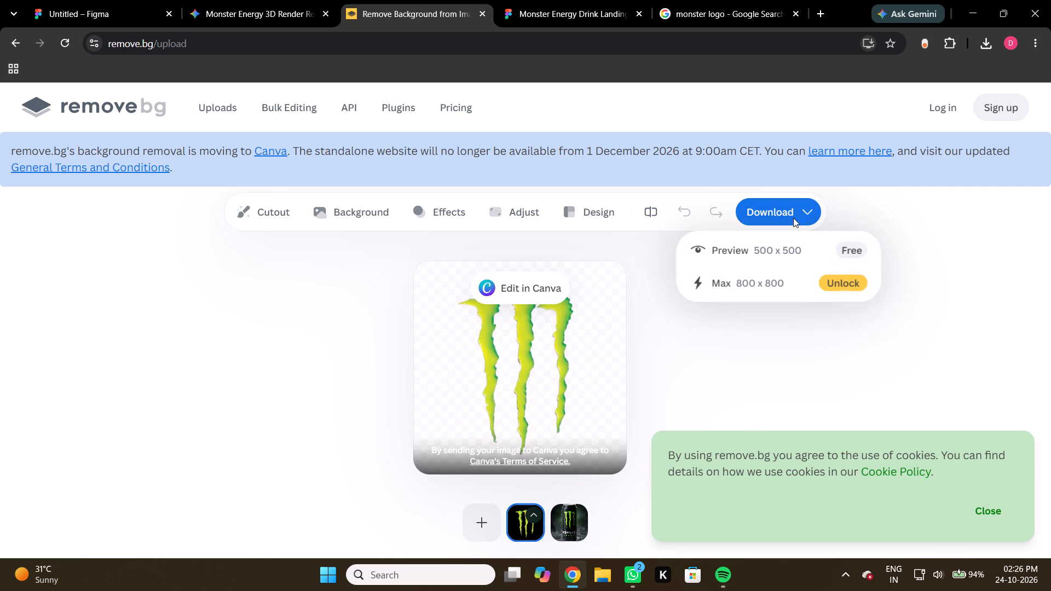
click(729, 265)
click(733, 262)
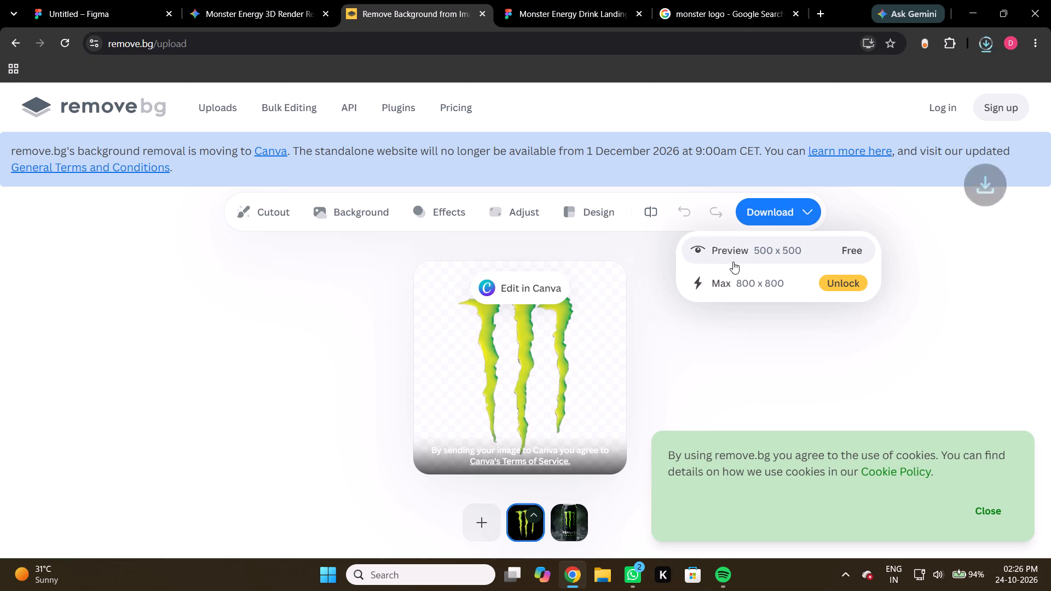
Import the MDI_Monster_Stamp_400x400-removebg-preview image into the Untitled Figma file at the MacBook Air - 1 frame's top-left corner.
click(143, 0)
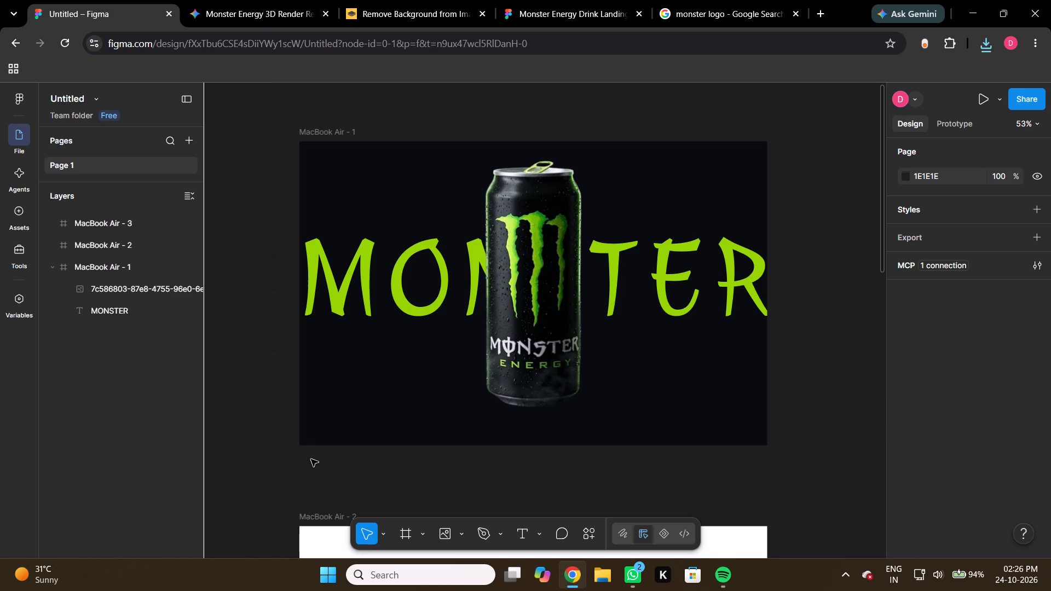
key(ctrl+shift+k)
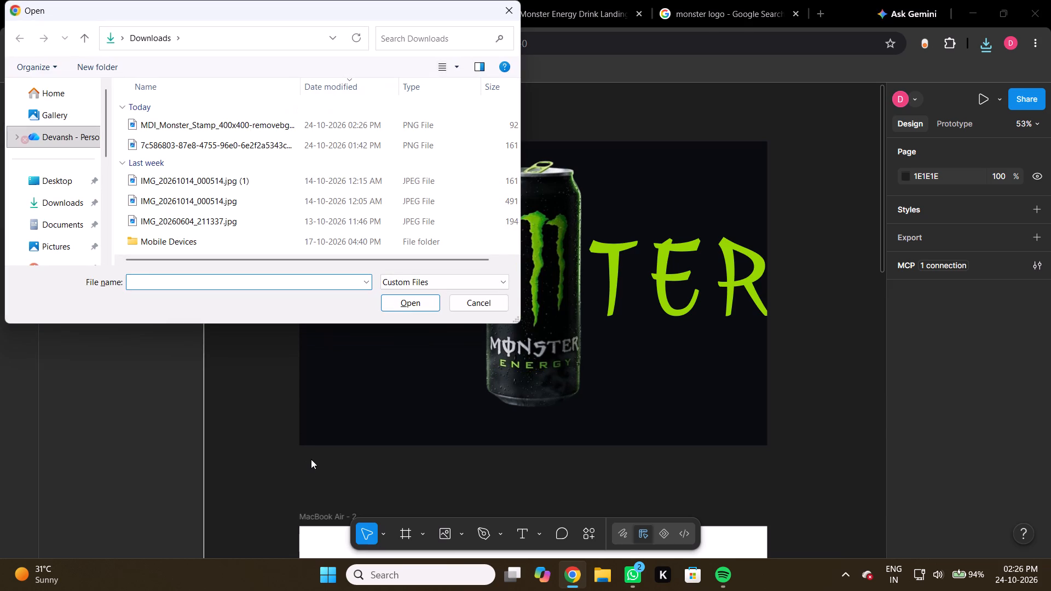
click(215, 121)
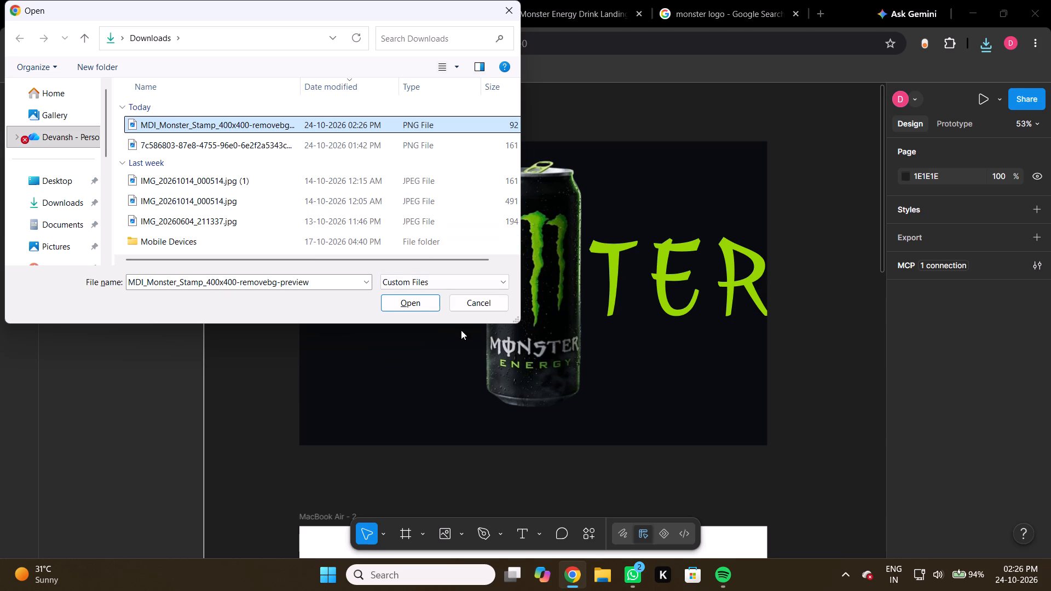
click(409, 306)
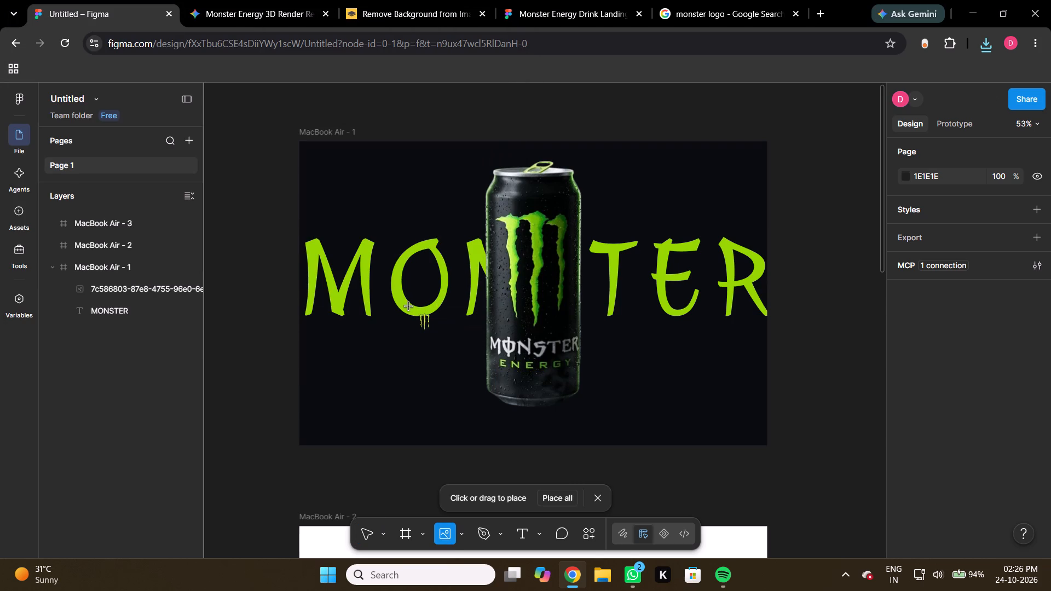
click(301, 141)
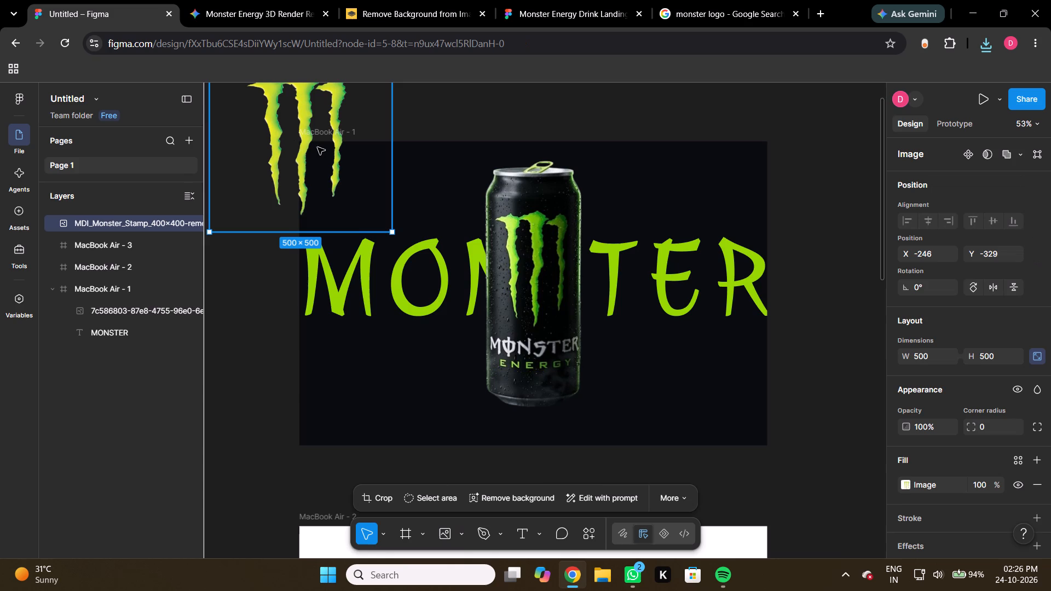
Scale the claw logo to about 227 × 227 and place it in MacBook Air - 1's top-left corner, about X -27, Y -14.
drag(312, 158, 360, 221)
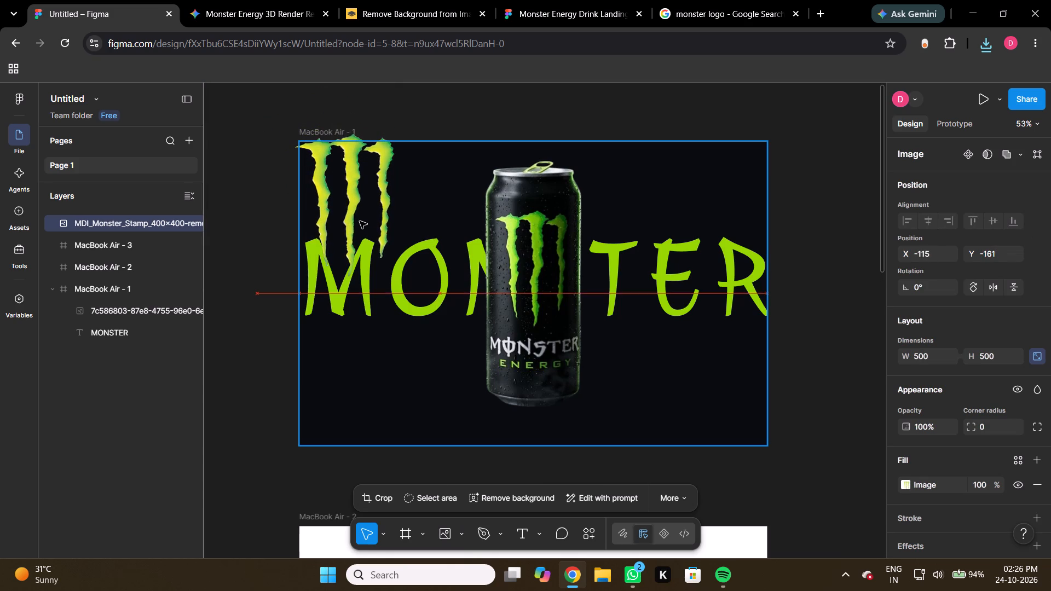
drag(360, 221, 360, 164)
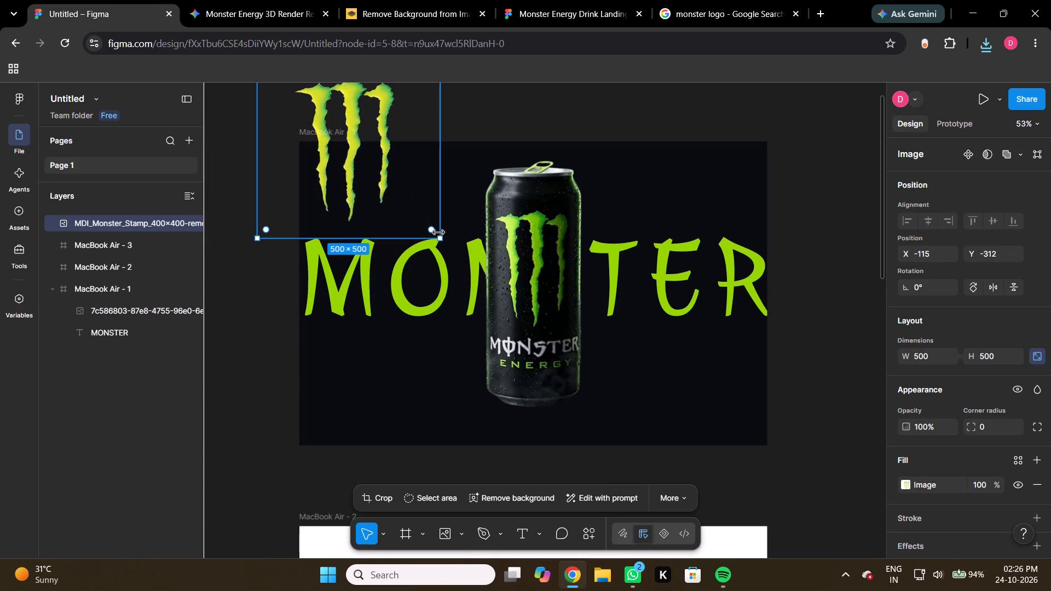
drag(442, 239, 374, 160)
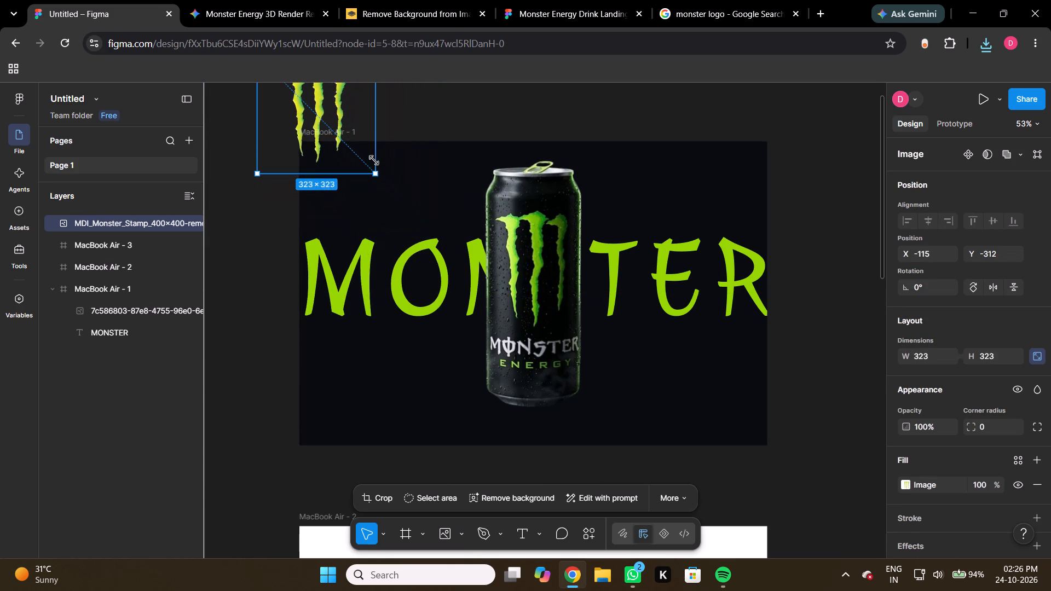
drag(374, 160, 373, 160)
drag(321, 117, 342, 189)
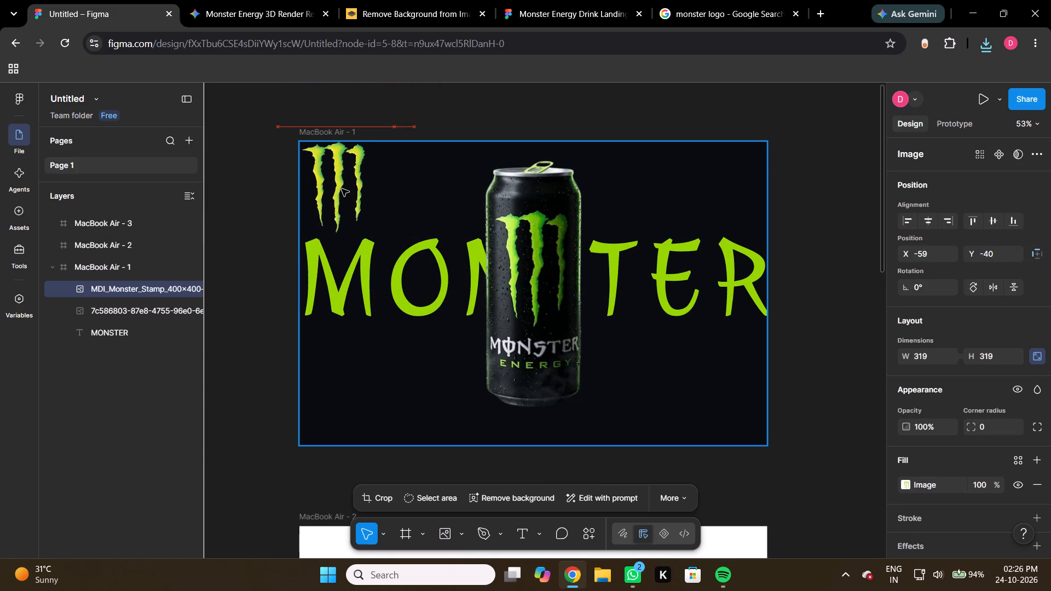
drag(342, 189, 343, 190)
drag(397, 245, 362, 200)
drag(339, 182, 350, 193)
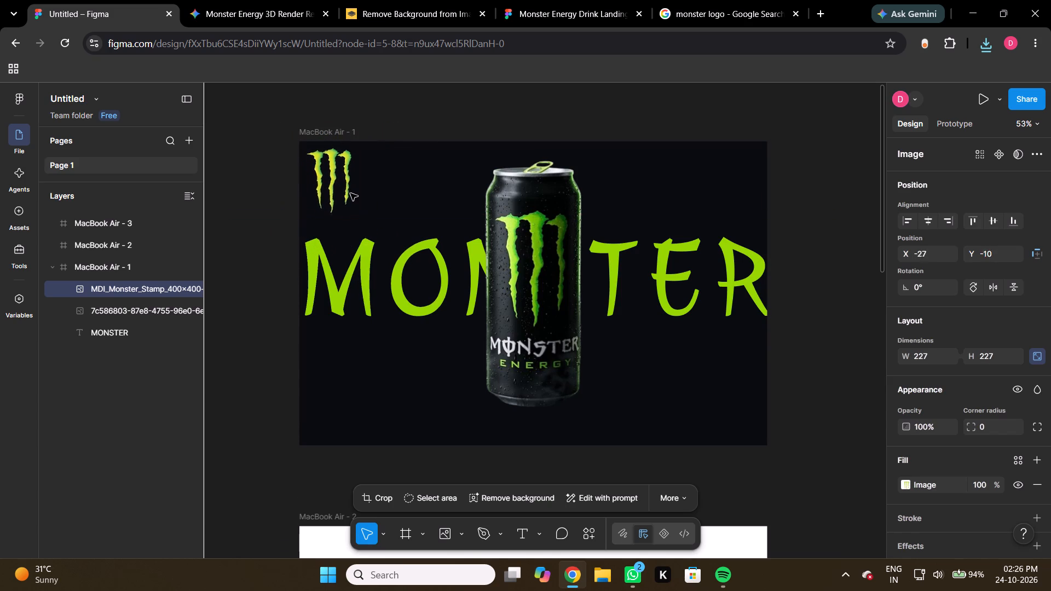
drag(350, 193, 349, 192)
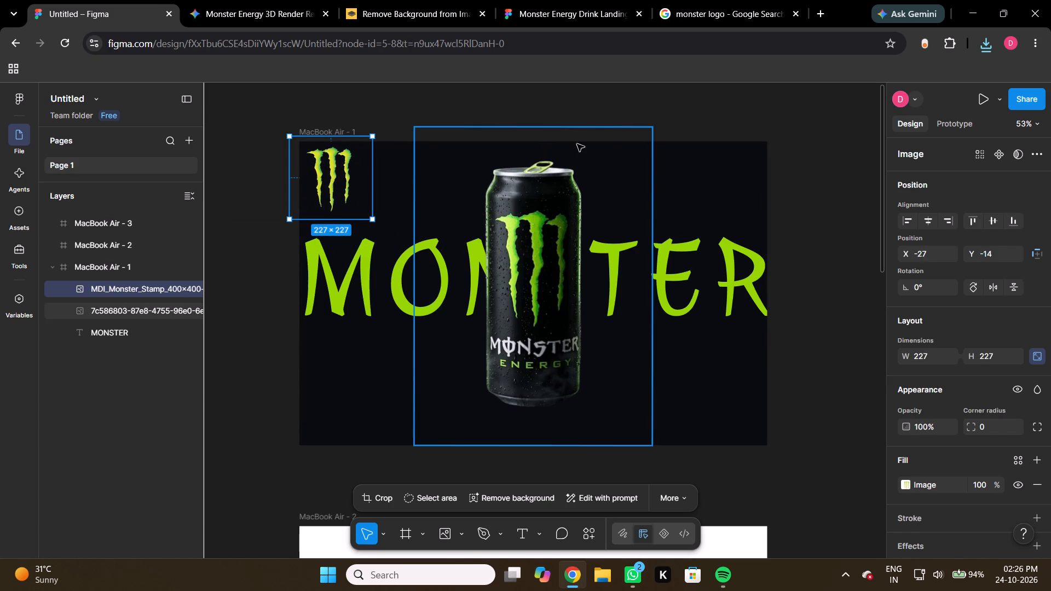
click(754, 107)
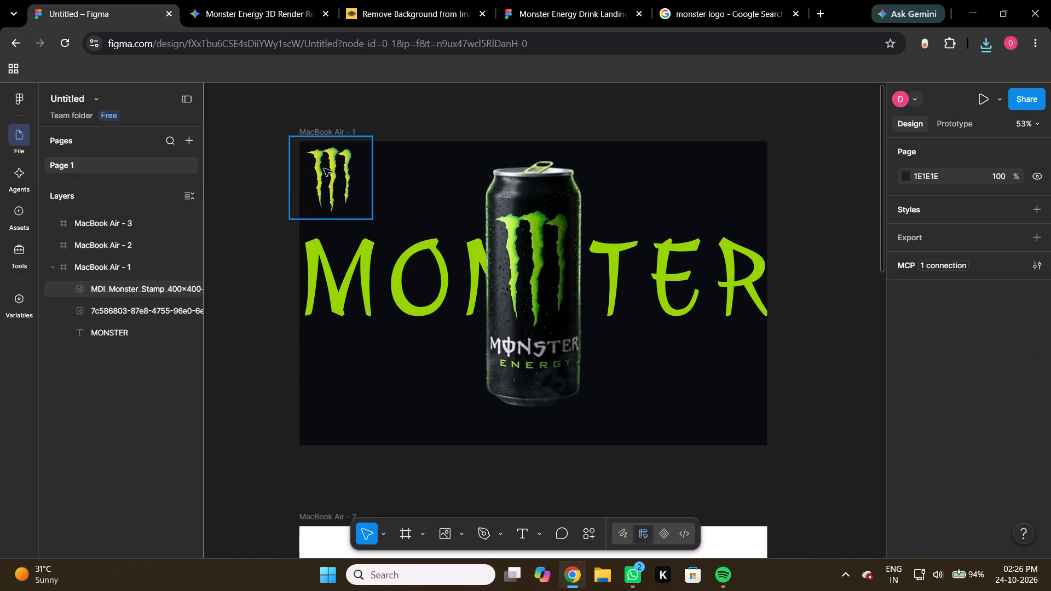
Move the claw logo to the bottom-right corner of the MacBook Air - 1 frame and shrink it towards that corner.
drag(324, 169, 723, 393)
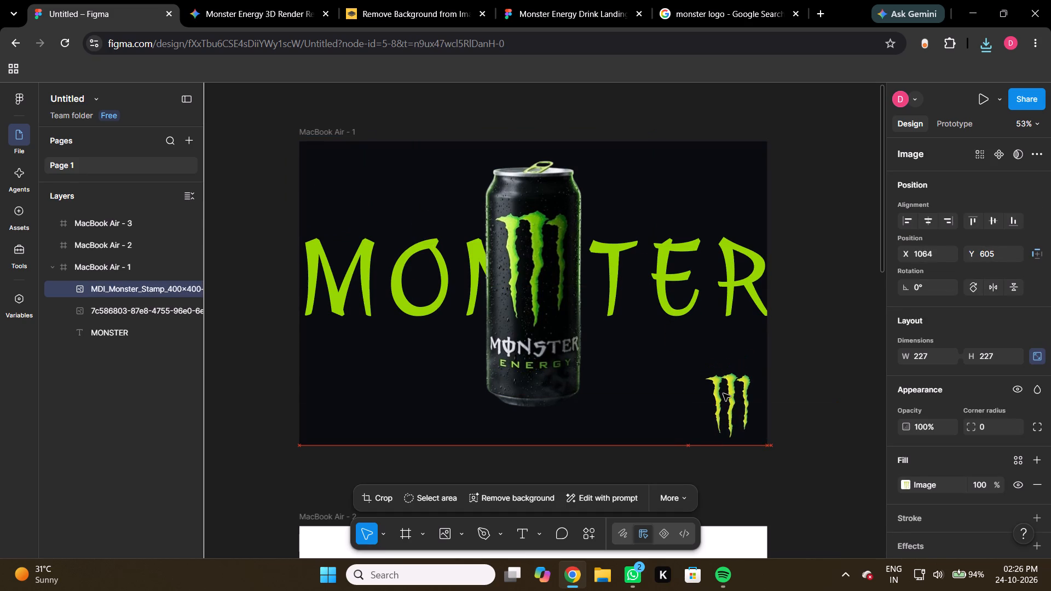
drag(723, 393, 718, 392)
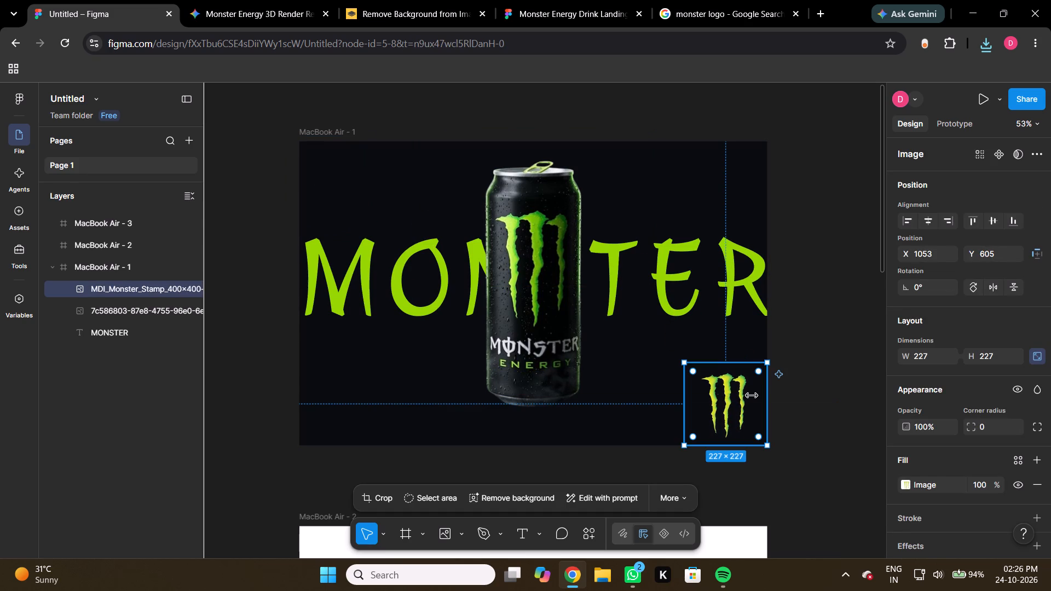
click(786, 404)
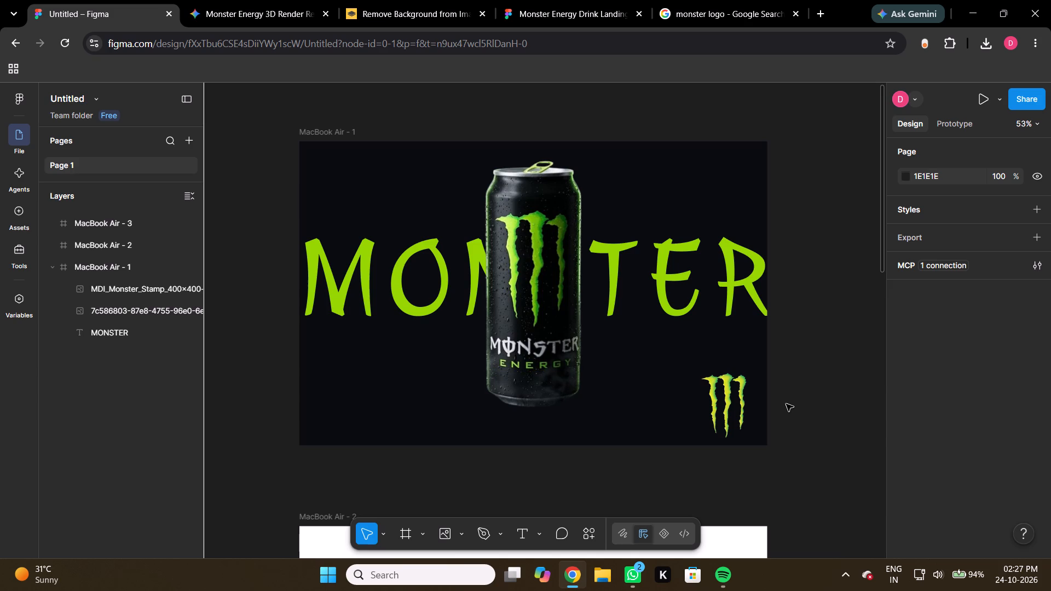
click(755, 405)
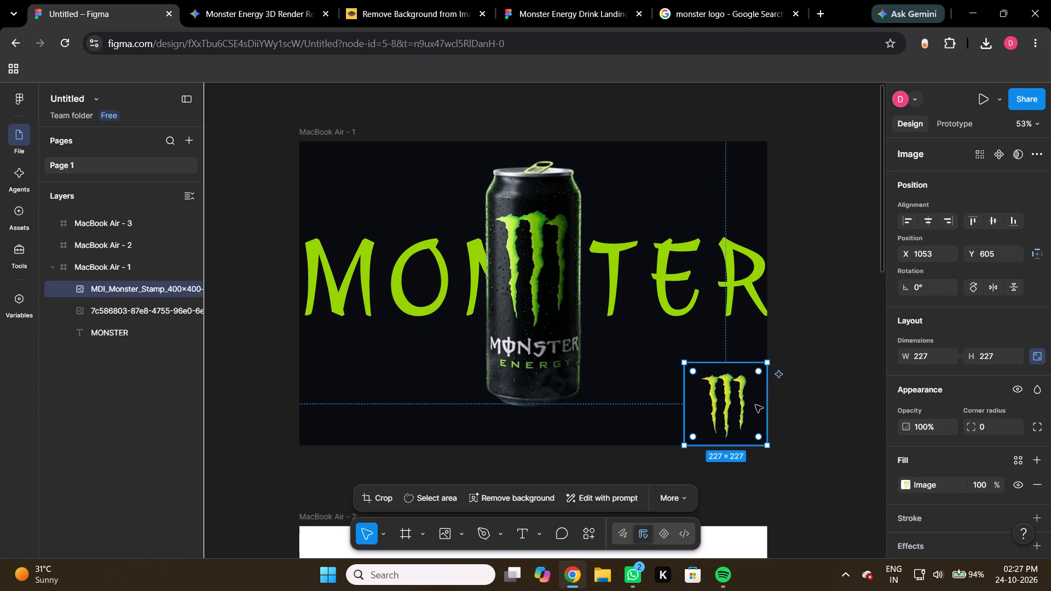
drag(685, 362, 696, 379)
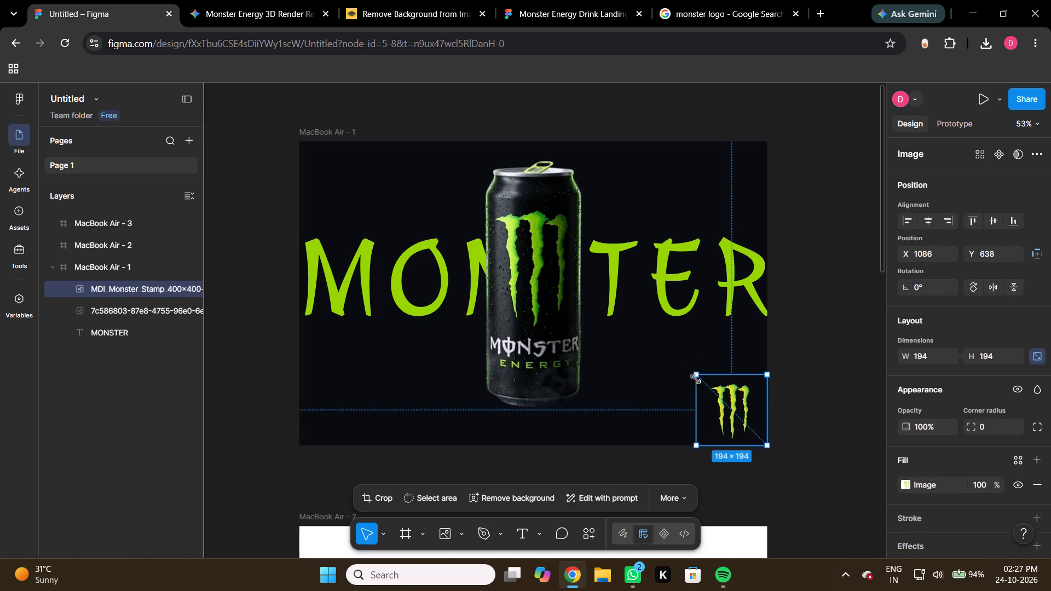
drag(696, 379, 715, 406)
click(807, 385)
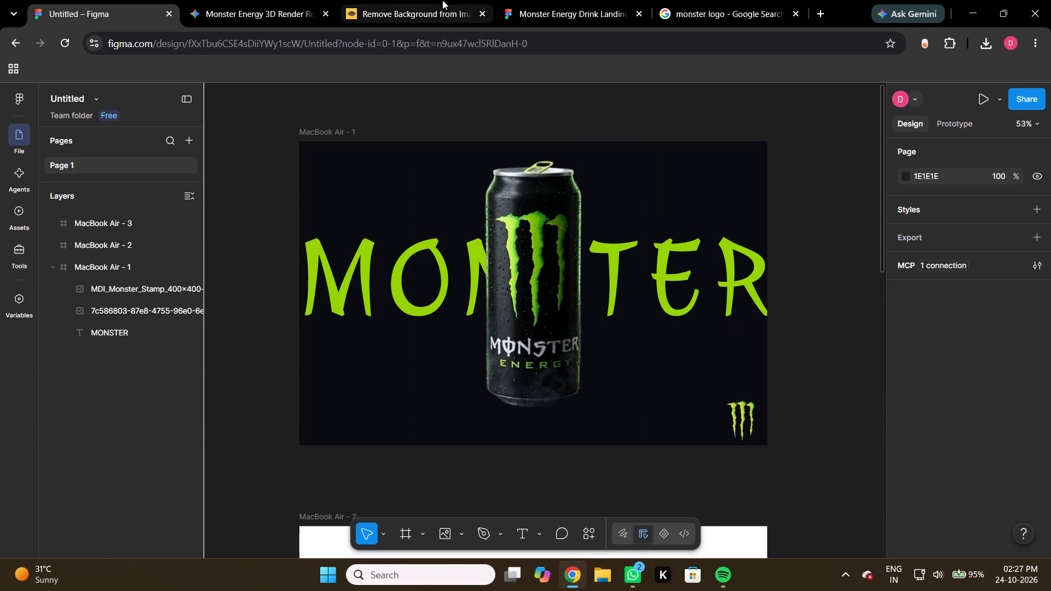
Search Google for "monstor type 3 tearing lines" in the monster logo results tab.
click(724, 0)
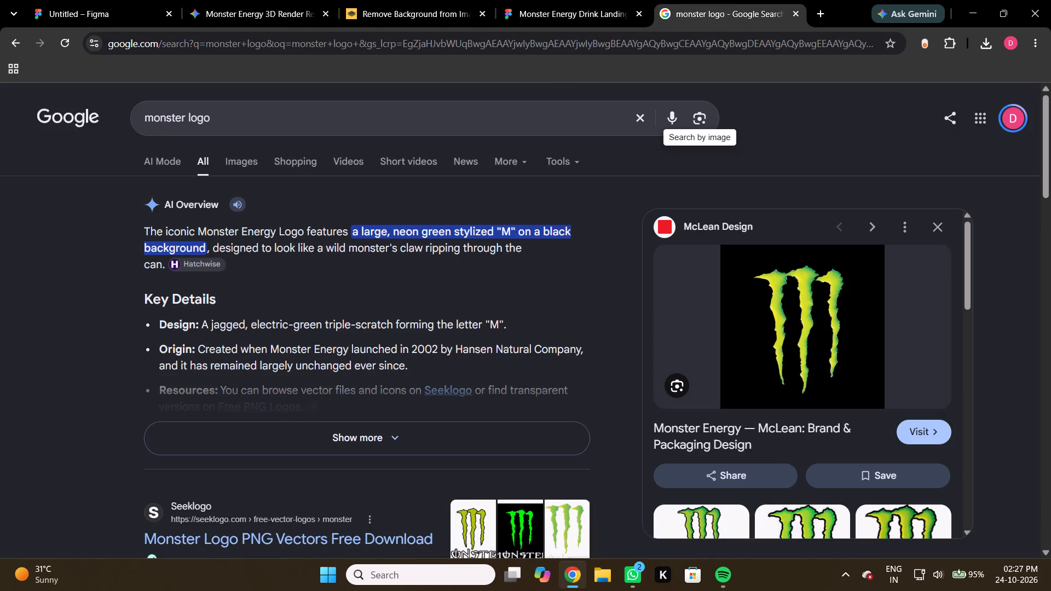
click(515, 107)
key(BackSpace)
key(BackSpace)
key(BackSpace)
key(BackSpace)
key(BackSpace)
key(BackSpace)
key(BackSpace)
key(BackSpace)
key(BackSpace)
key(BackSpace)
key(BackSpace)
key(BackSpace)
key(BackSpace)
key(BackSpace)
key(BackSpace)
key(BackSpace)
key(BackSpace)
key(BackSpace)
key(BackSpace)
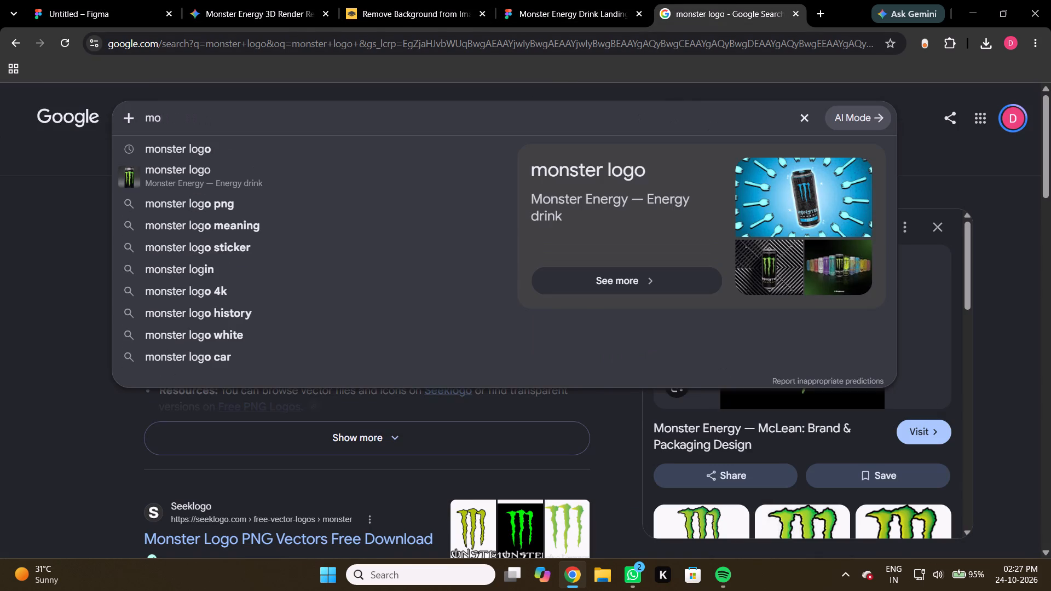
text(monstor)
key(space)
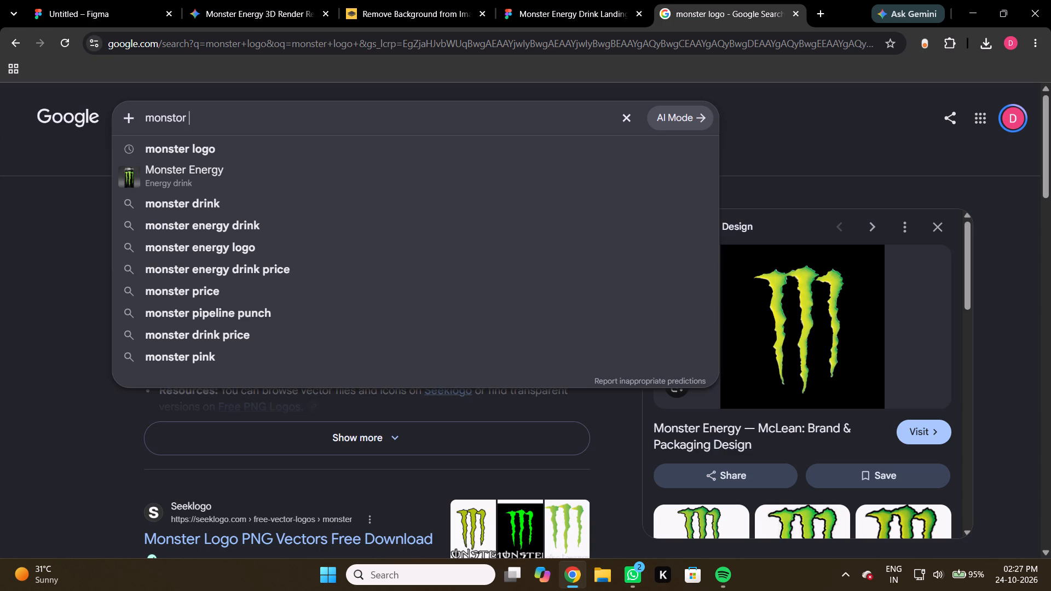
text(type)
key(space)
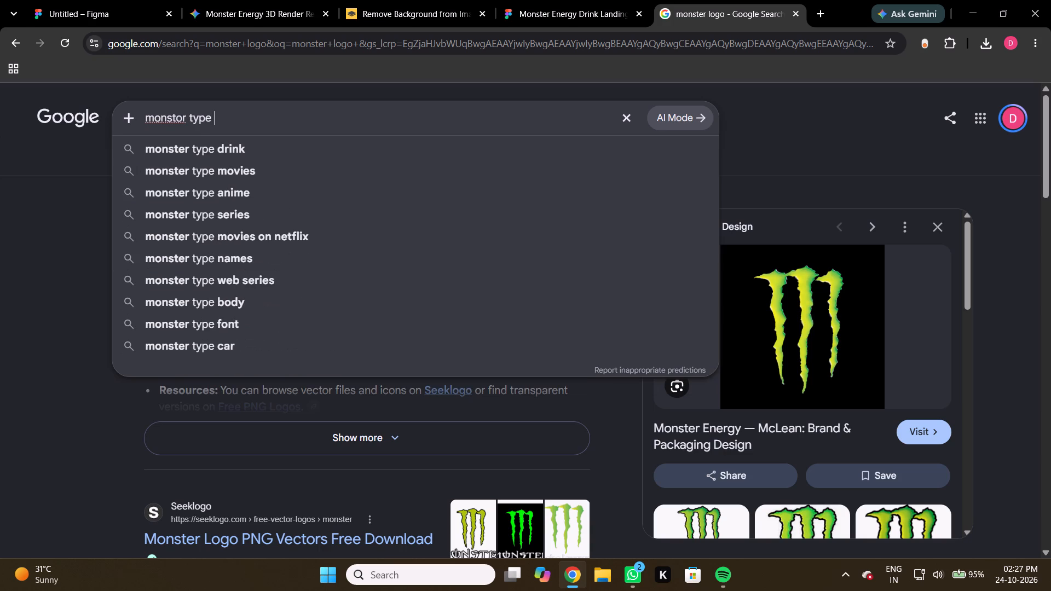
text(3 tearing lines)
key(space)
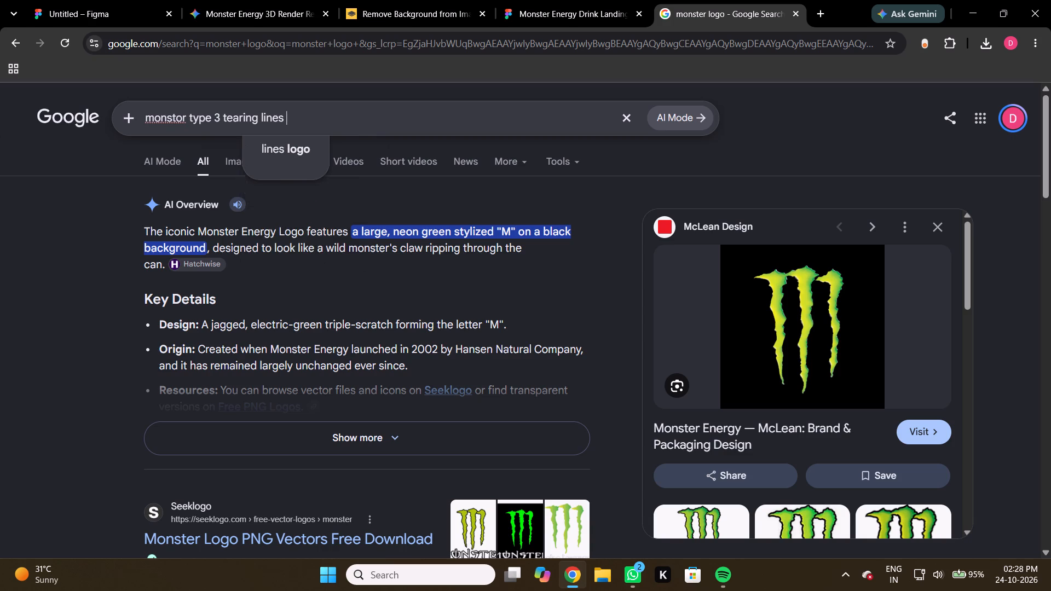
key(Return)
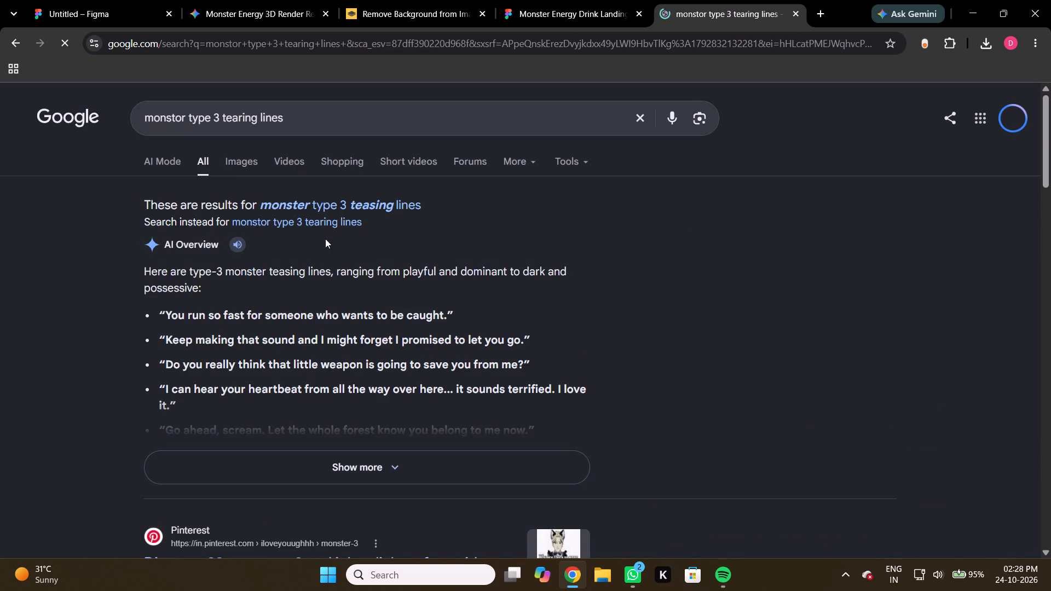
Remove the word "tearing" from the query and search Google for "monstor type 3 lines".
scroll(325, 239, down, 1)
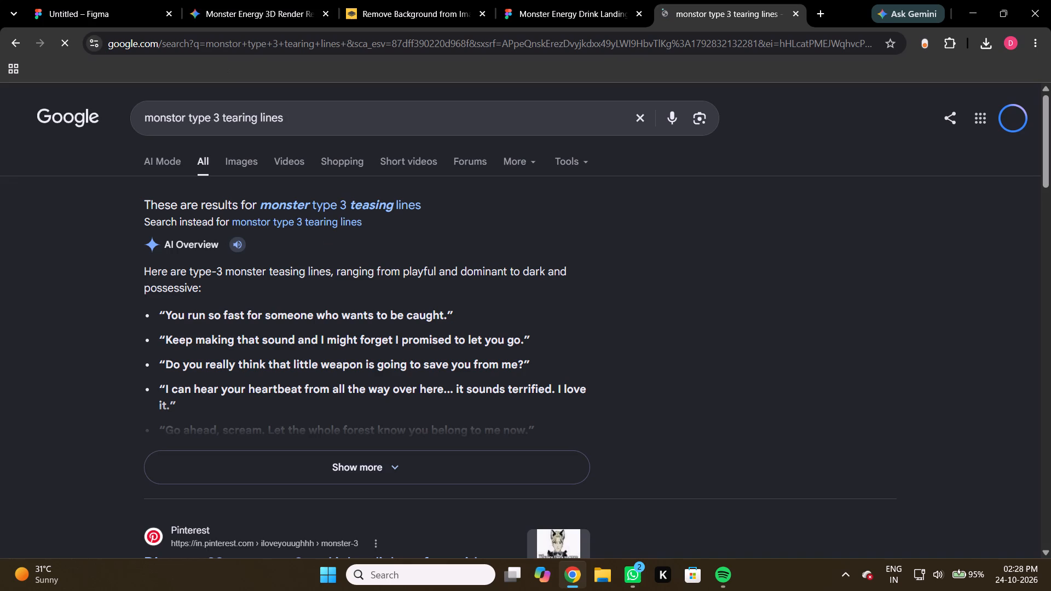
click(259, 117)
drag(259, 117, 244, 112)
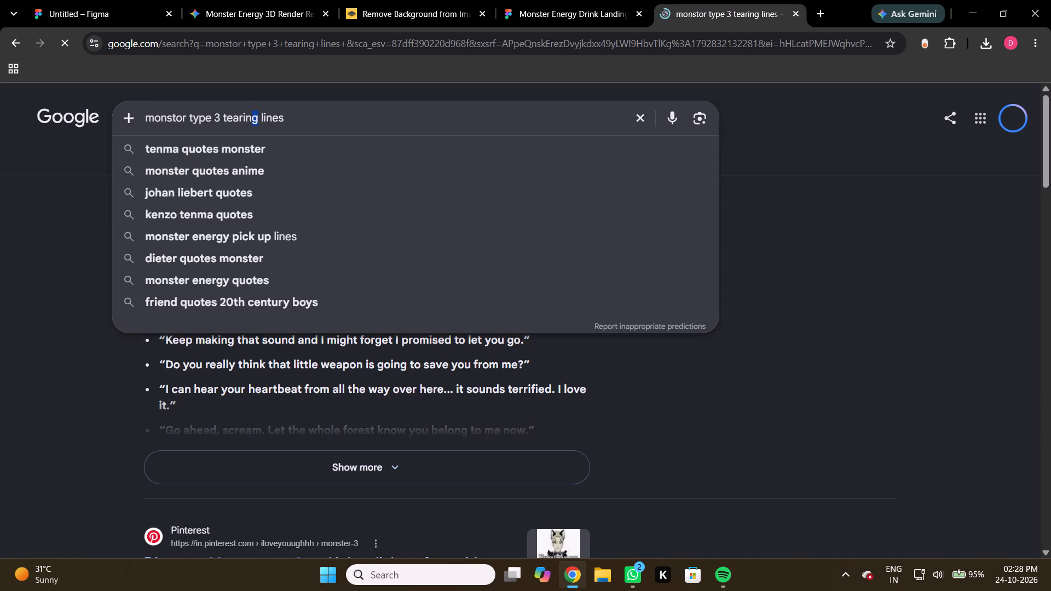
drag(244, 112, 223, 107)
key(BackSpace)
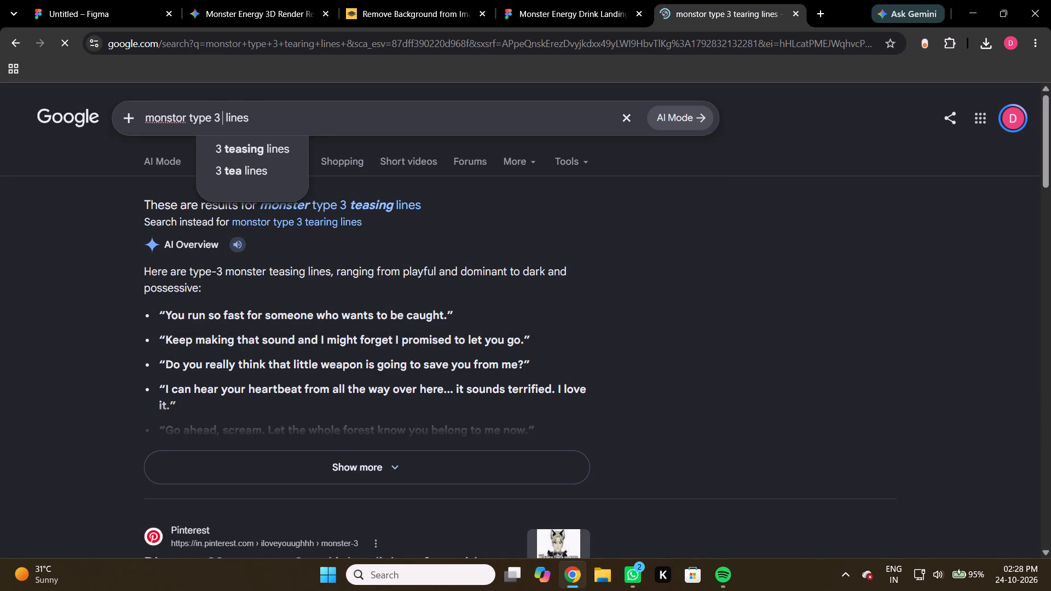
key(Return)
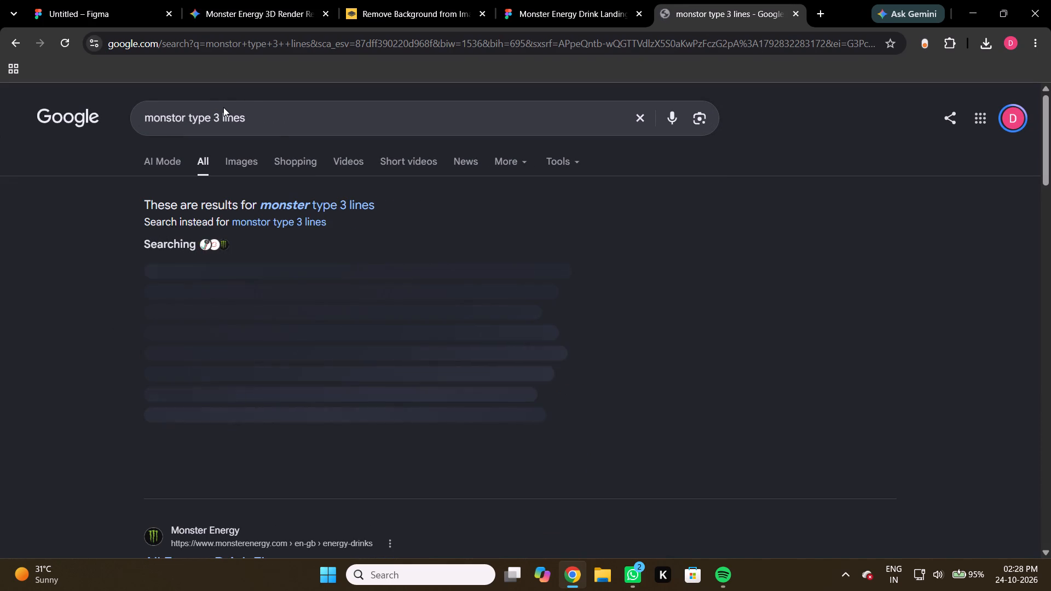
Check the image results of the type 3 line searches and go back to the "monster logo" results.
click(250, 165)
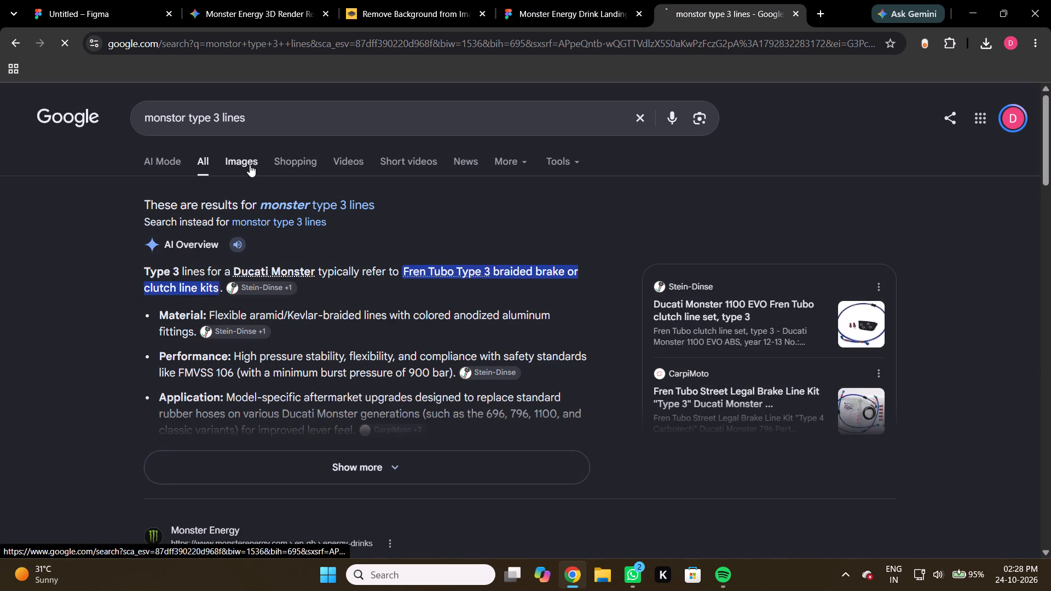
scroll(250, 165, right, 11)
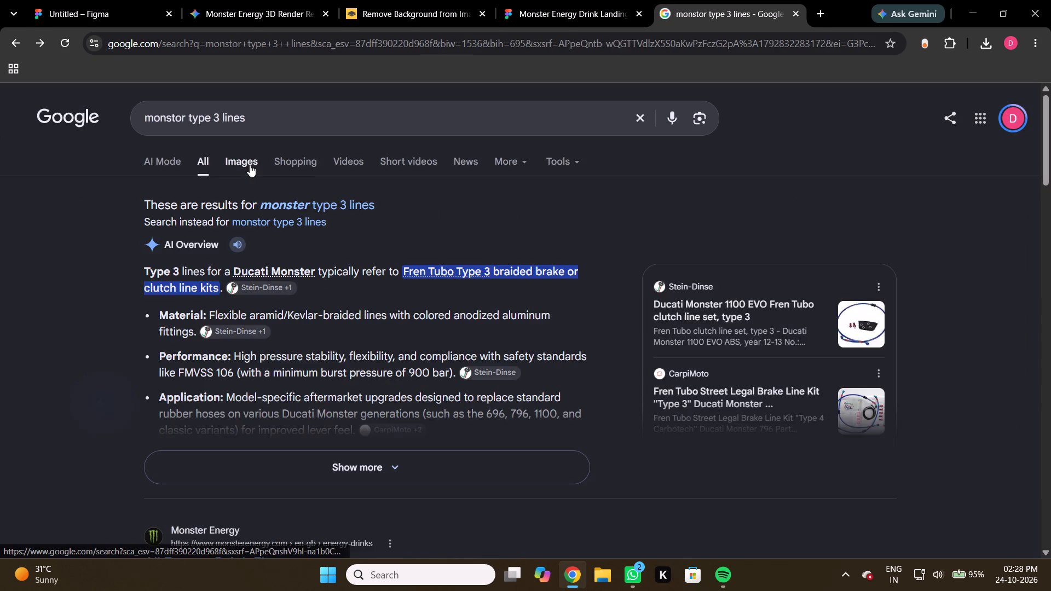
scroll(250, 165, right, 10)
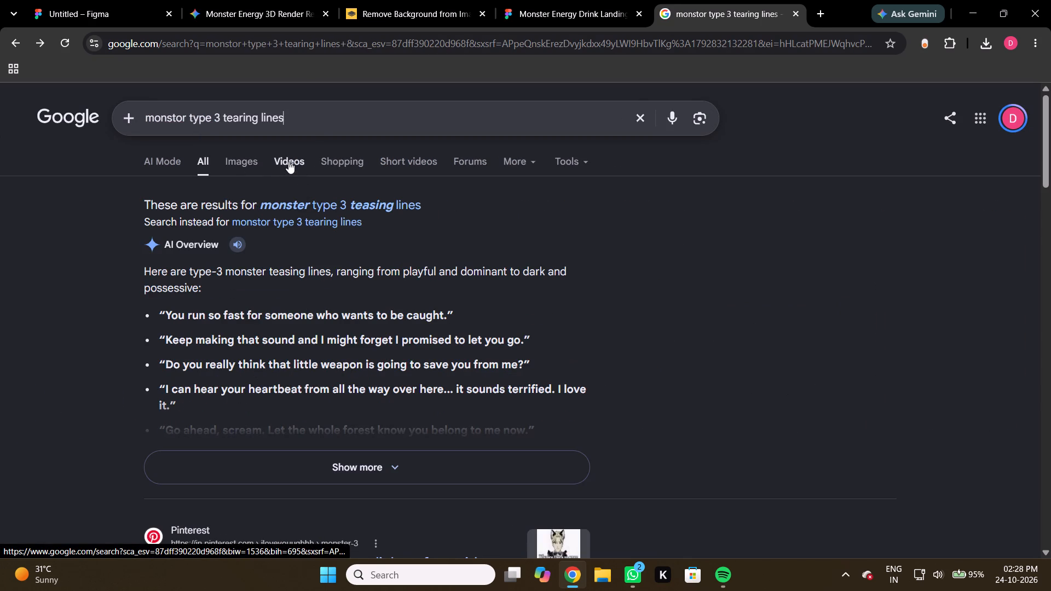
click(231, 166)
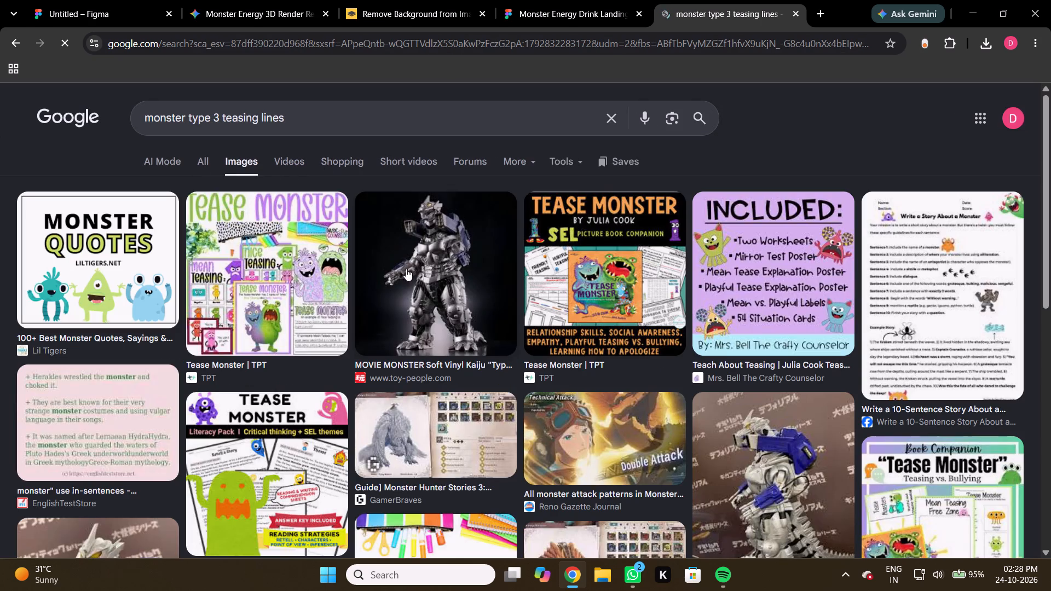
scroll(399, 291, right, 10)
scroll(399, 291, right, 14)
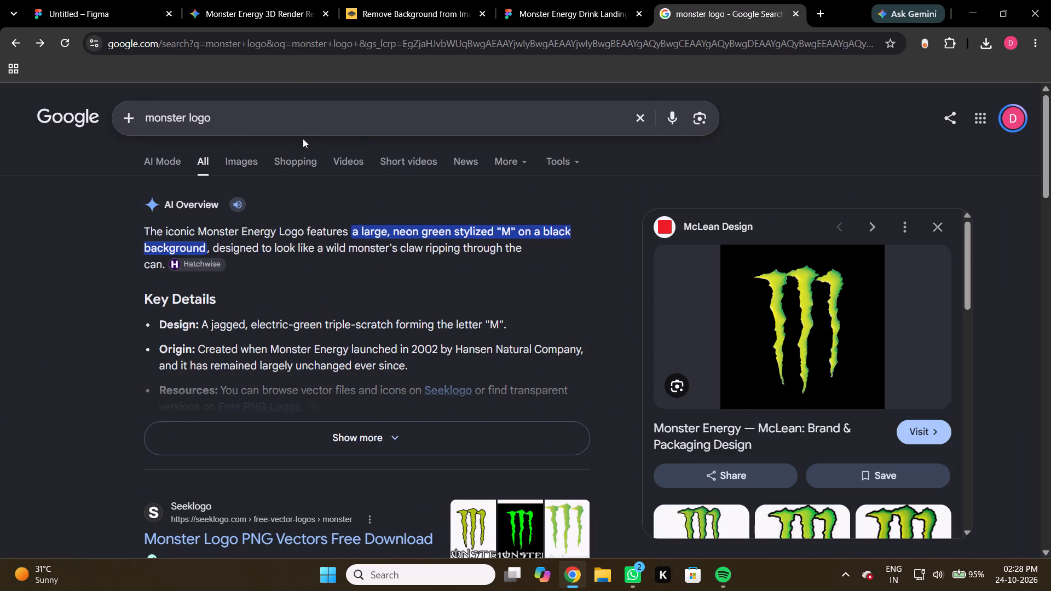
Browse the Google image results for "monster logo" for a usable claw-style decorative graphic.
click(246, 159)
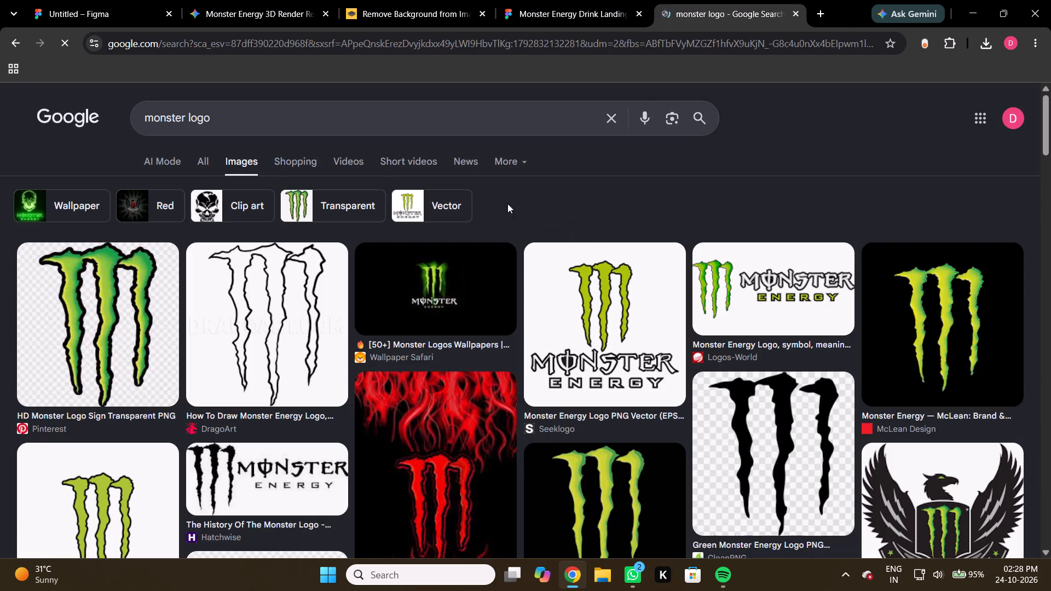
scroll(508, 273, down, 10)
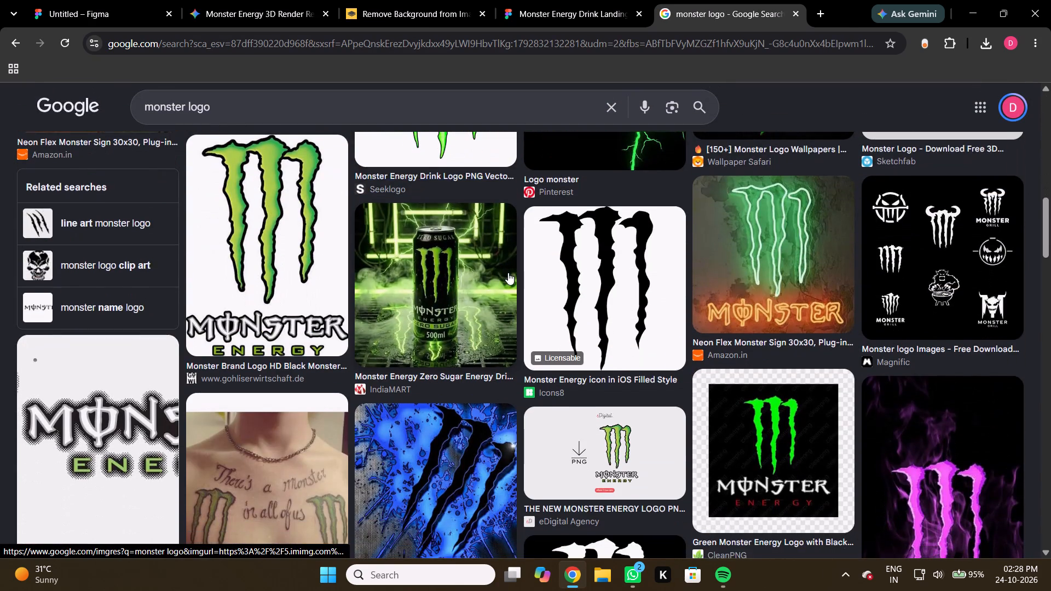
scroll(508, 273, down, 13)
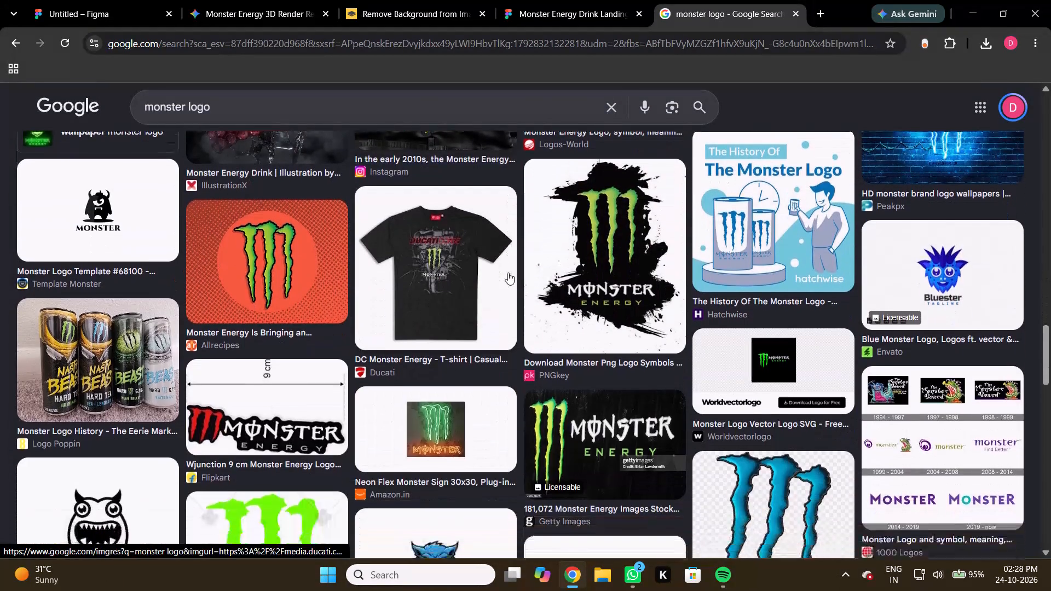
scroll(508, 273, down, 11)
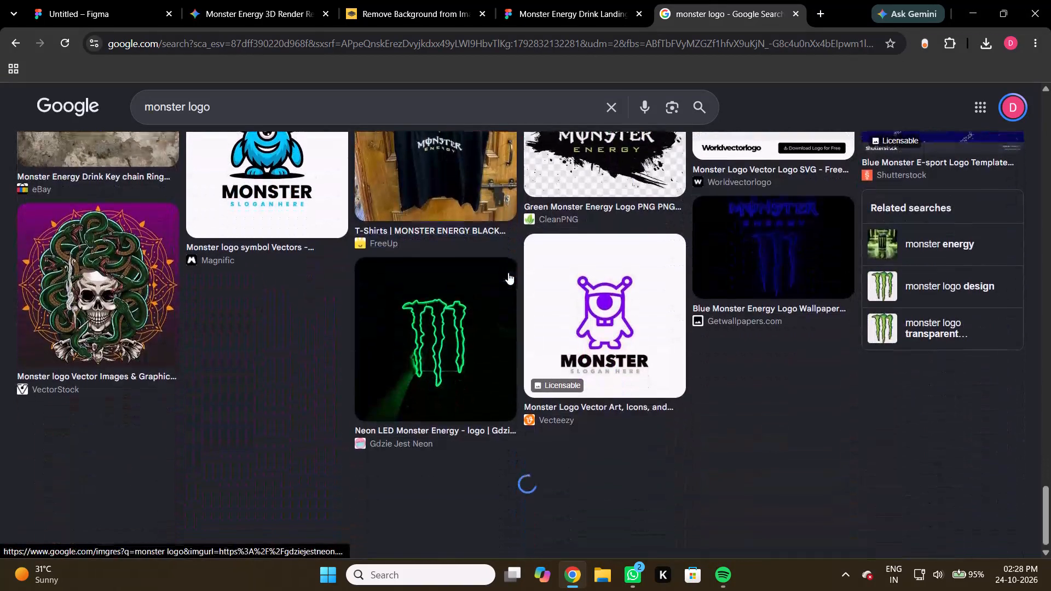
scroll(508, 273, down, 6)
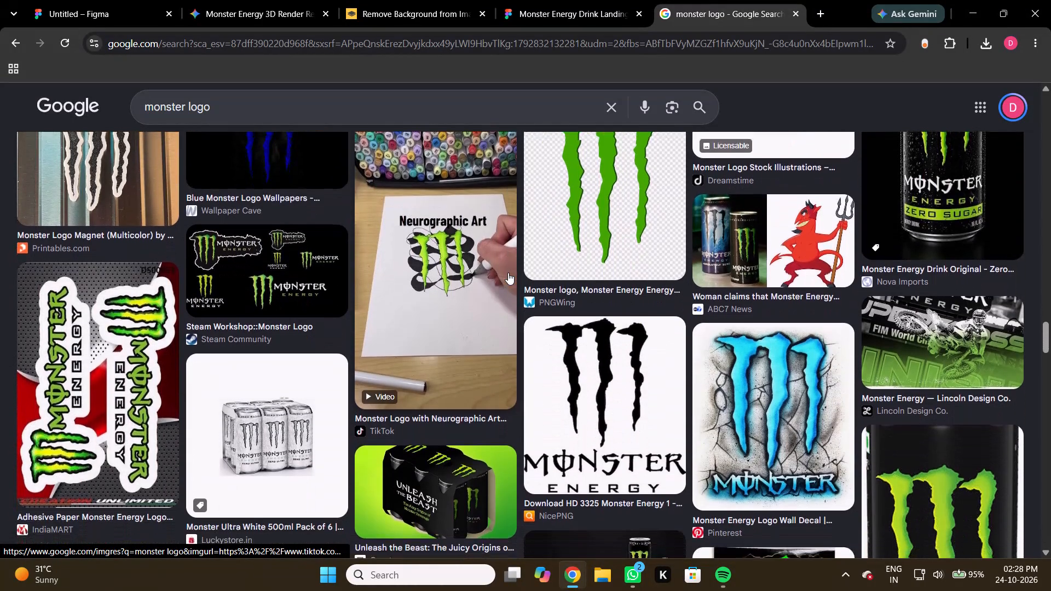
scroll(508, 273, down, 11)
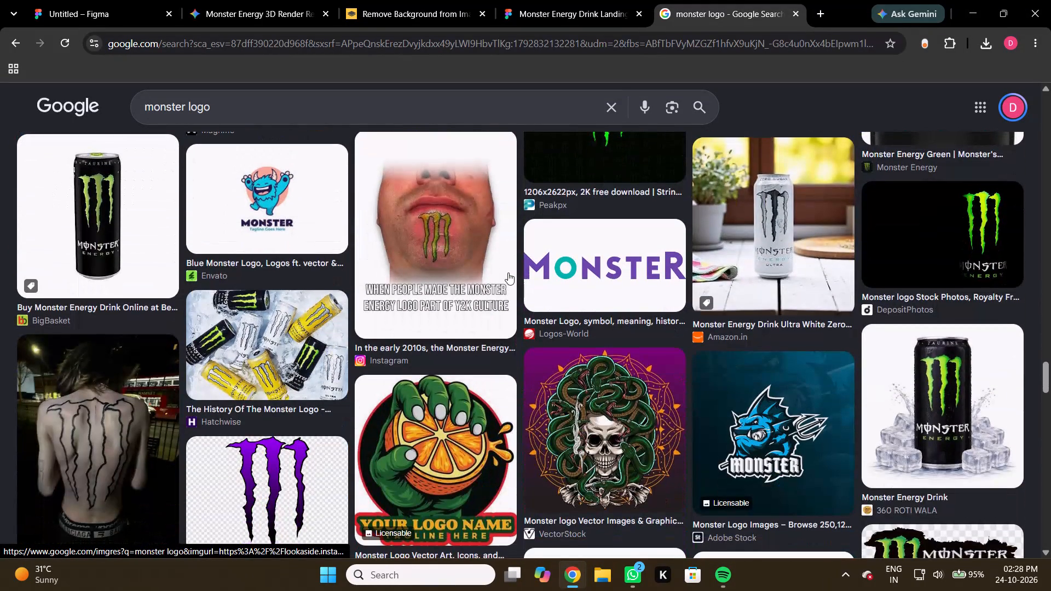
scroll(508, 273, down, 6)
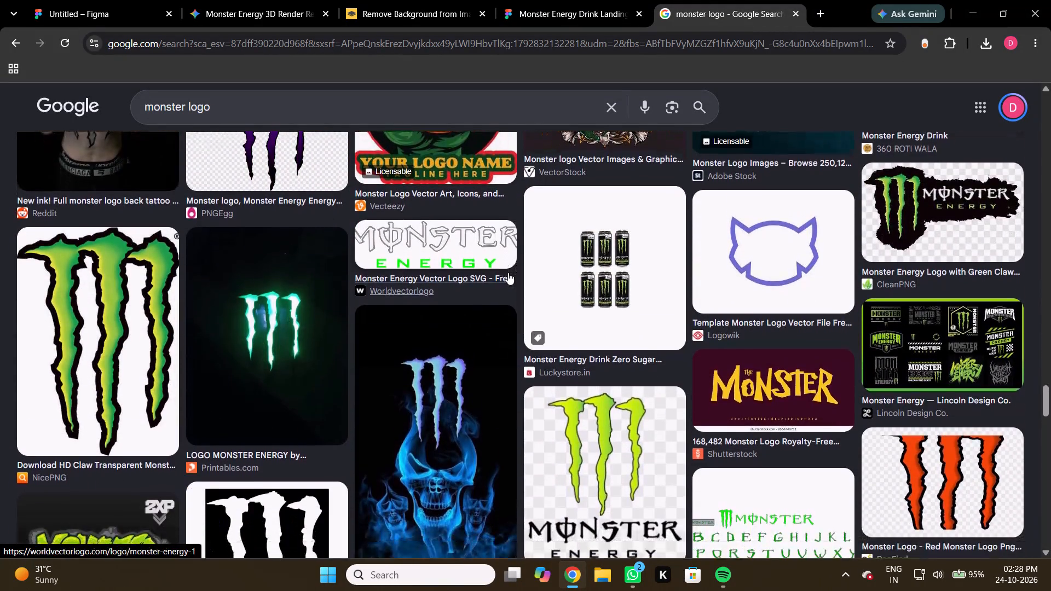
scroll(508, 273, down, 11)
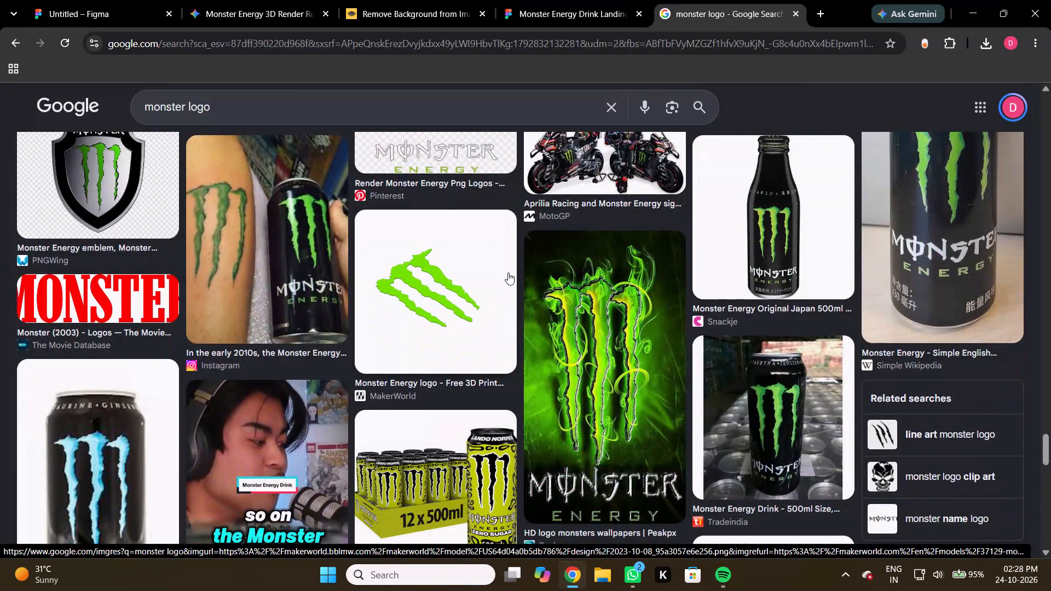
scroll(508, 273, down, 10)
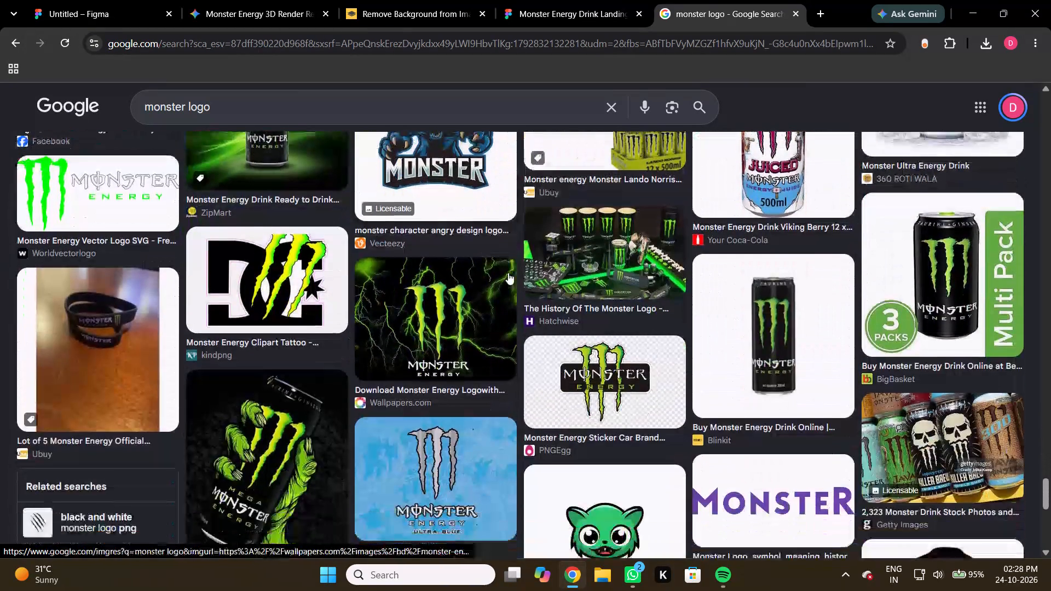
scroll(508, 273, down, 8)
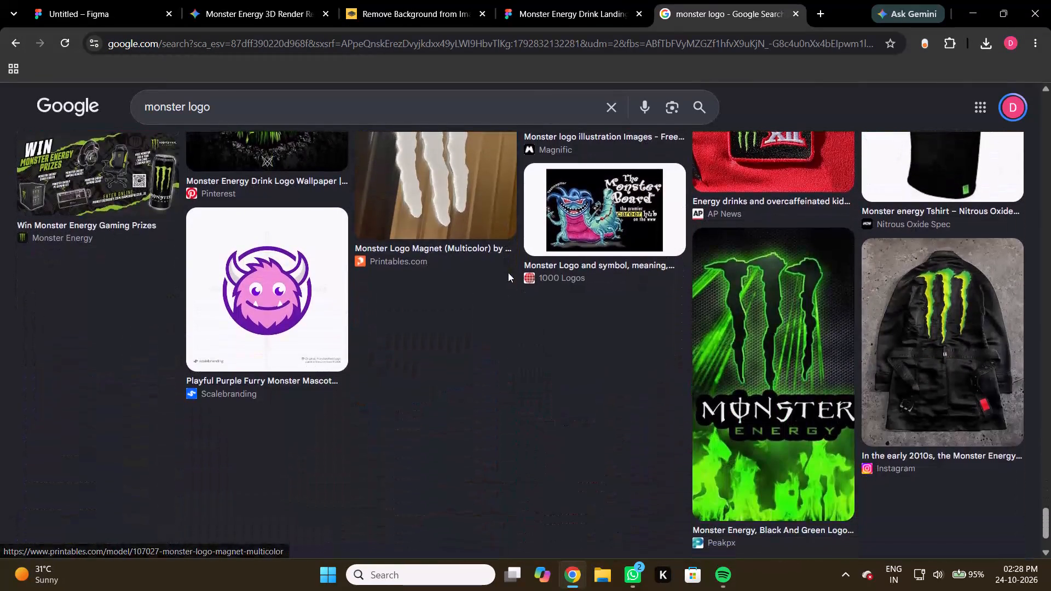
scroll(508, 273, up, 17)
scroll(508, 273, up, 11)
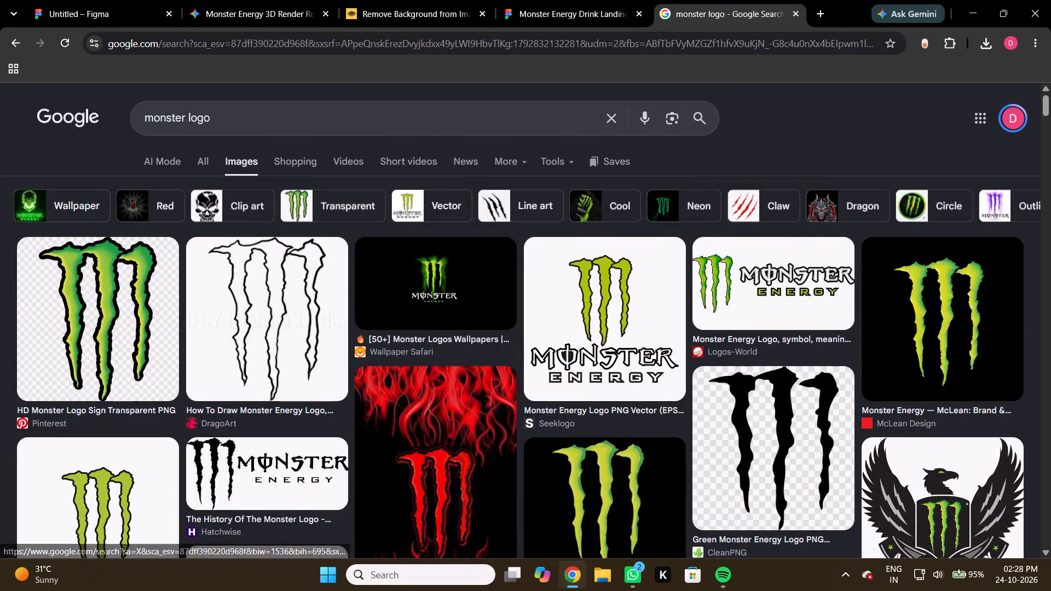
Narrow the monster logo images to Line art and Claw, and look through the claw-mark graphics.
click(525, 219)
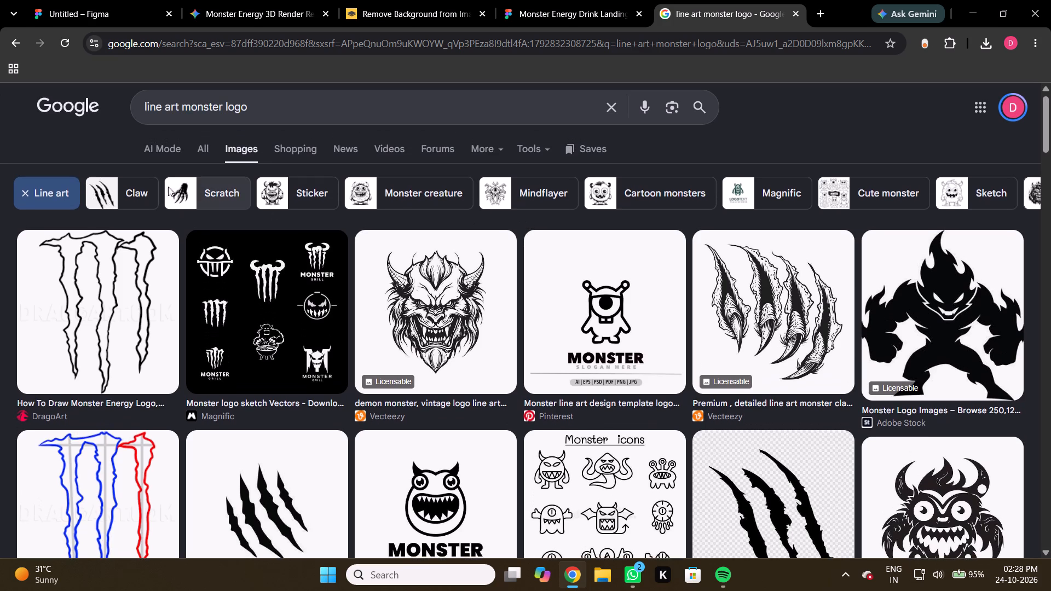
click(109, 192)
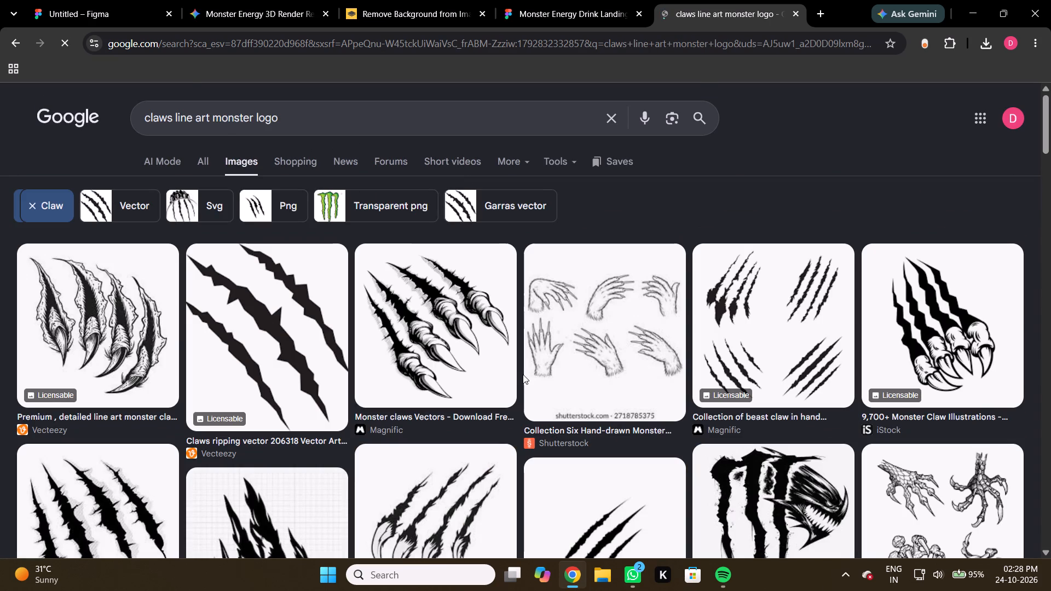
scroll(523, 374, down, 2)
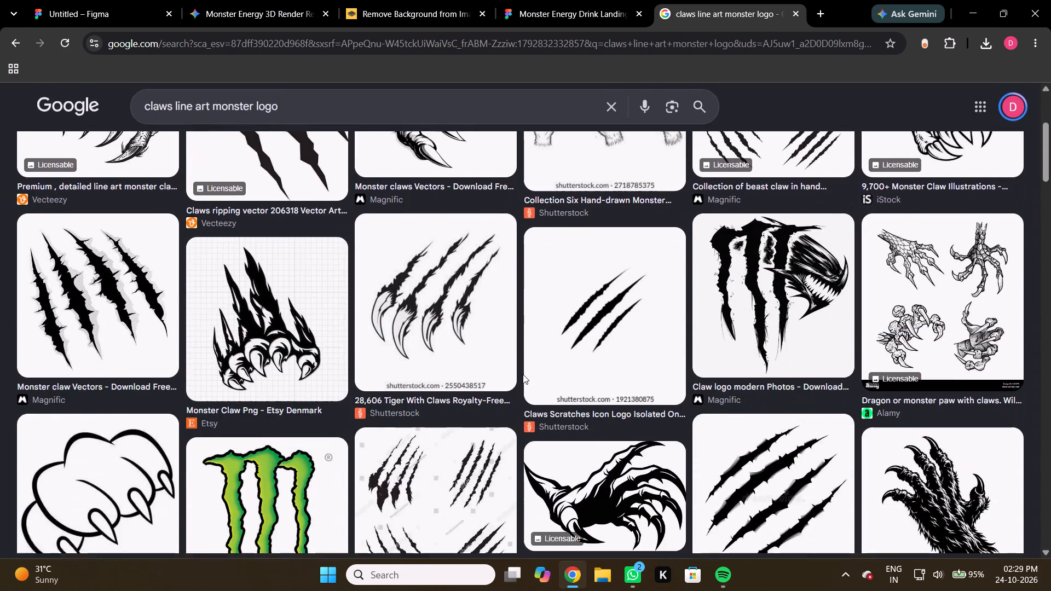
scroll(523, 374, down, 3)
scroll(523, 374, up, 13)
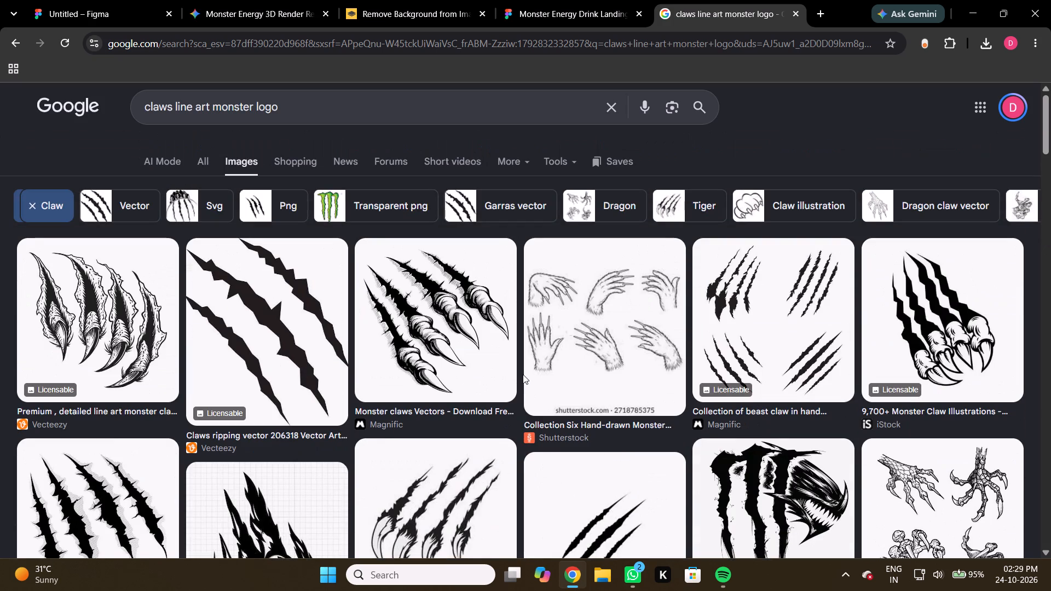
Extend the image search query to "claws line art monster logo in green" and run it.
click(317, 113)
key(space)
text(i)
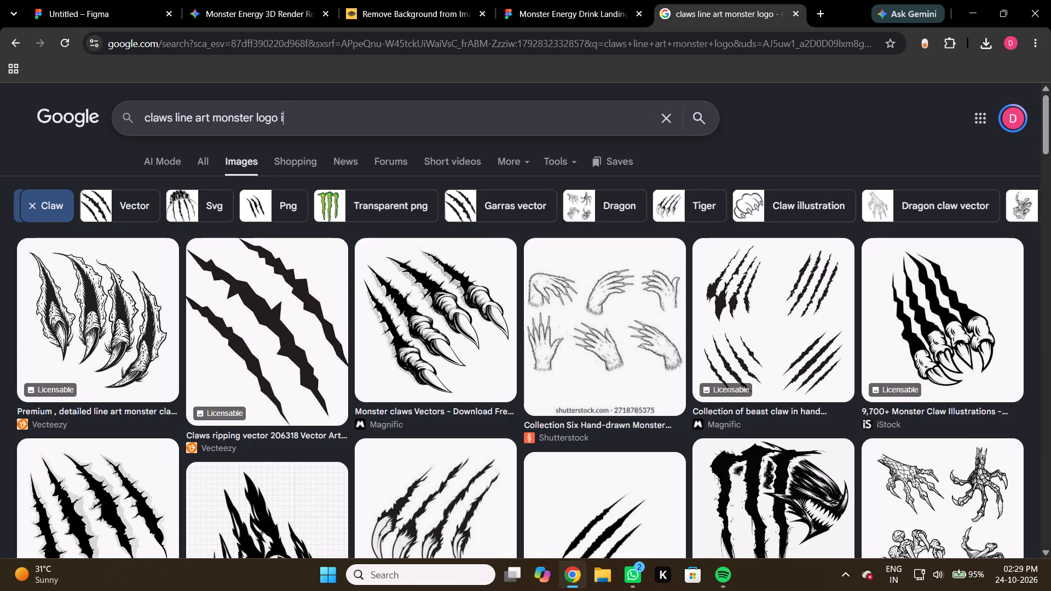
key(space)
key(BackSpace)
text(n green)
key(Return)
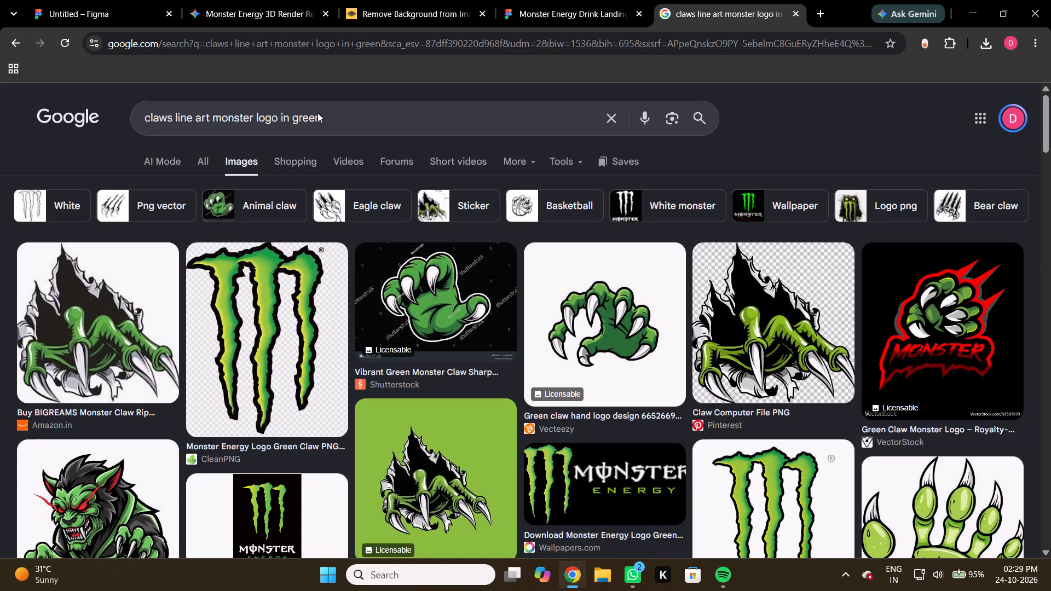
Look through the green claw image results for a suitable set of diagonal scratch marks.
scroll(492, 301, down, 6)
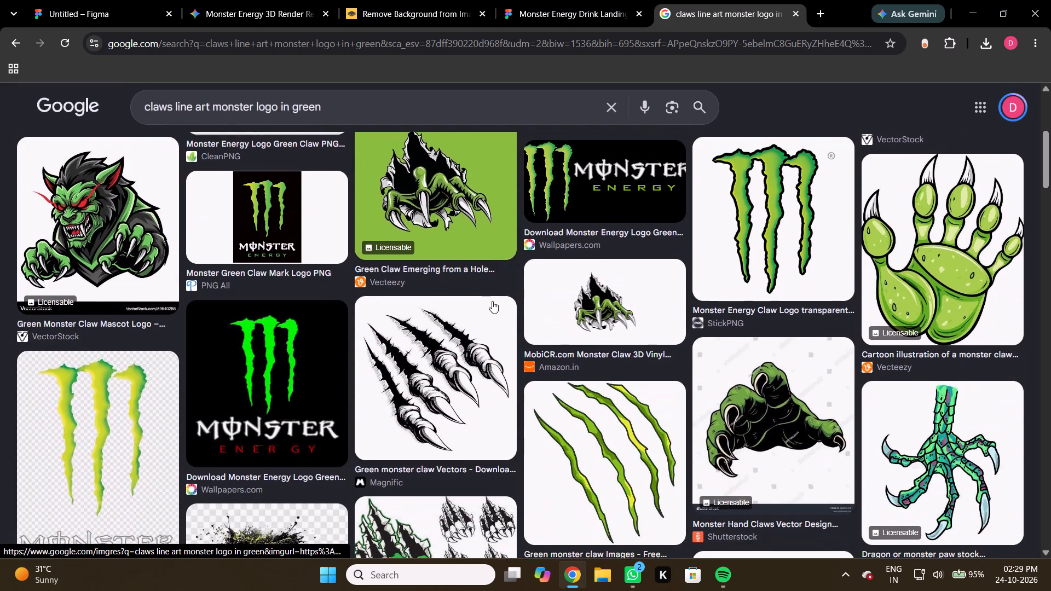
scroll(492, 301, down, 4)
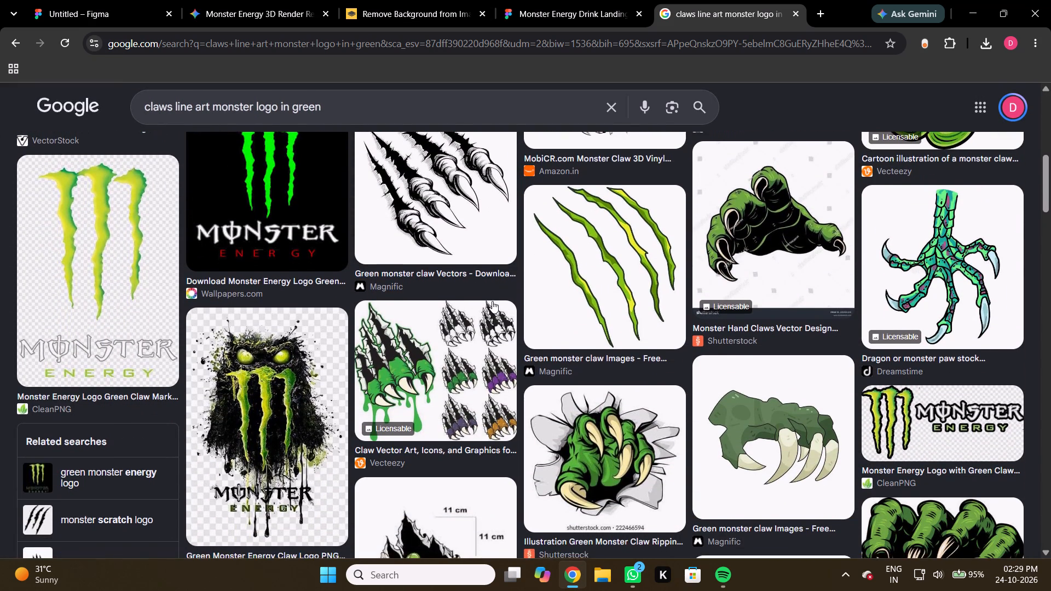
scroll(492, 301, down, 4)
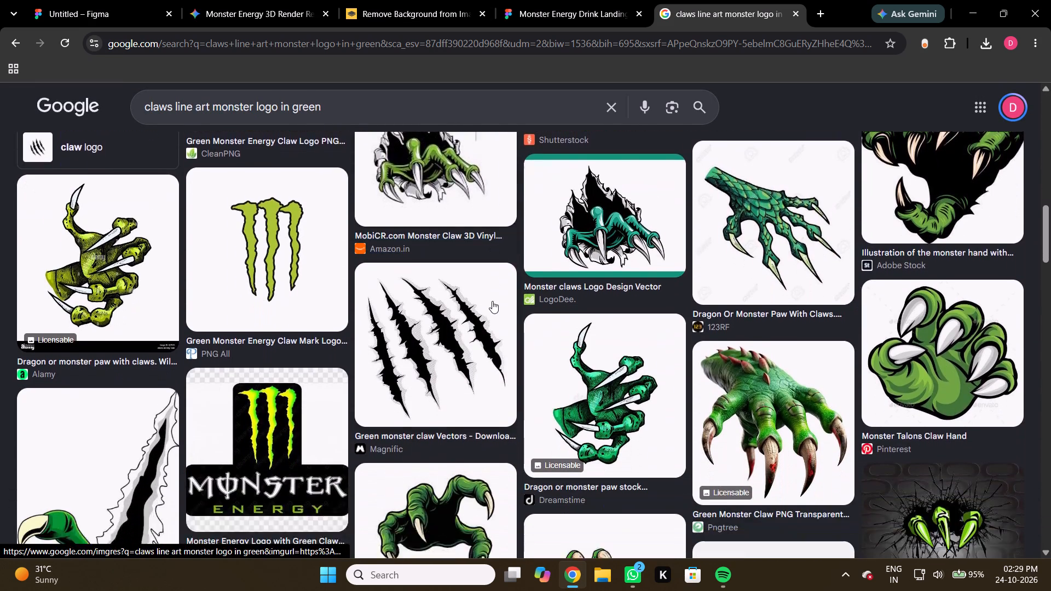
scroll(492, 301, down, 2)
scroll(492, 301, up, 4)
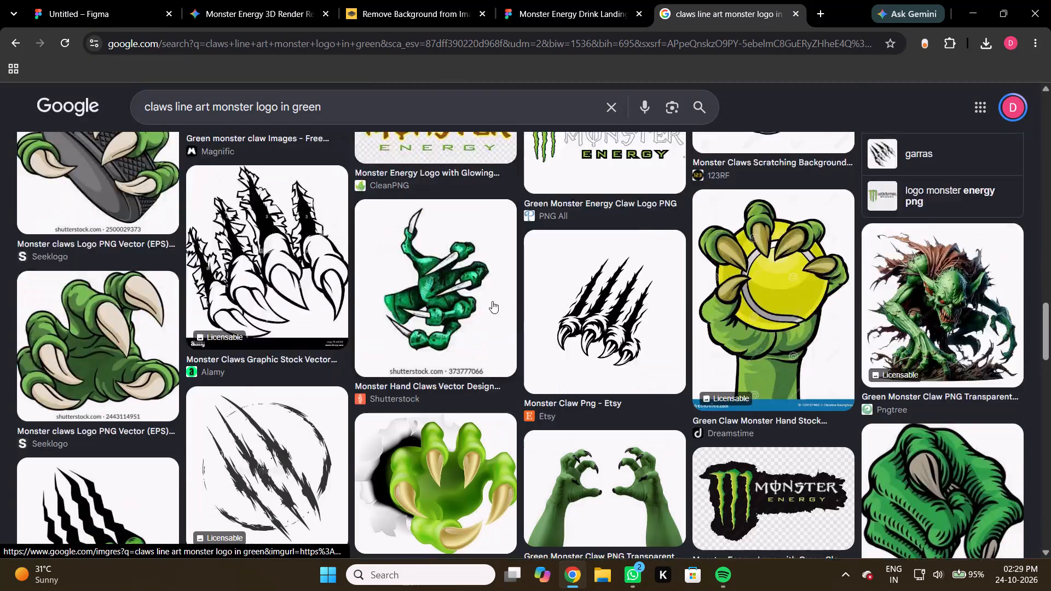
scroll(492, 301, up, 7)
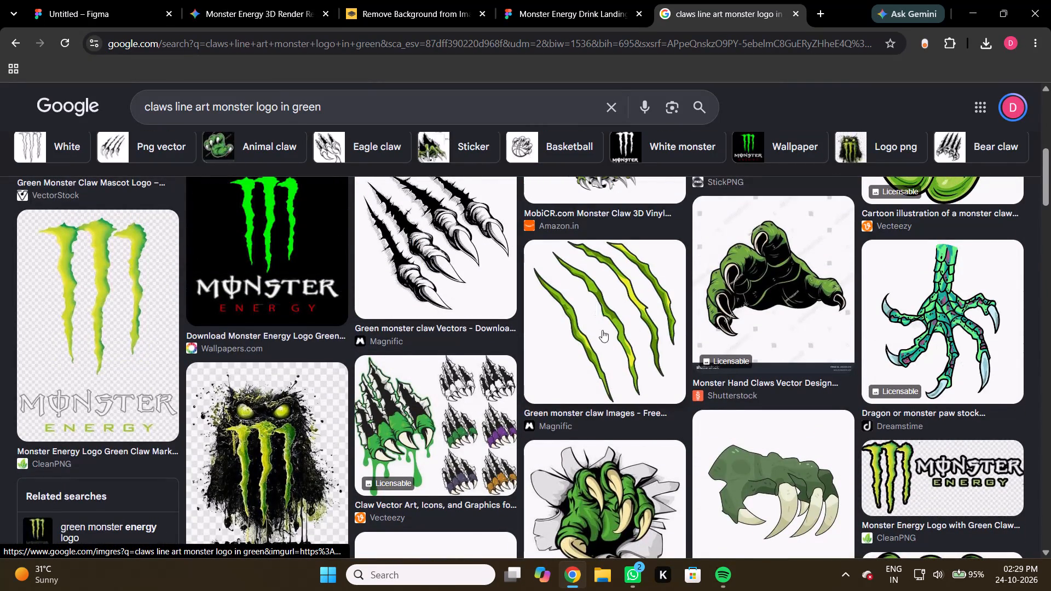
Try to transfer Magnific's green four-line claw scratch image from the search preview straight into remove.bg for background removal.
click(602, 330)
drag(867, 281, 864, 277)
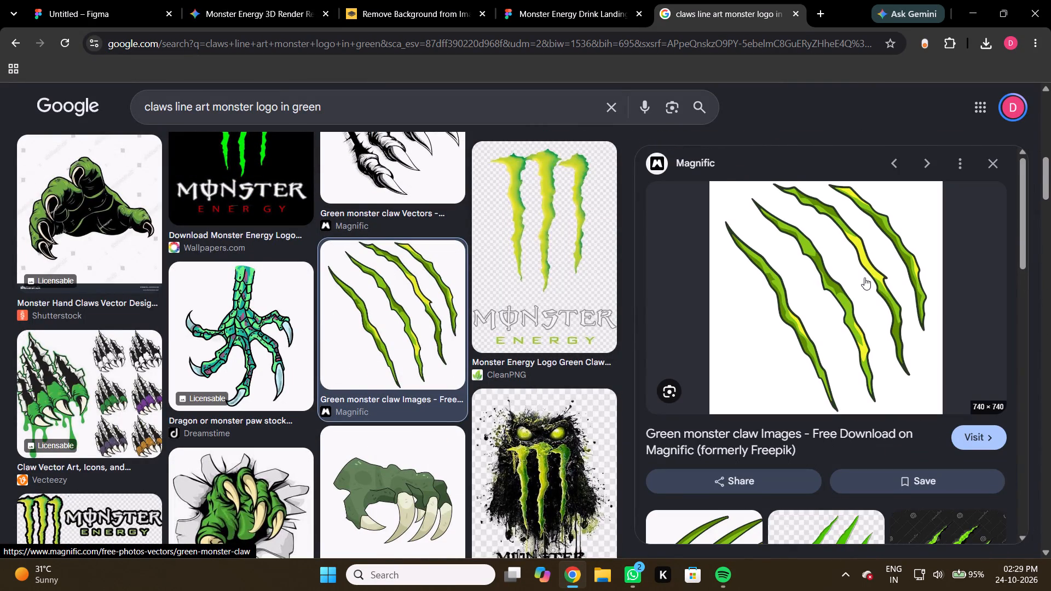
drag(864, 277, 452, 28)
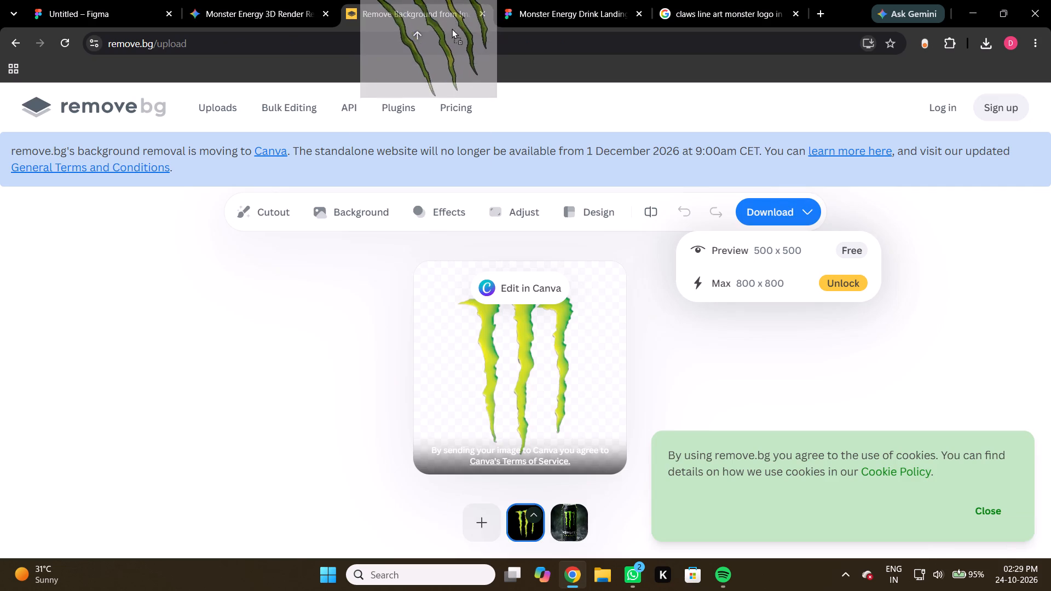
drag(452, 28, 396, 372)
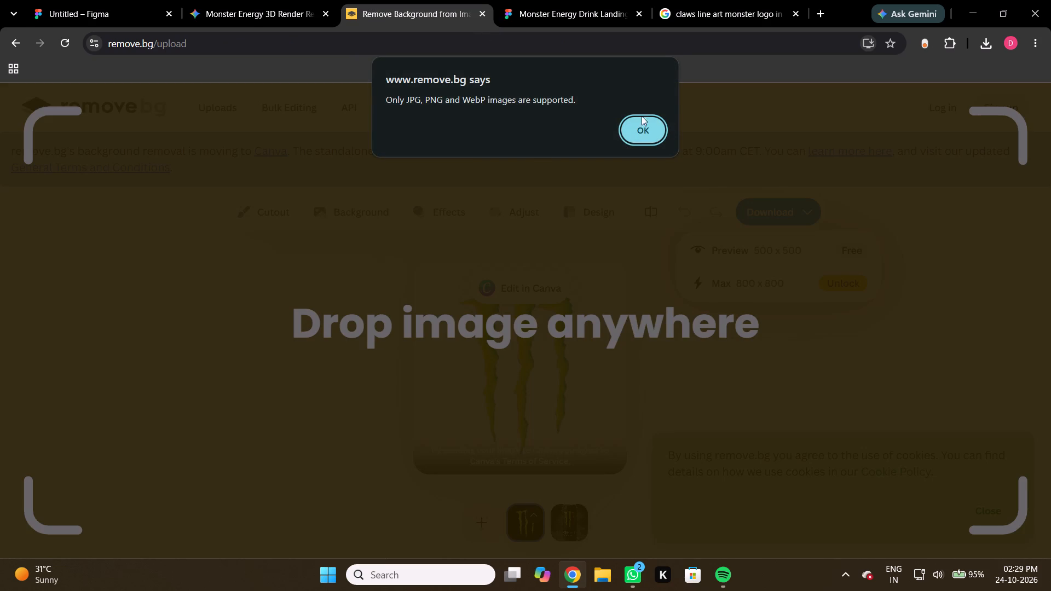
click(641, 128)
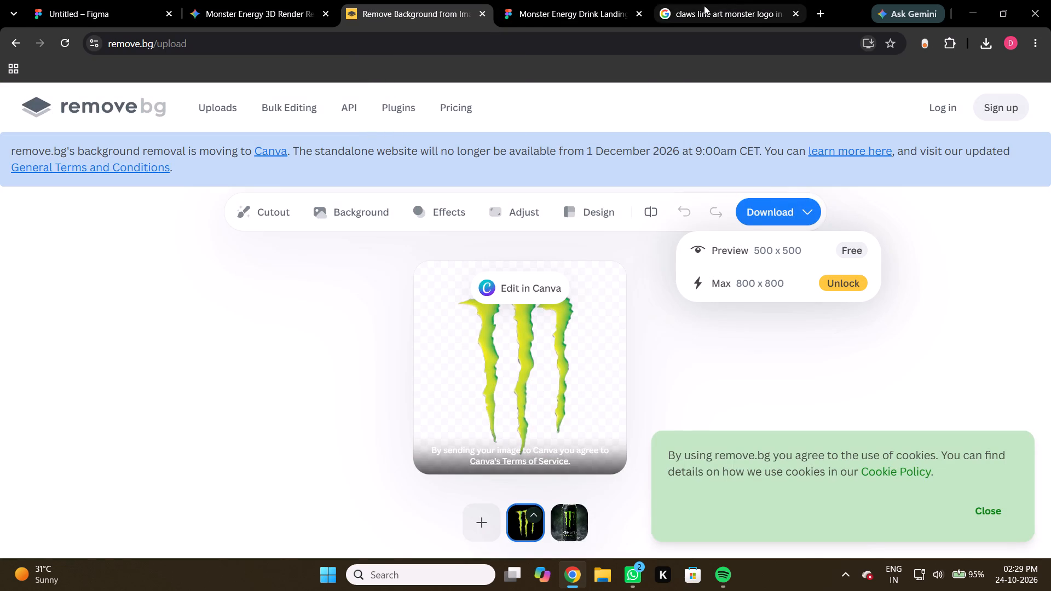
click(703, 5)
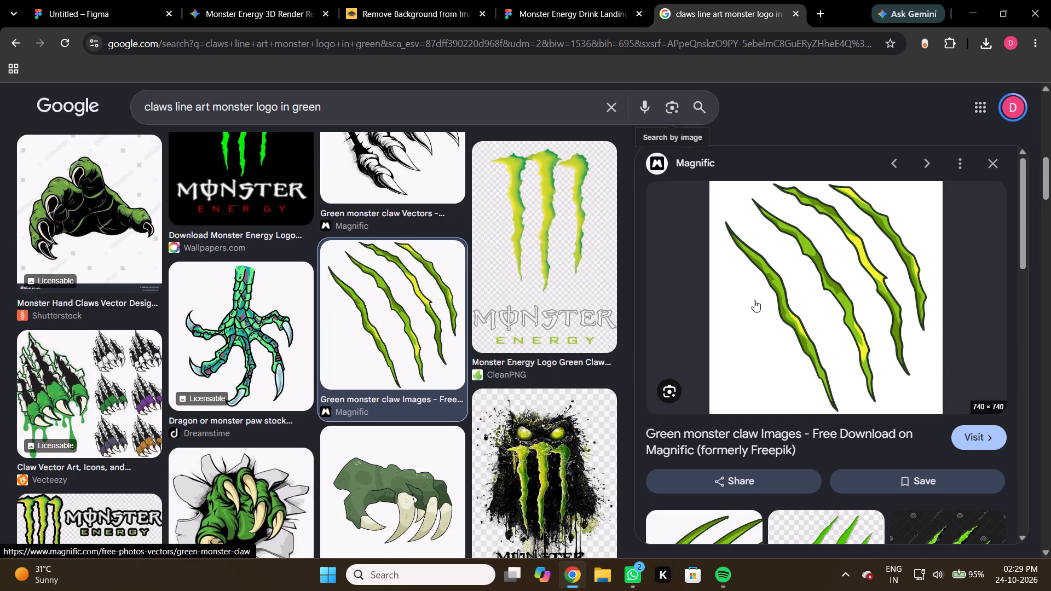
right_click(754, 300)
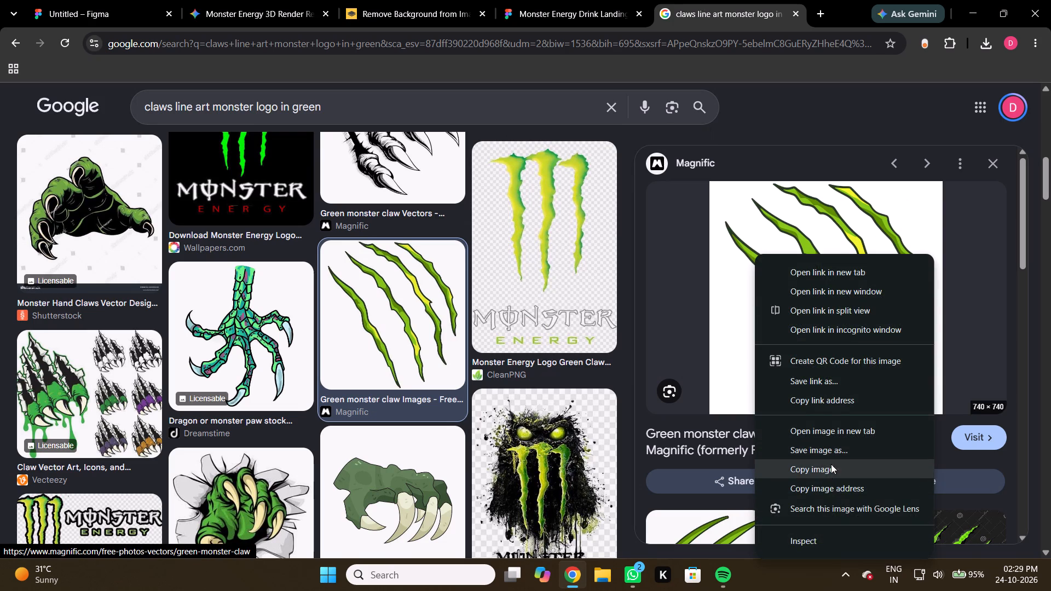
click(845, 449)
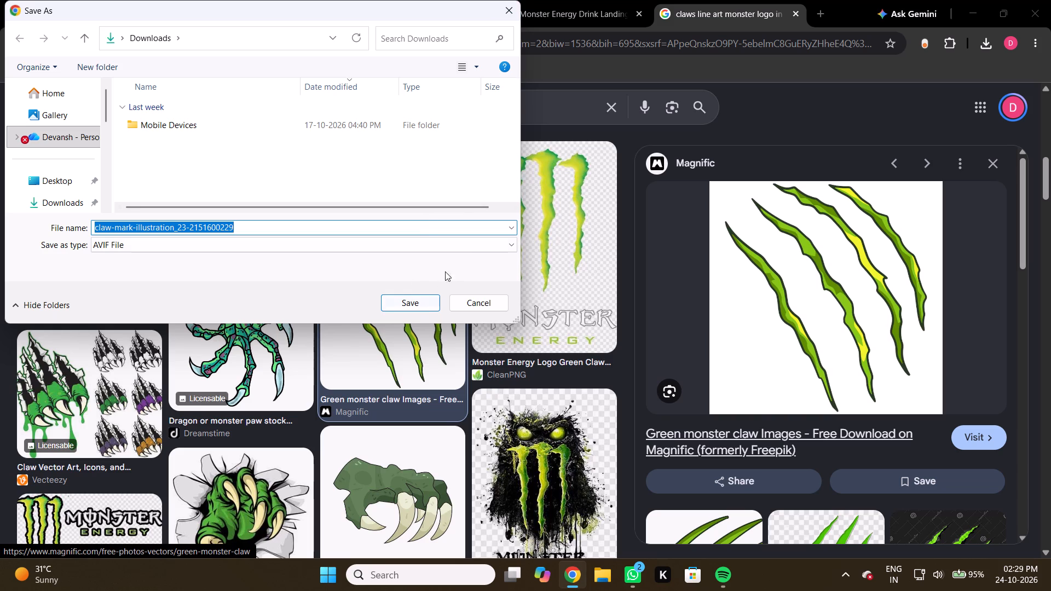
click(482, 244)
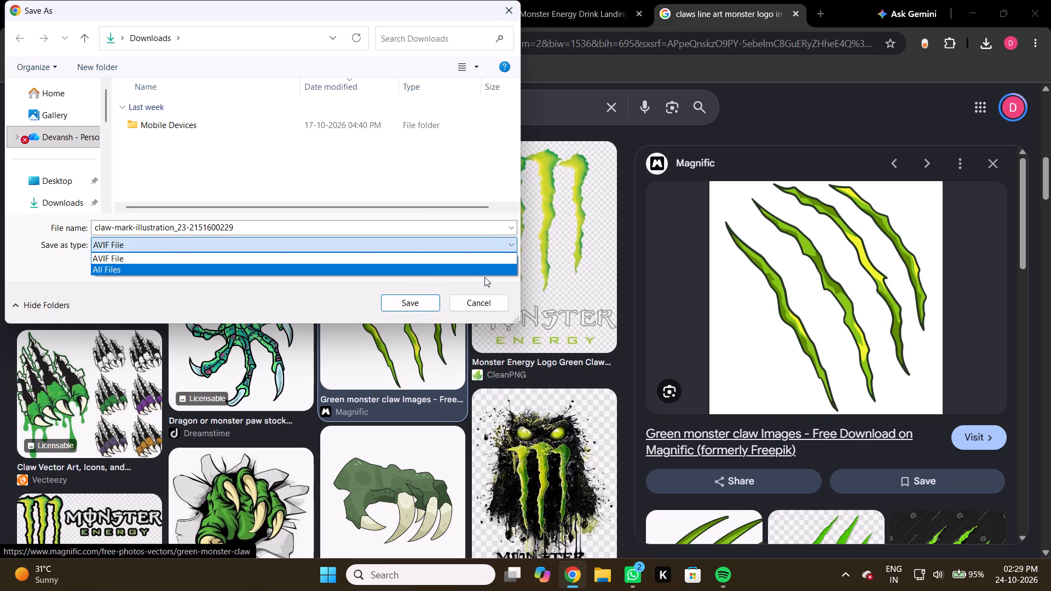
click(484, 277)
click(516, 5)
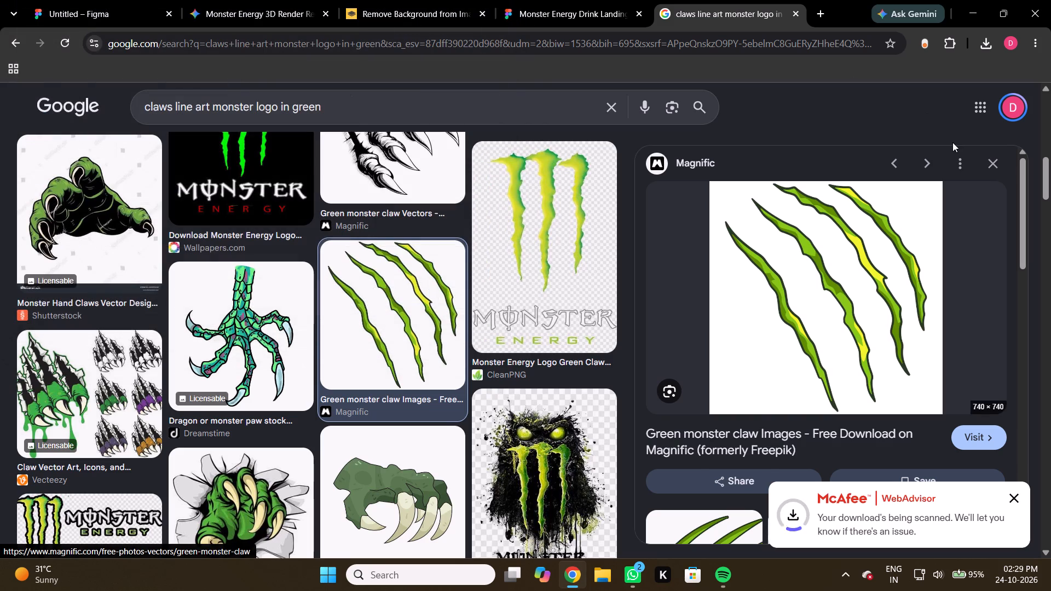
Look through the images related to Magnific's green claw scratch, including the full related set, for another green scratch graphic.
scroll(898, 357, down, 4)
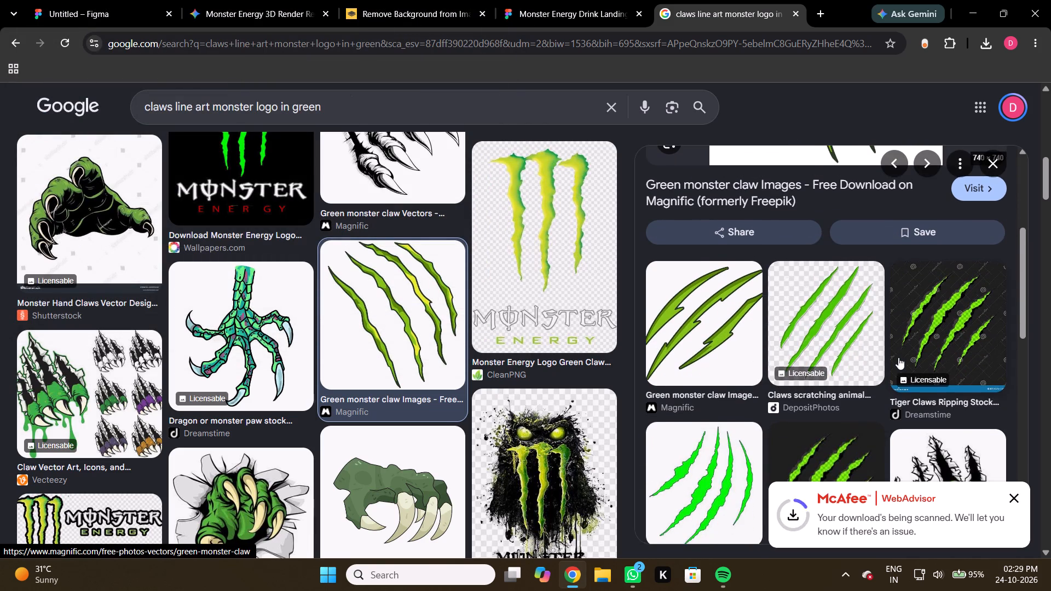
scroll(898, 357, down, 4)
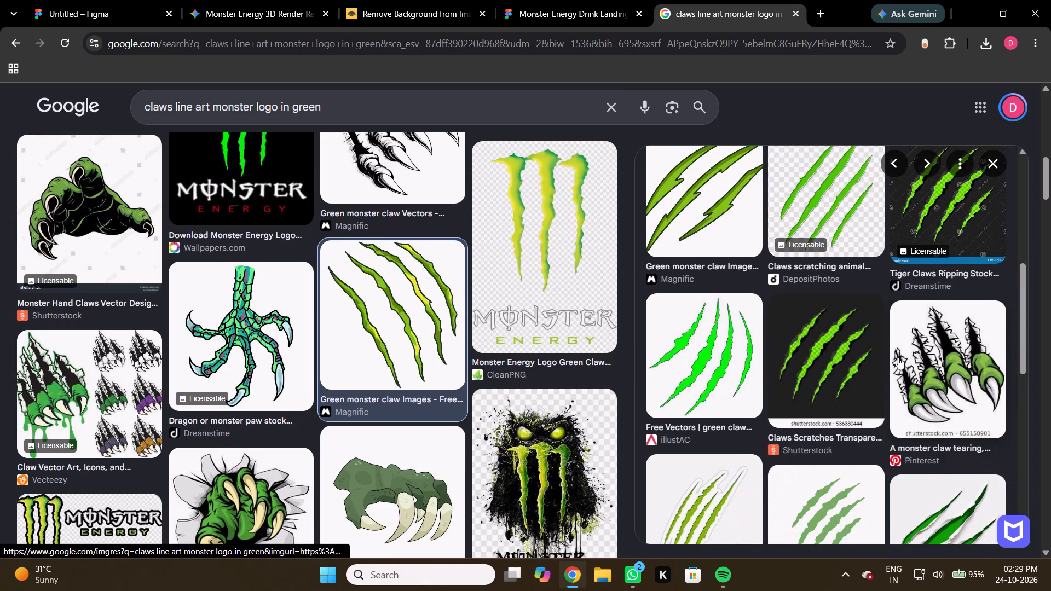
scroll(898, 357, down, 1)
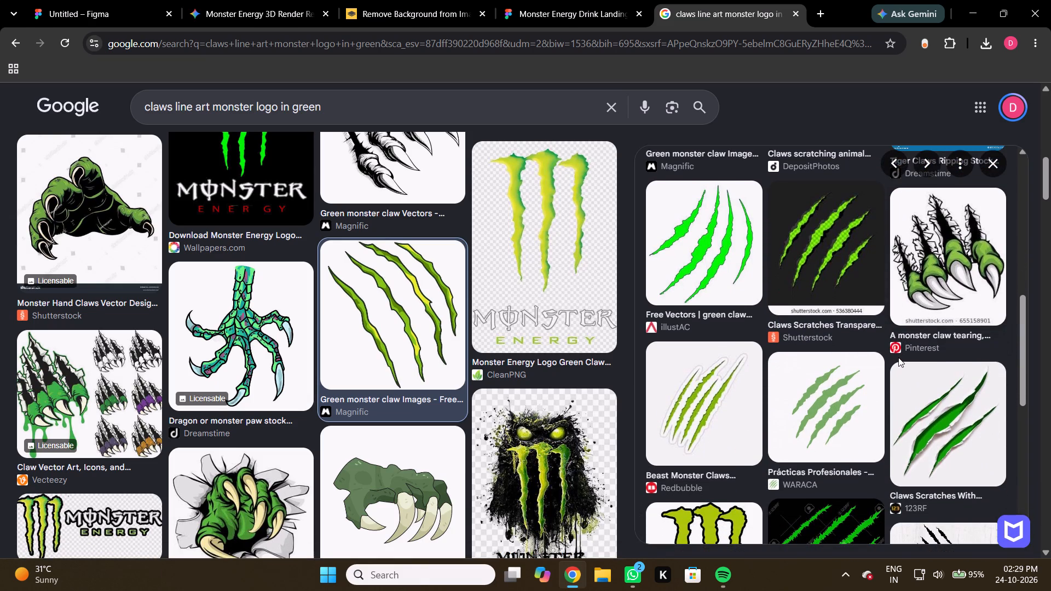
scroll(898, 357, down, 2)
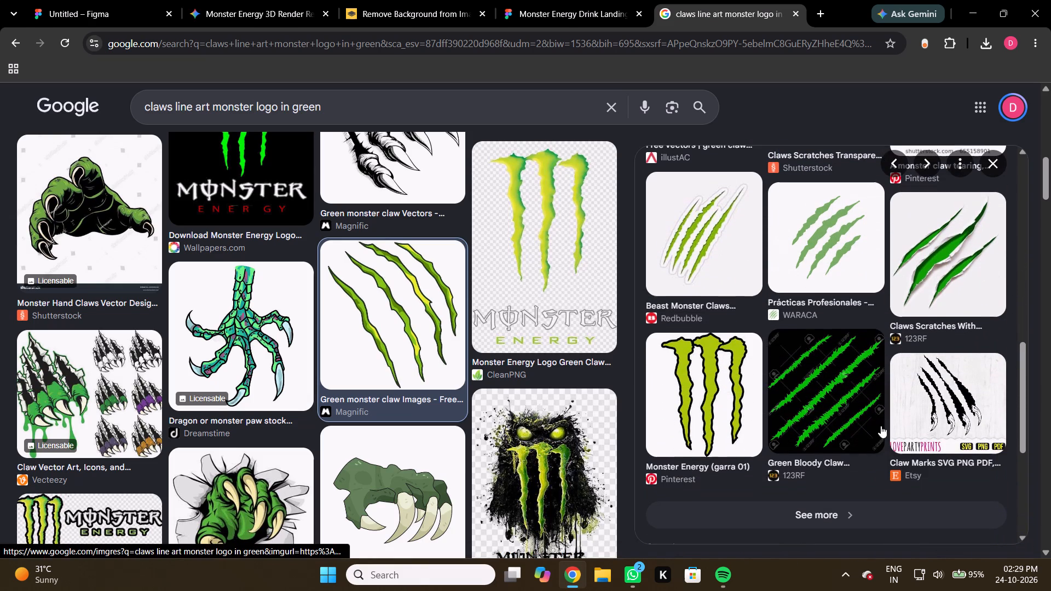
click(857, 520)
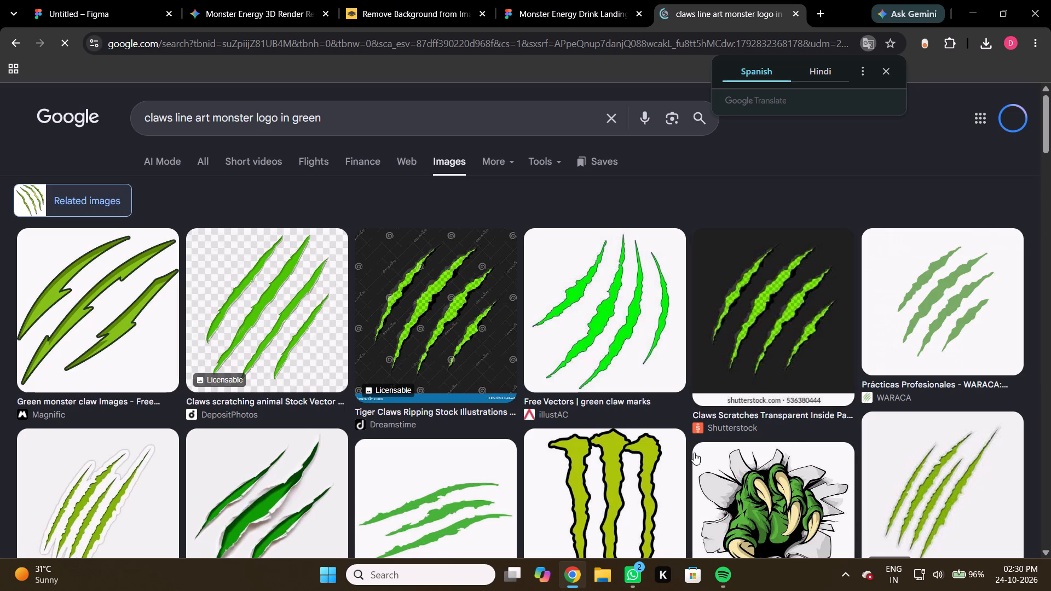
scroll(501, 268, down, 2)
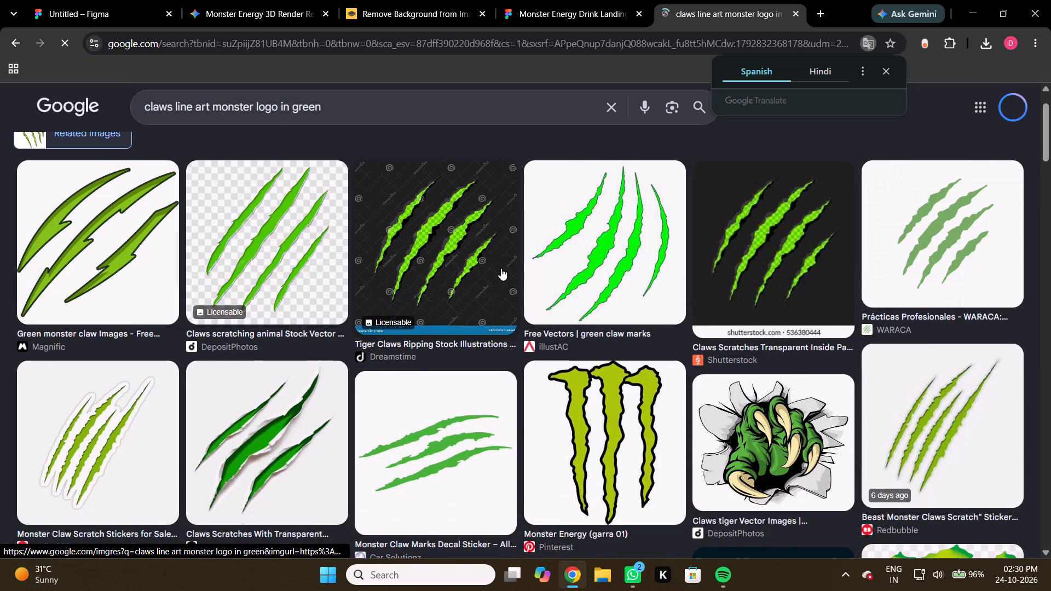
scroll(501, 268, down, 4)
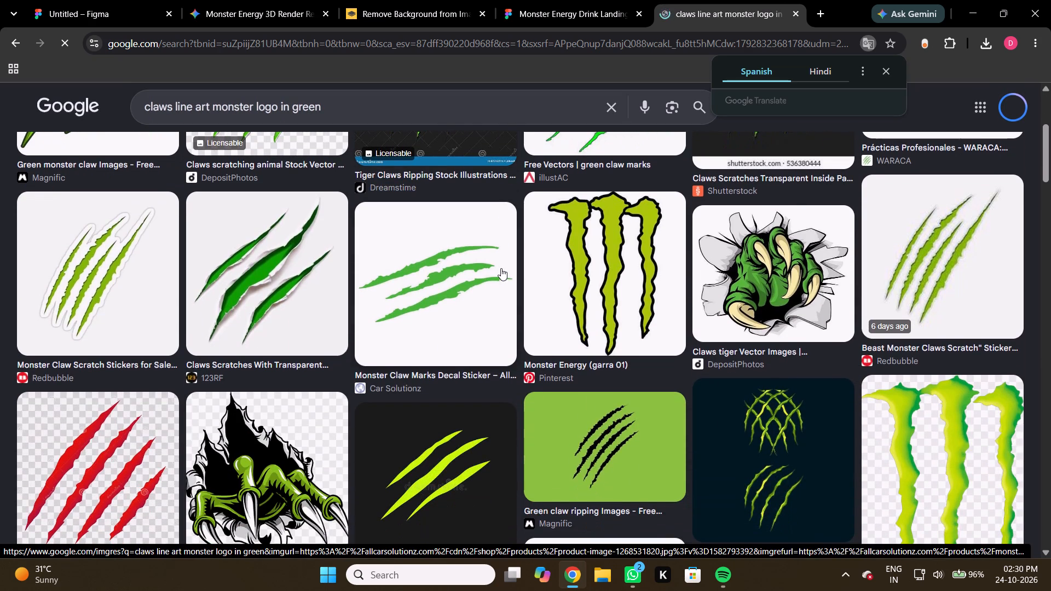
scroll(501, 268, down, 3)
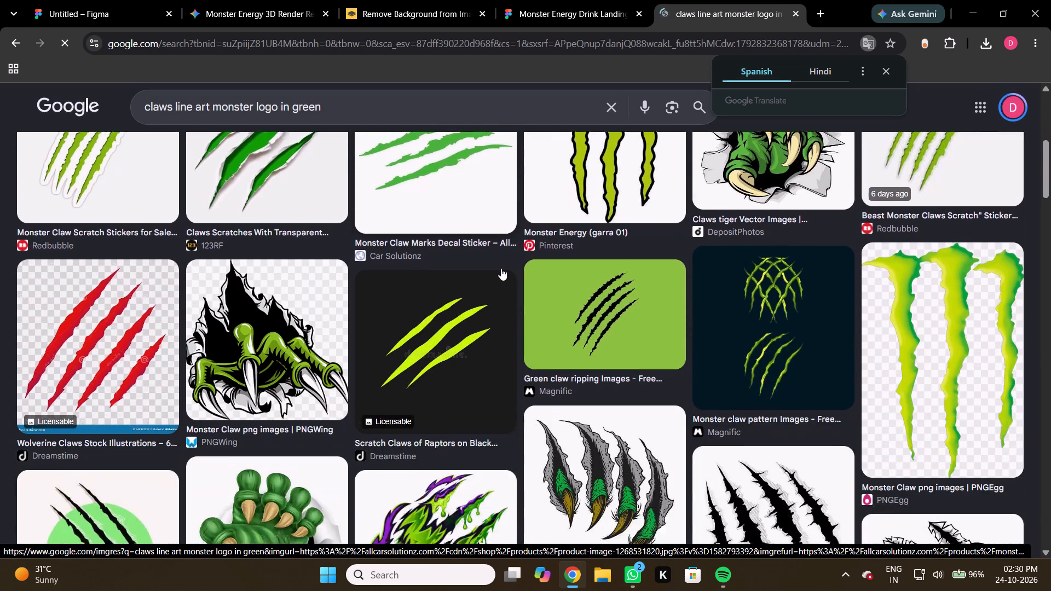
scroll(501, 268, down, 9)
scroll(501, 268, right, 1)
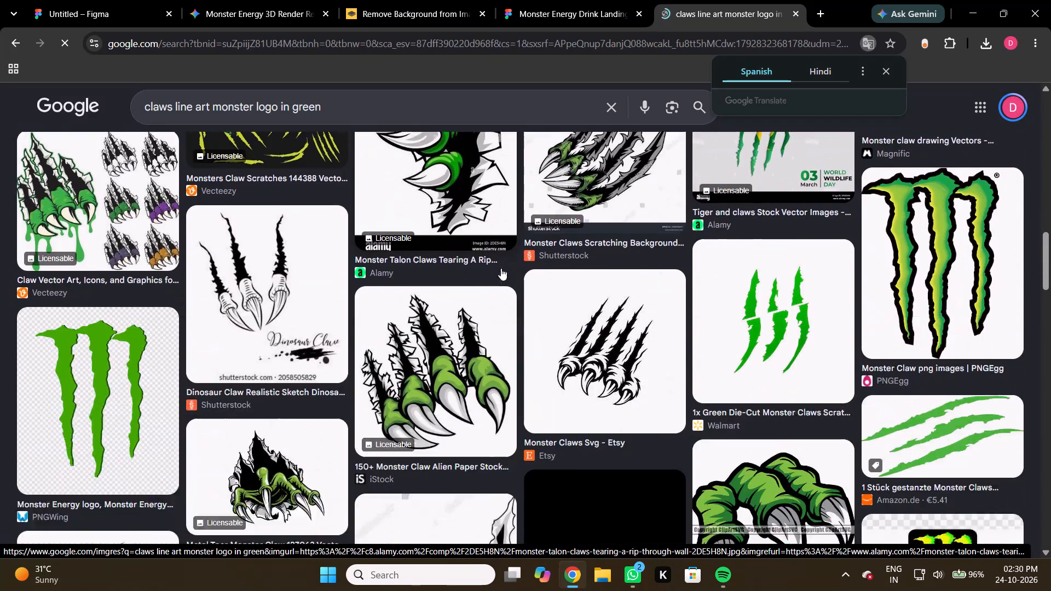
scroll(501, 268, right, 1)
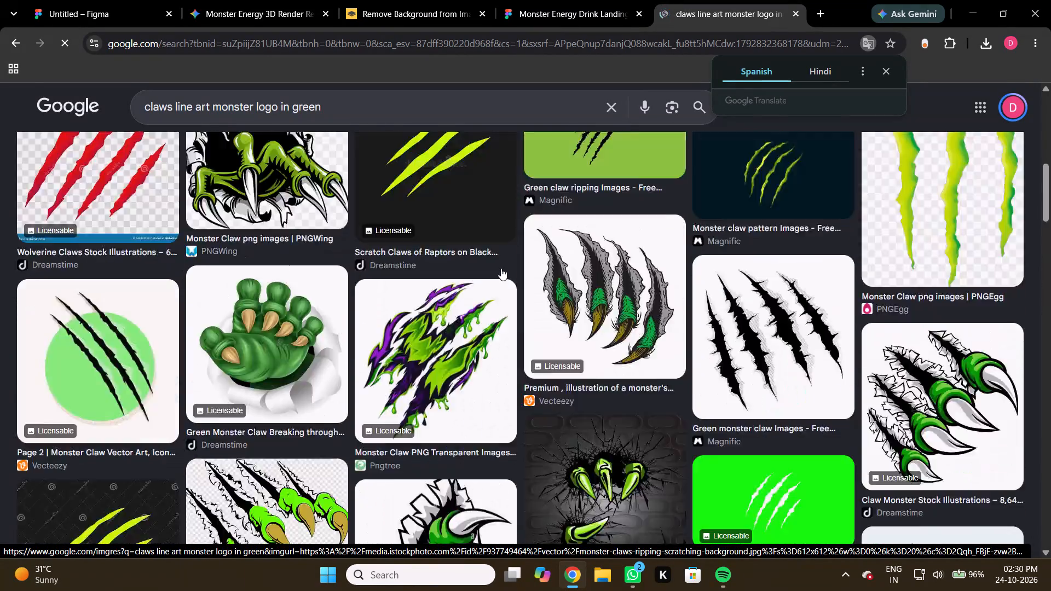
scroll(501, 268, right, 2)
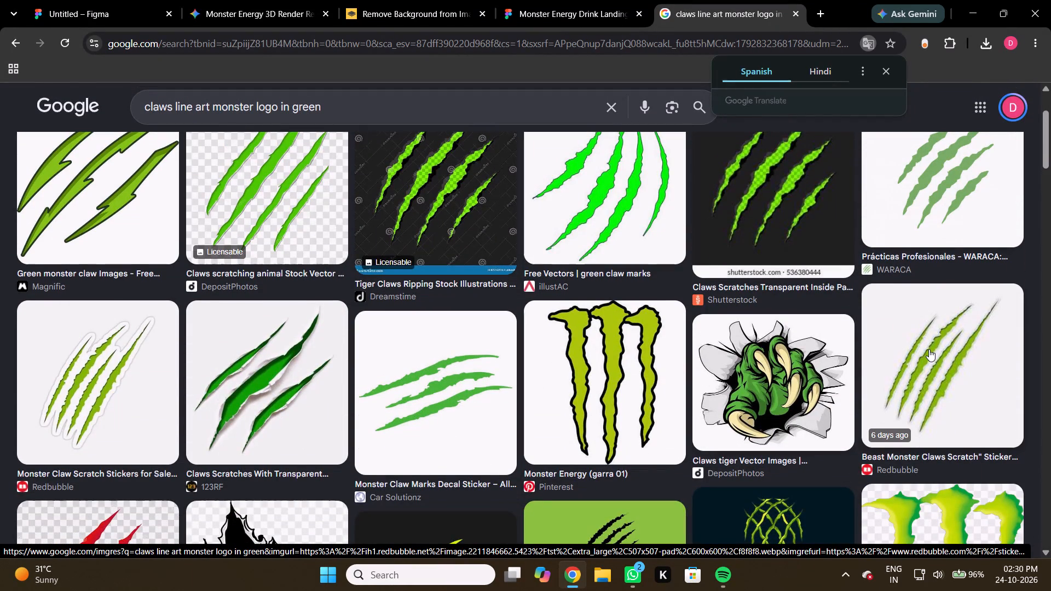
Bring Redbubble's green four-line "Beast Monster Claws Scratch" sticker image from the search preview into remove.bg for background removal.
click(972, 379)
drag(844, 325, 841, 325)
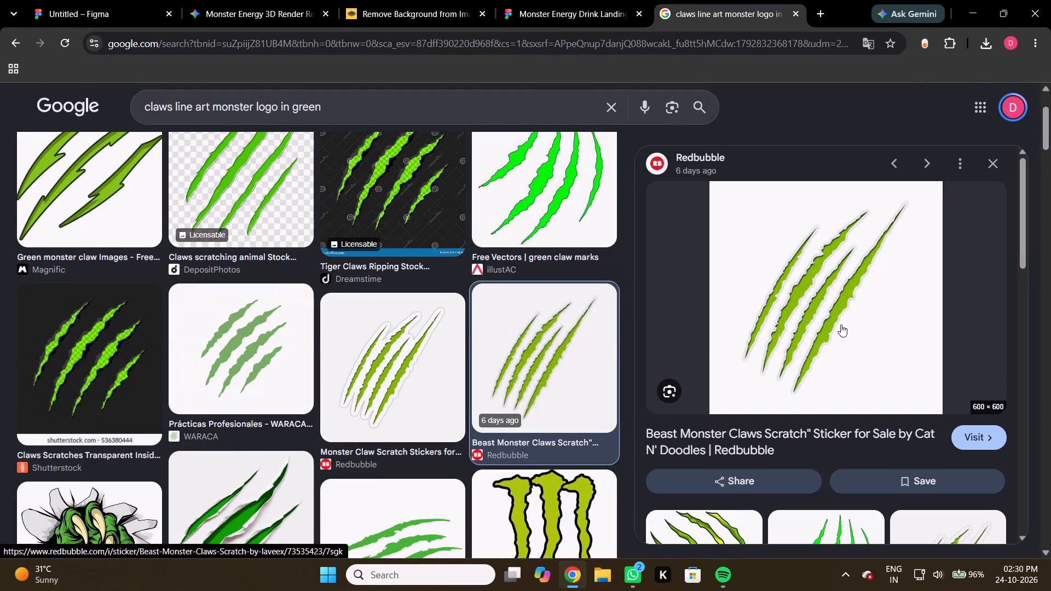
drag(841, 325, 395, 0)
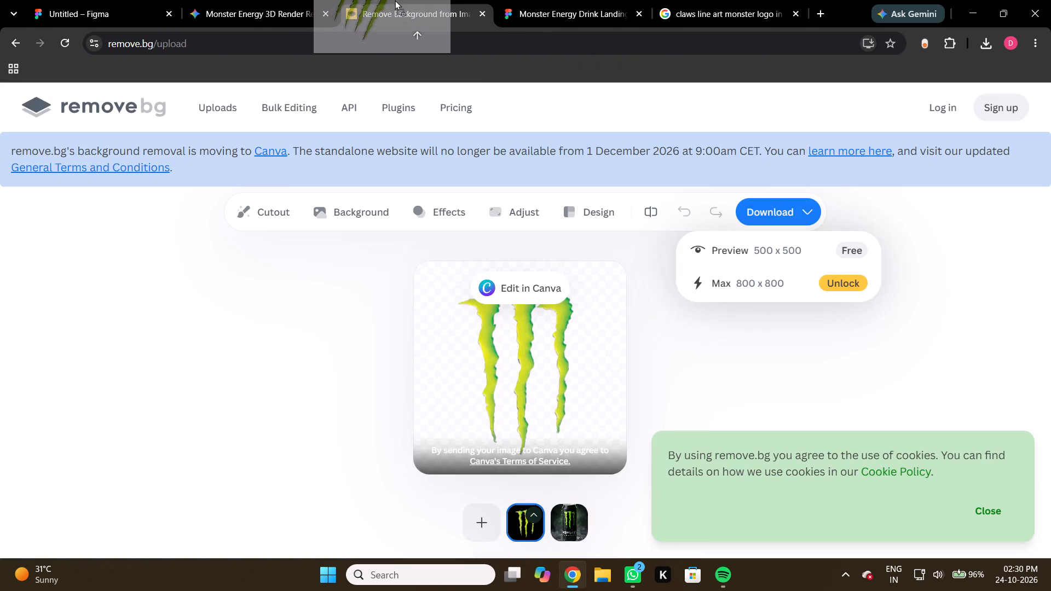
drag(395, 0, 446, 412)
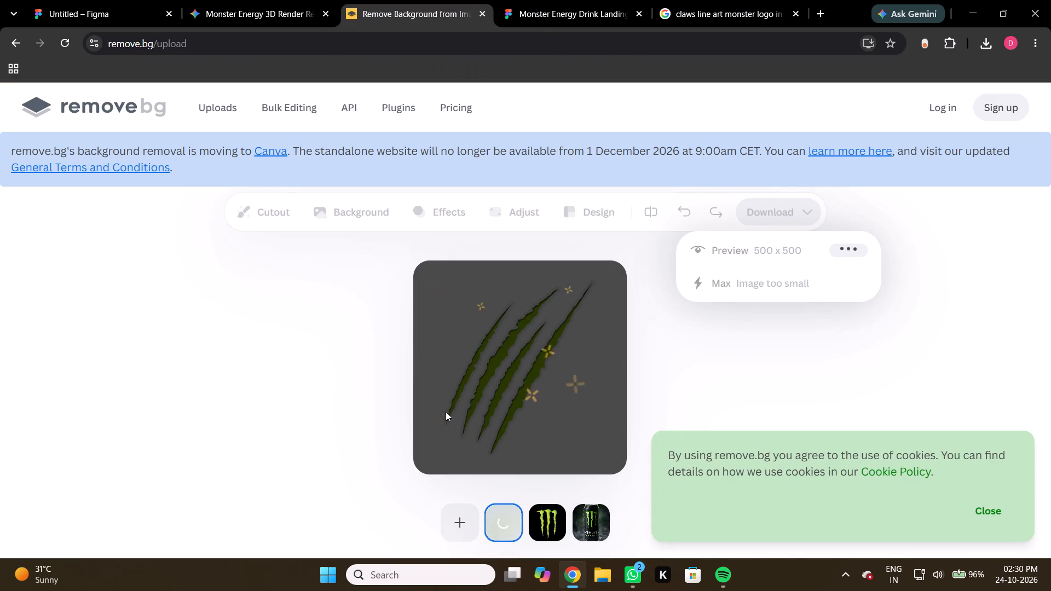
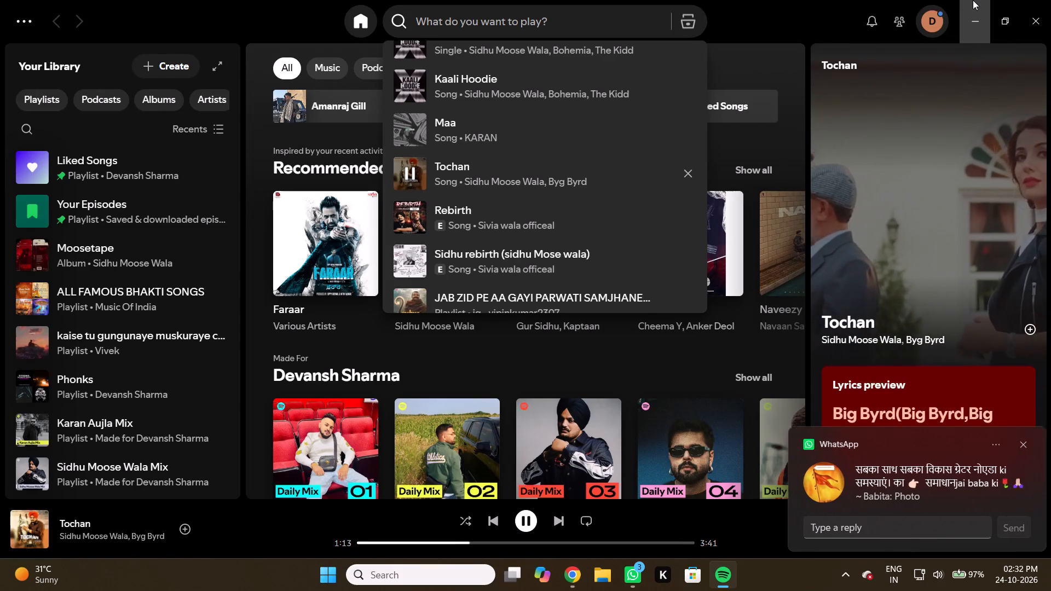
Switch from Spotify back to remove.bg and download the background-free claw scratch image at the free 500 x 500 preview size.
click(973, 0)
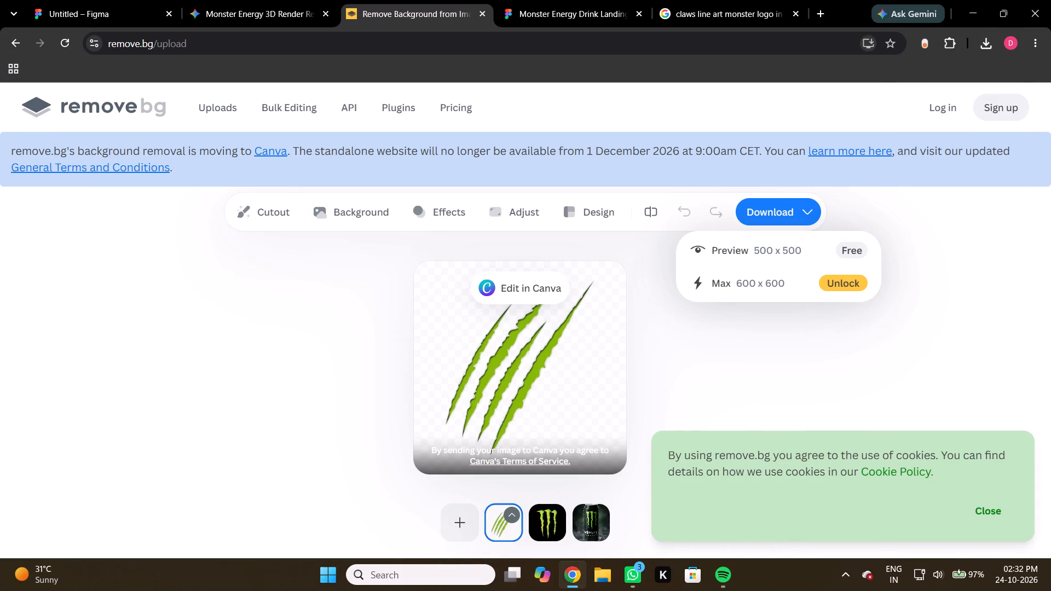
click(830, 246)
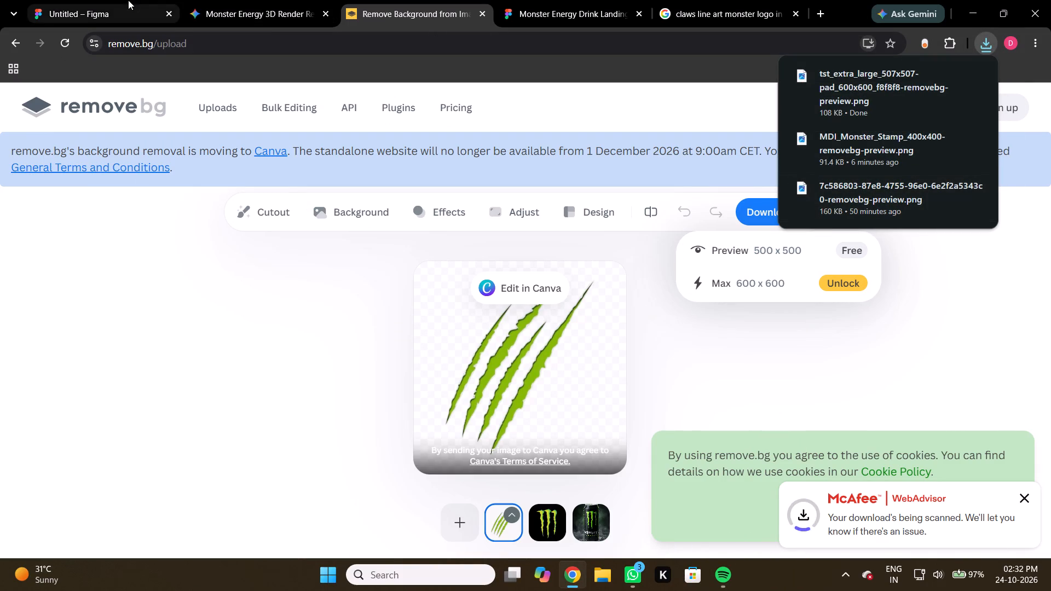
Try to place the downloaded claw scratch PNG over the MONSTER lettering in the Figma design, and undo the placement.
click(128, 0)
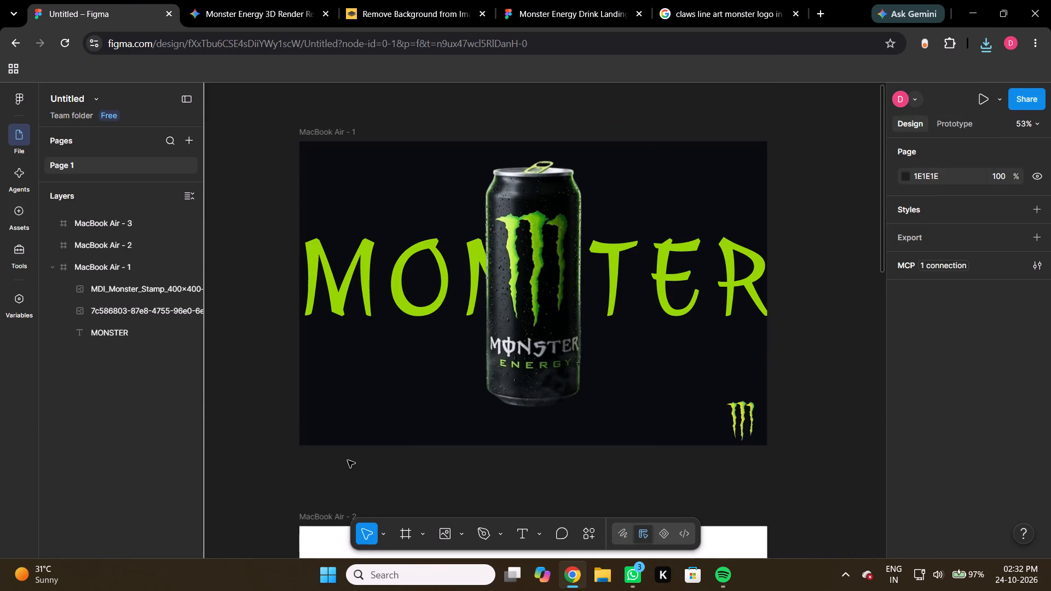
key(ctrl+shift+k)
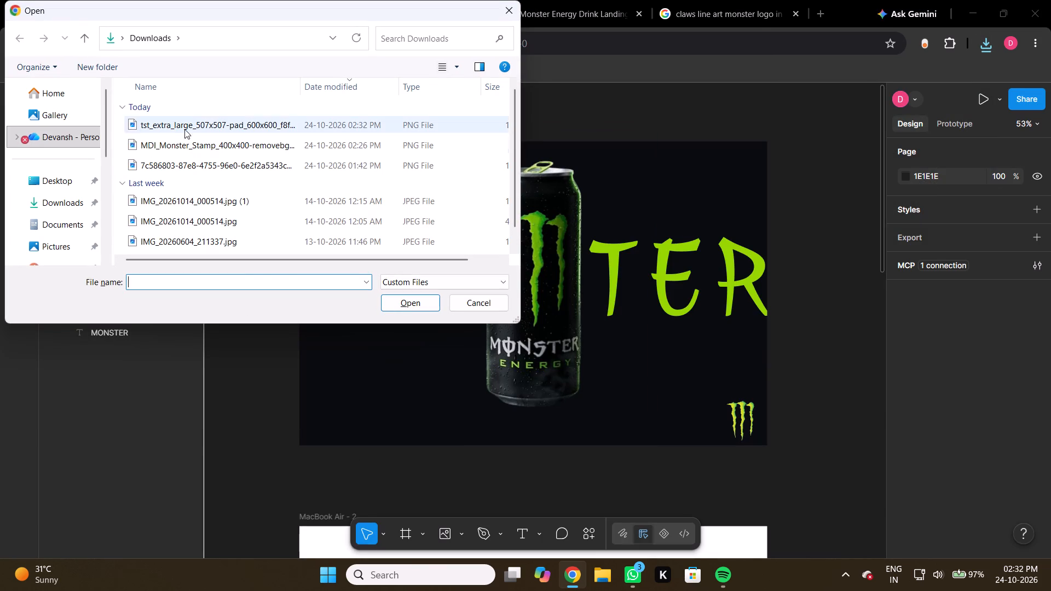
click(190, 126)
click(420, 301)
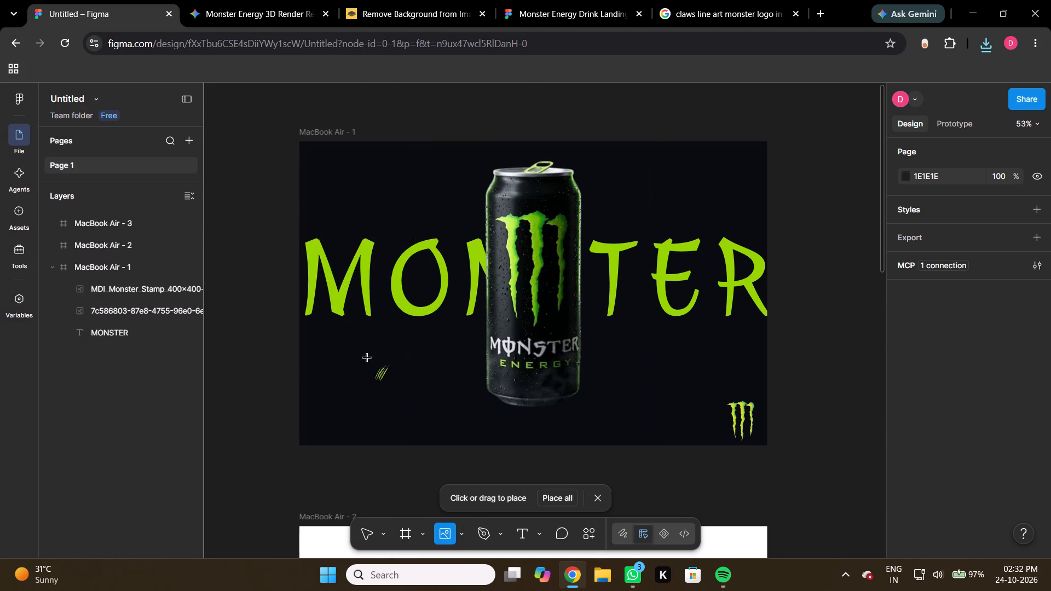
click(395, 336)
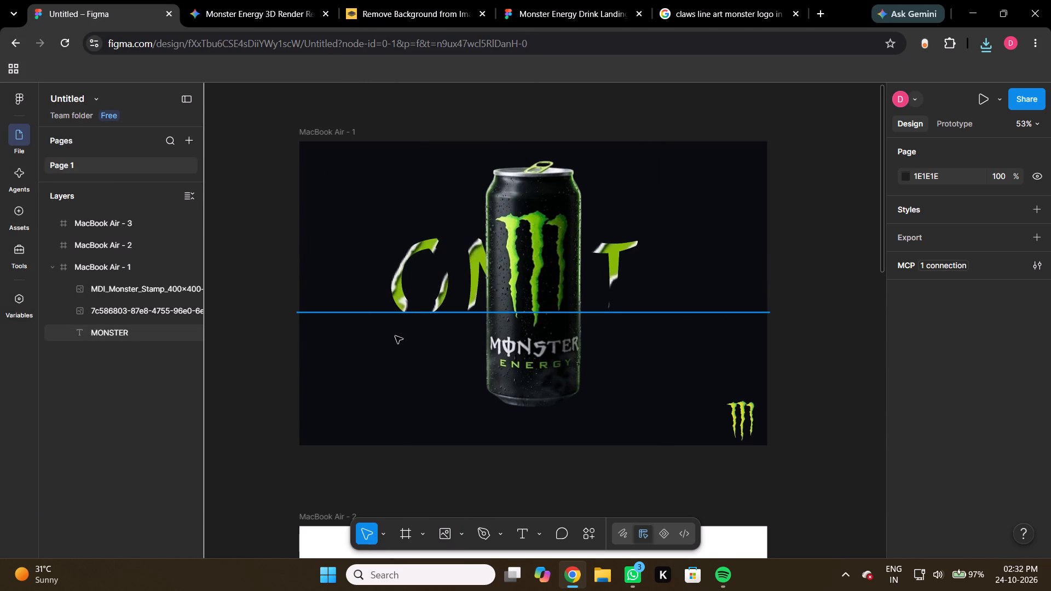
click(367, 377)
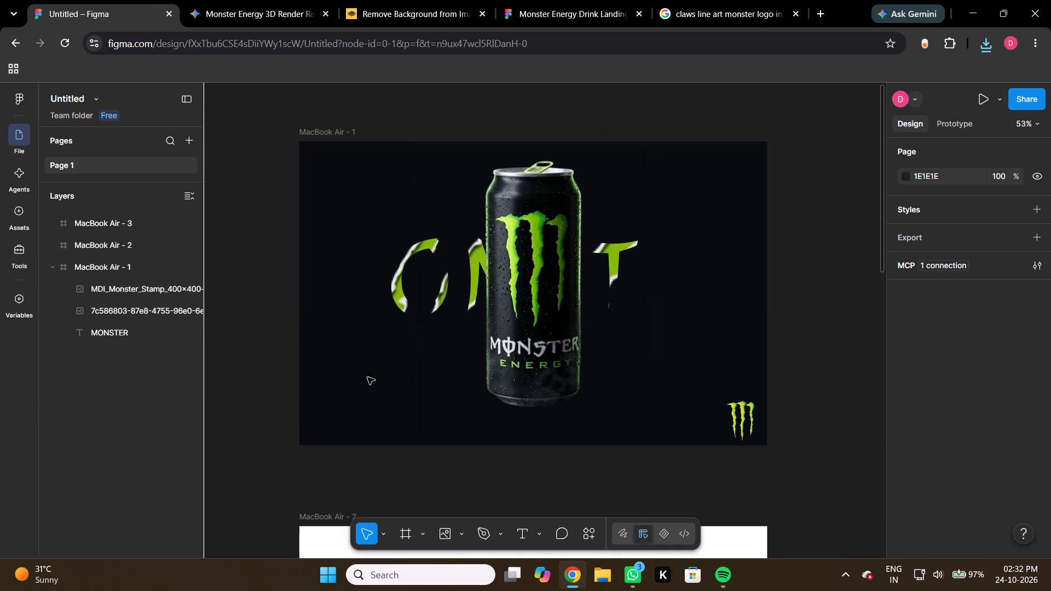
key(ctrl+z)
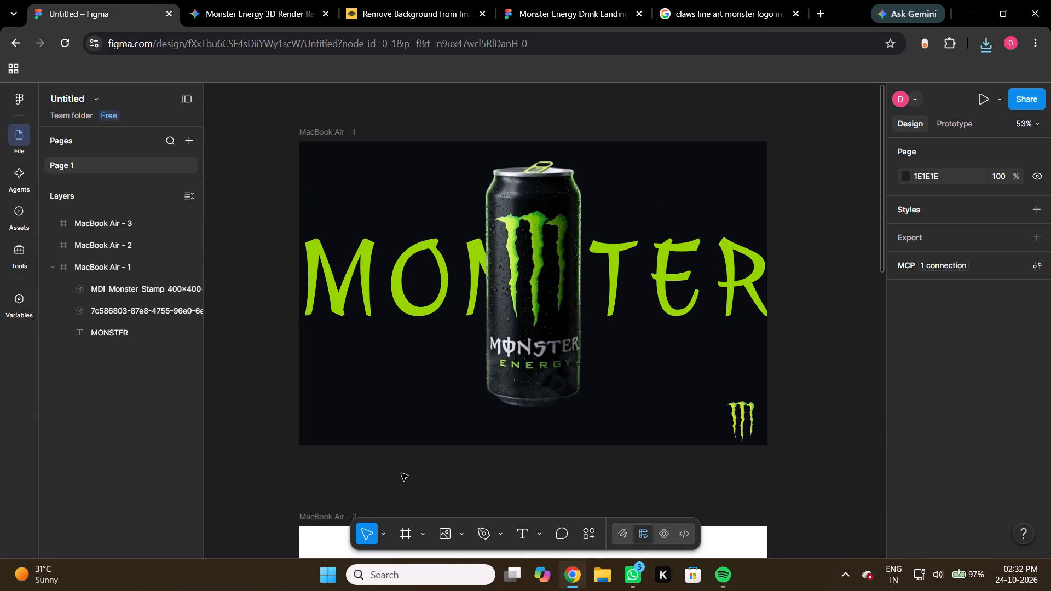
Place the downloaded tst_extra_large claw scratch PNG over the can in MacBook Air - 1, with its layer beneath the MONSTER text.
key(ctrl+shift+k)
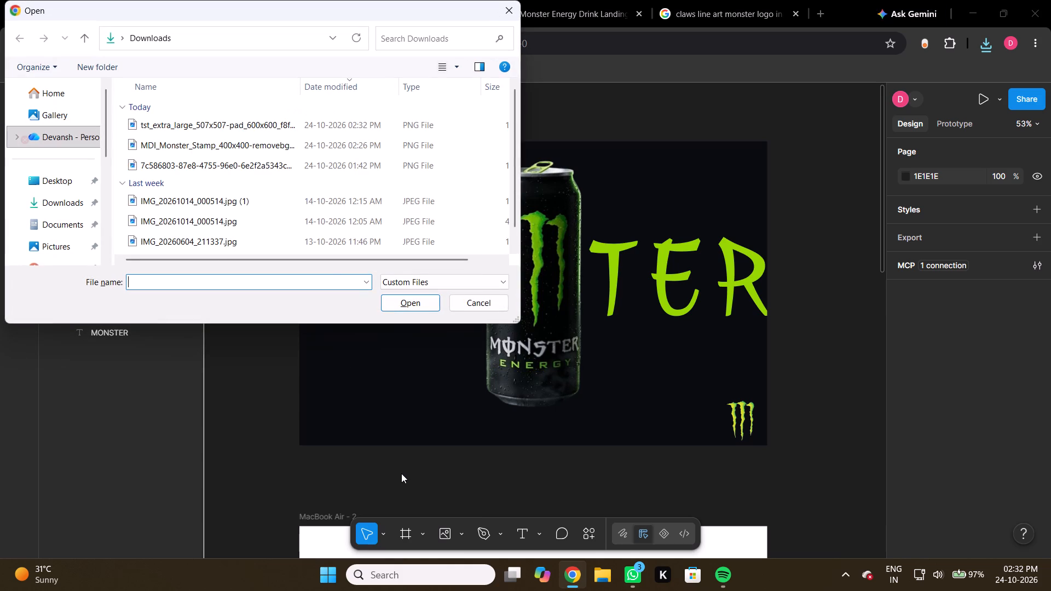
click(288, 128)
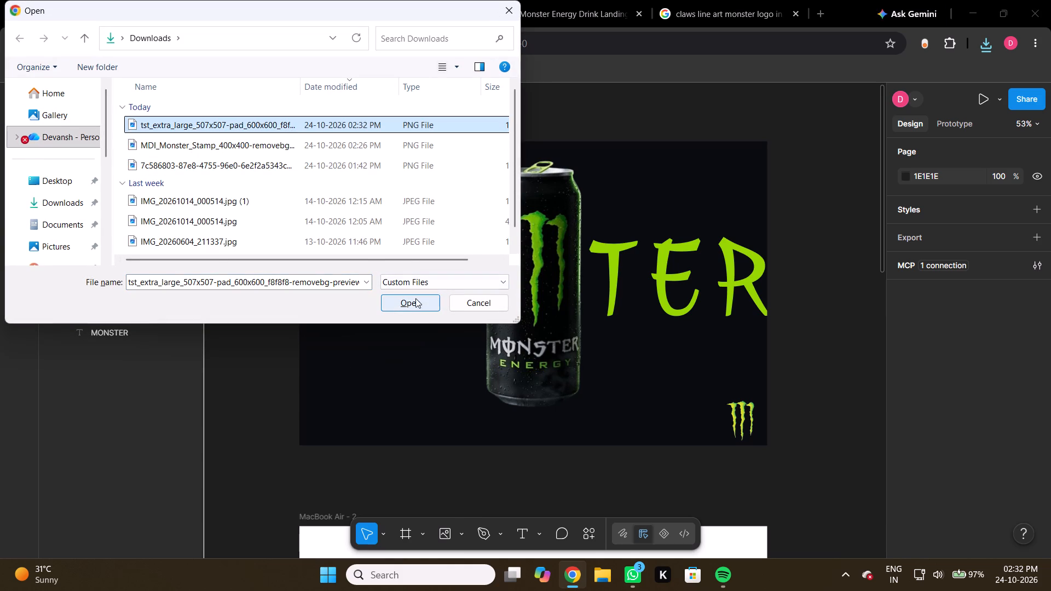
click(415, 298)
click(380, 369)
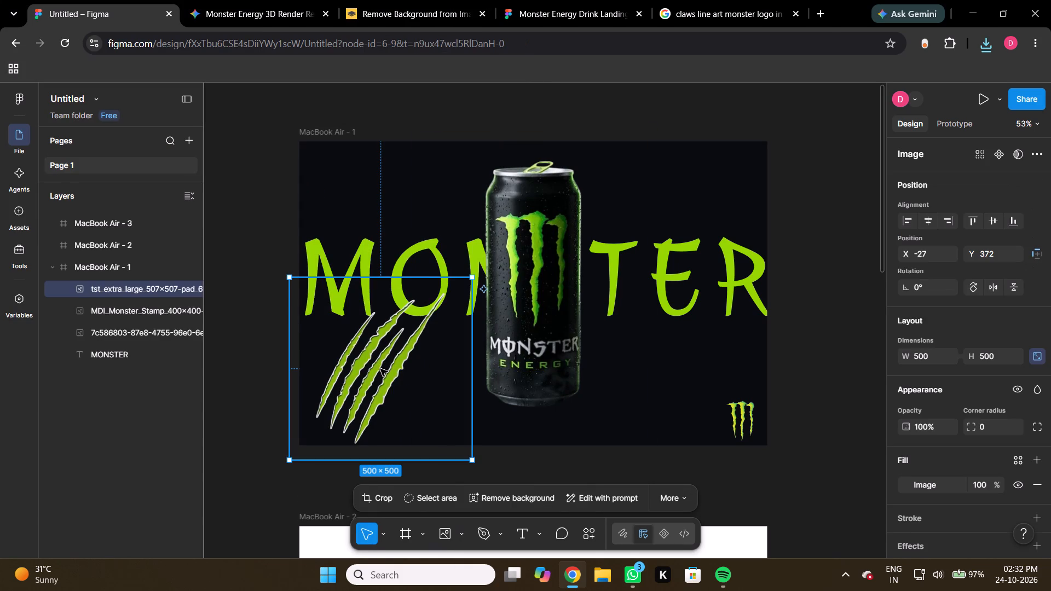
drag(392, 370, 535, 287)
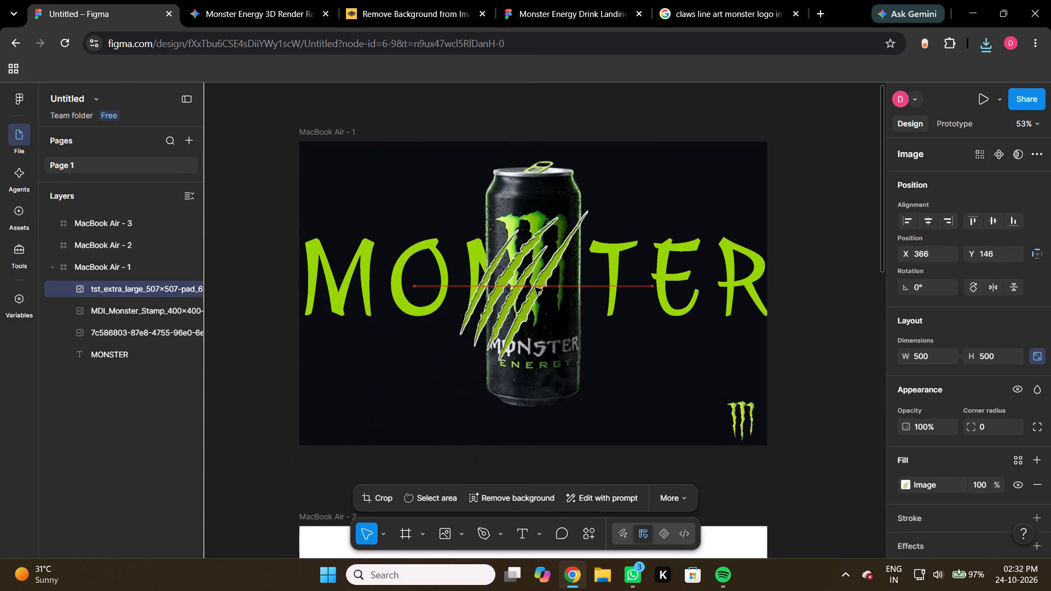
drag(535, 287, 540, 277)
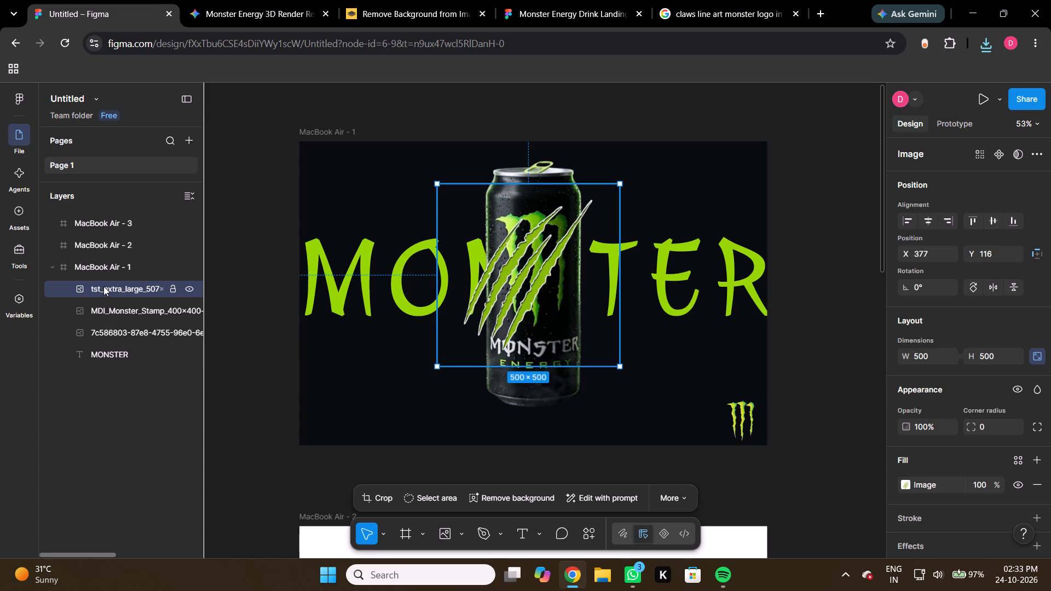
drag(103, 286, 105, 356)
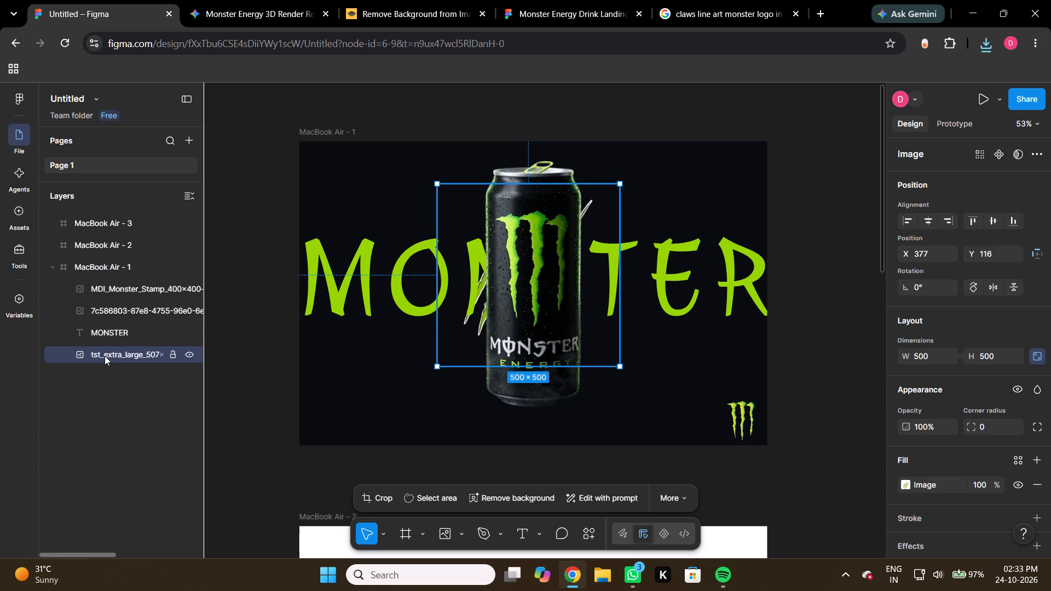
Enlarge the claw scratch image behind the can to about 995 × 995 and position it around X 215, Y -102.
drag(440, 368, 313, 462)
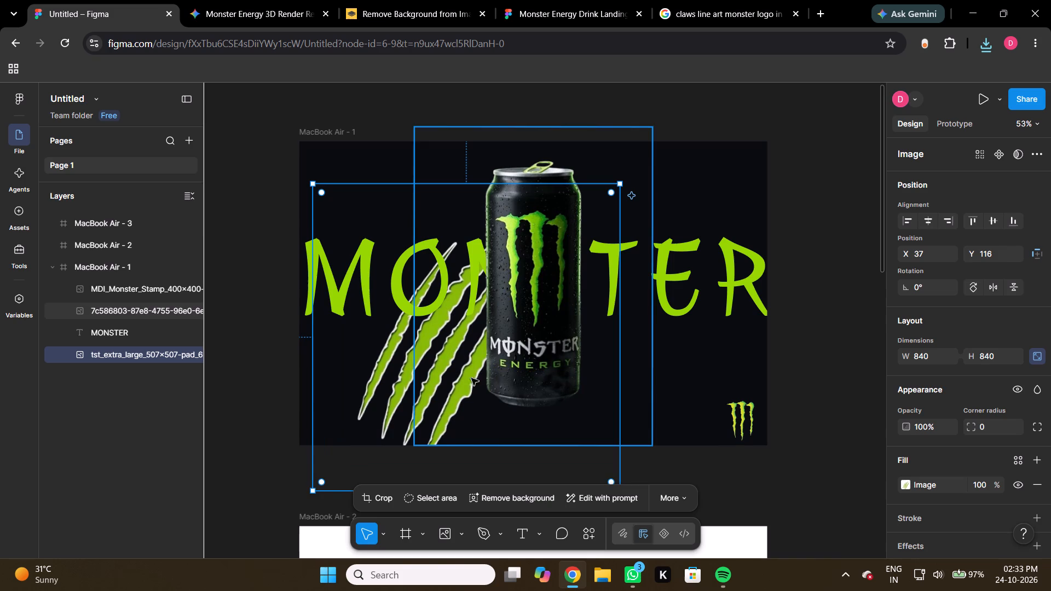
drag(405, 392, 481, 356)
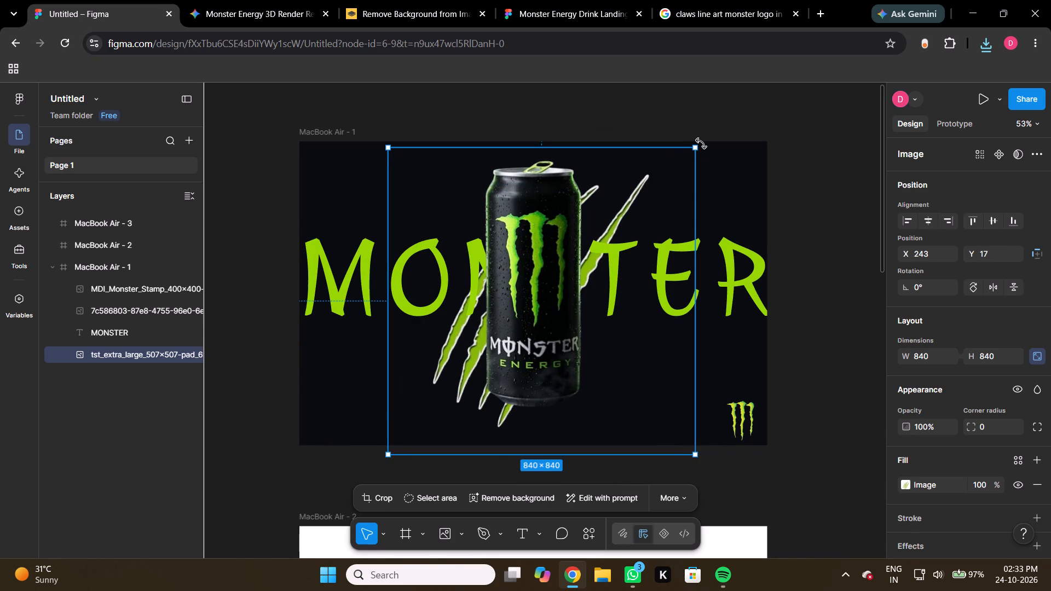
drag(698, 148, 572, 275)
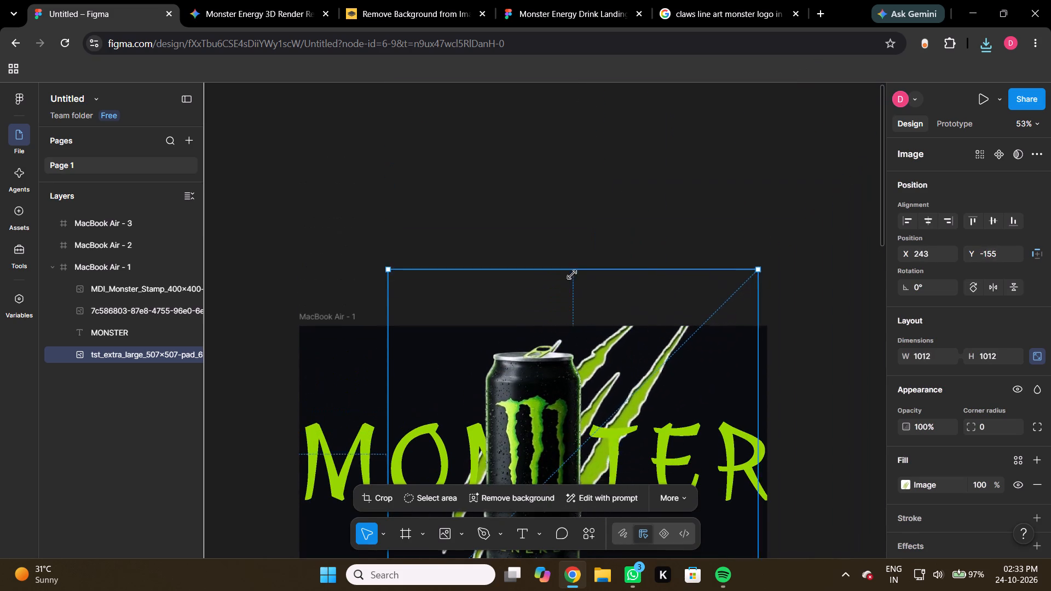
drag(572, 275, 593, 276)
scroll(593, 276, down, 2)
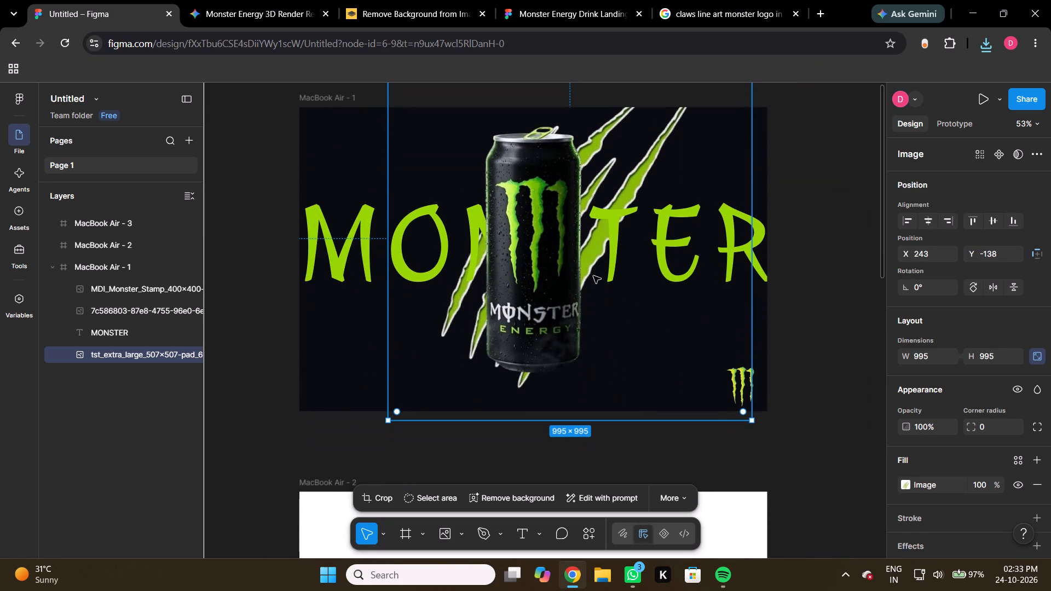
drag(718, 304, 656, 350)
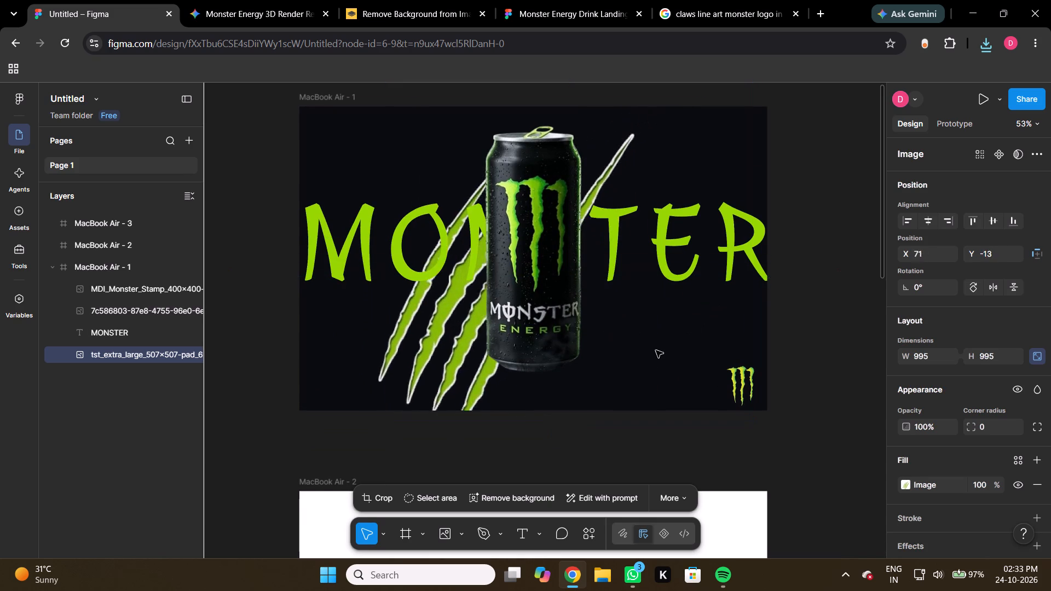
drag(656, 350, 675, 317)
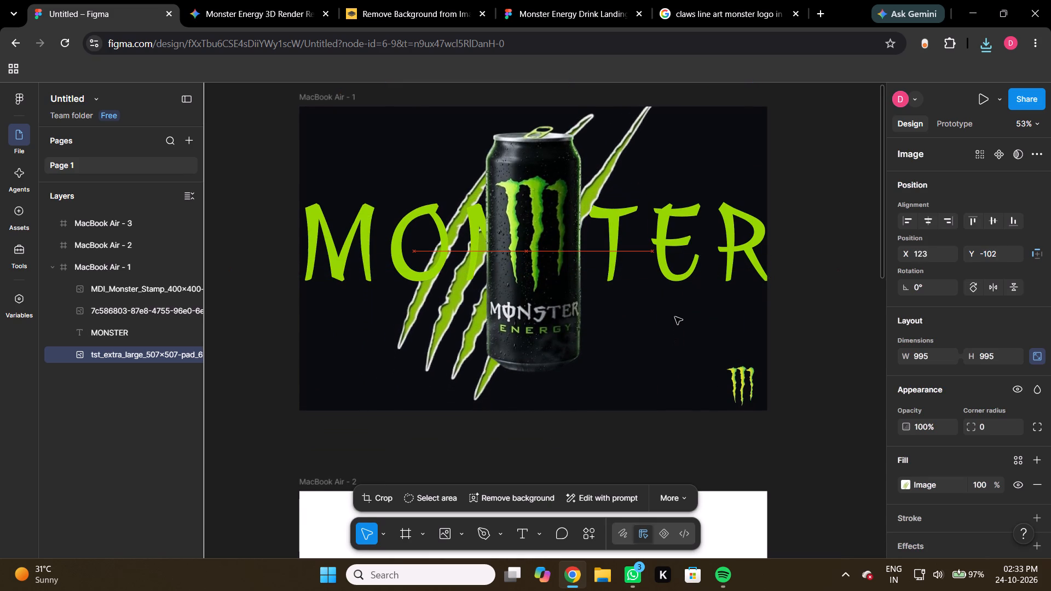
drag(675, 317, 675, 323)
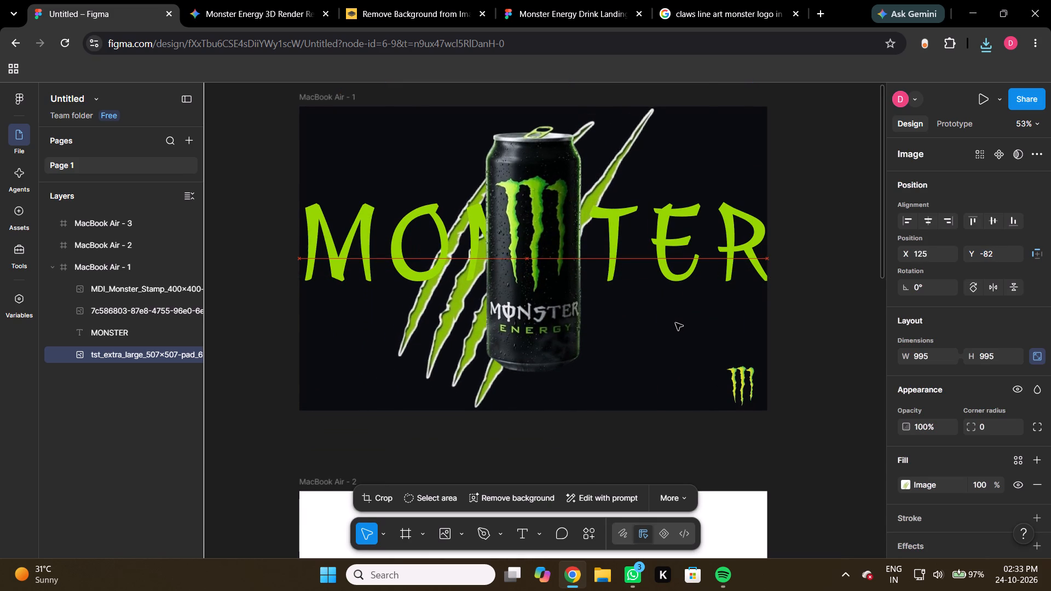
drag(675, 323, 675, 322)
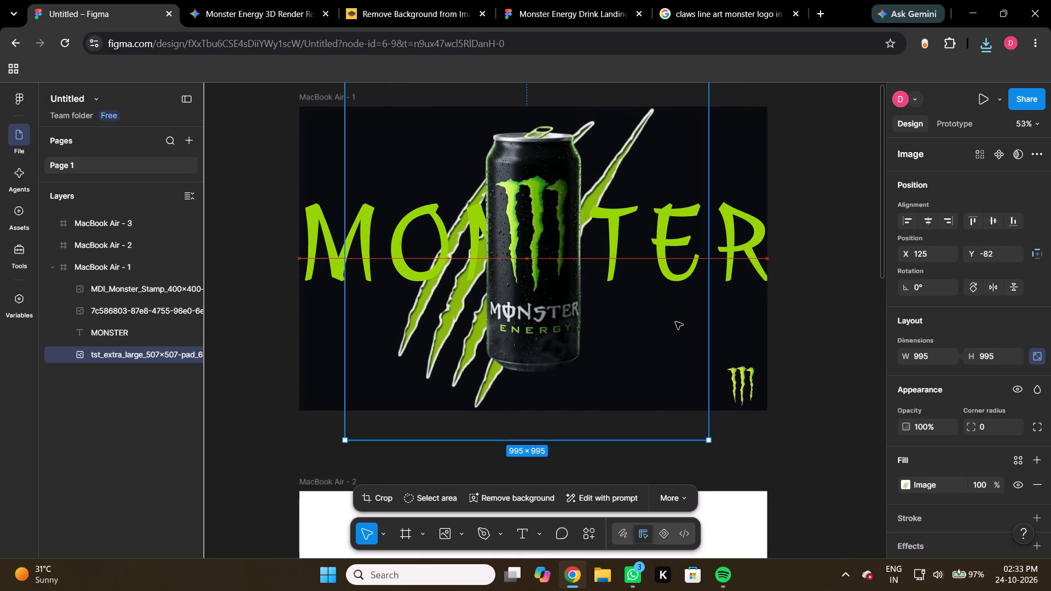
drag(675, 322, 712, 316)
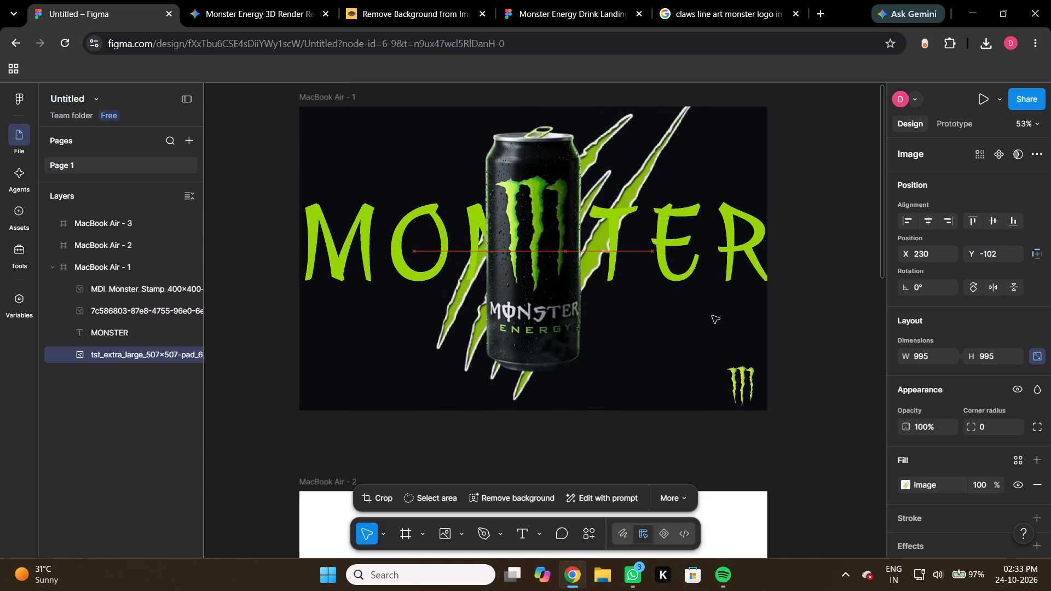
drag(712, 316, 705, 316)
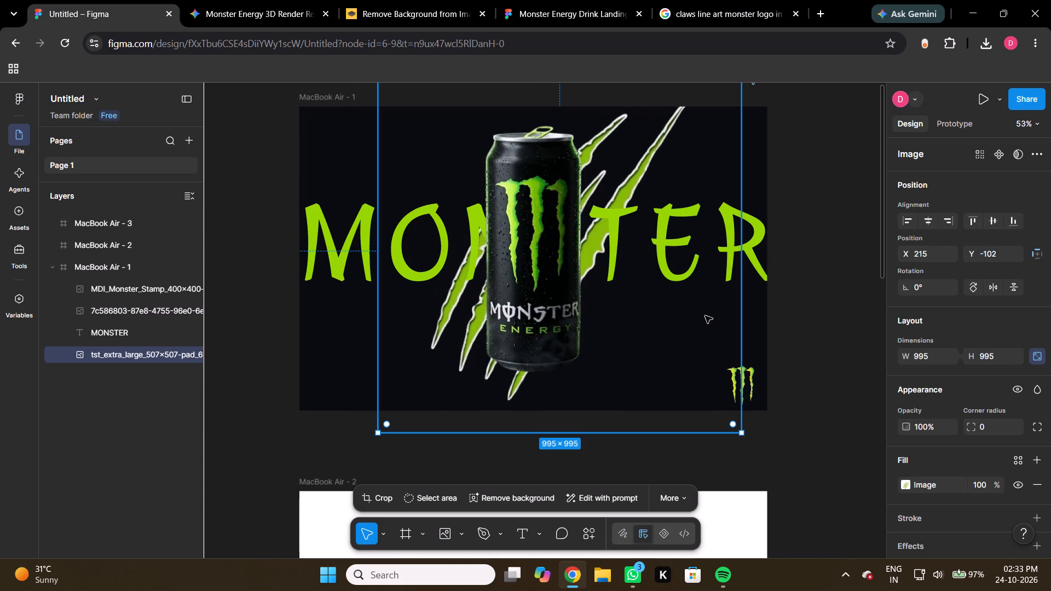
Enlarge the claw scratch image to about 1107 × 1107 and move it to around X 146, Y -158 behind the can.
drag(743, 437, 753, 445)
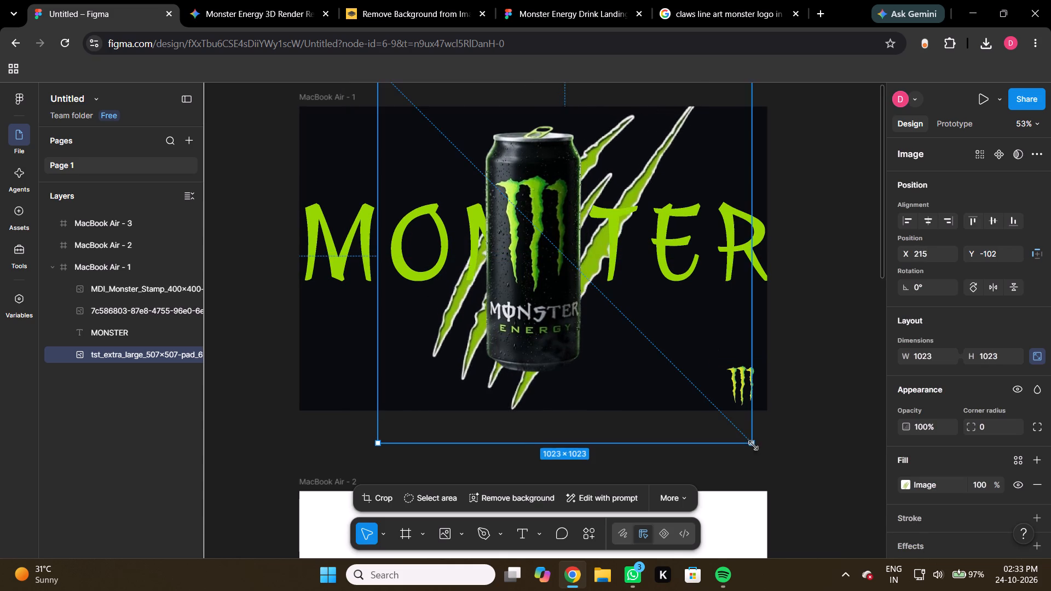
drag(753, 445, 778, 474)
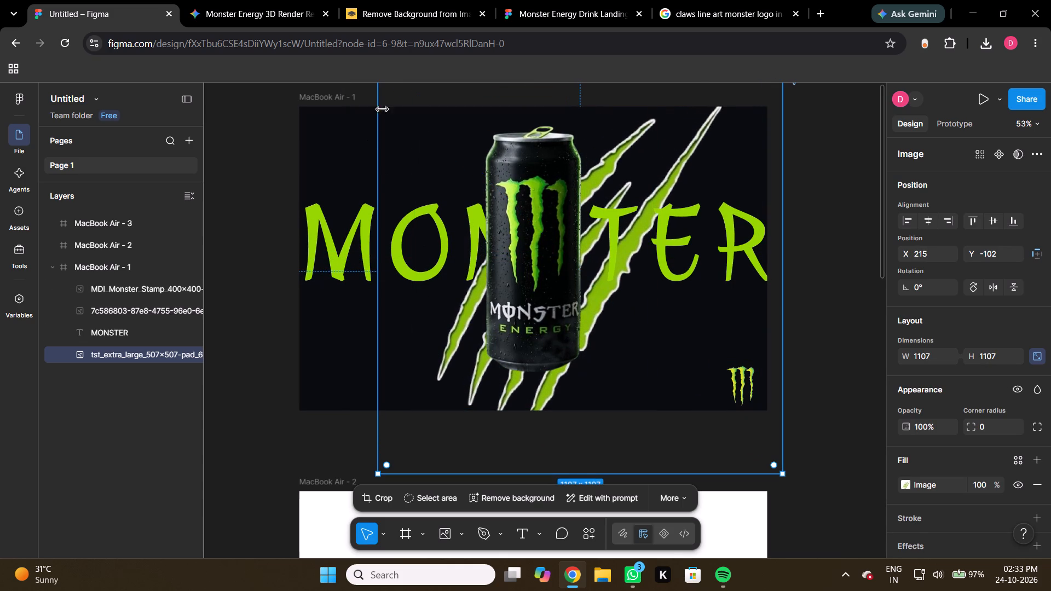
drag(403, 150, 378, 135)
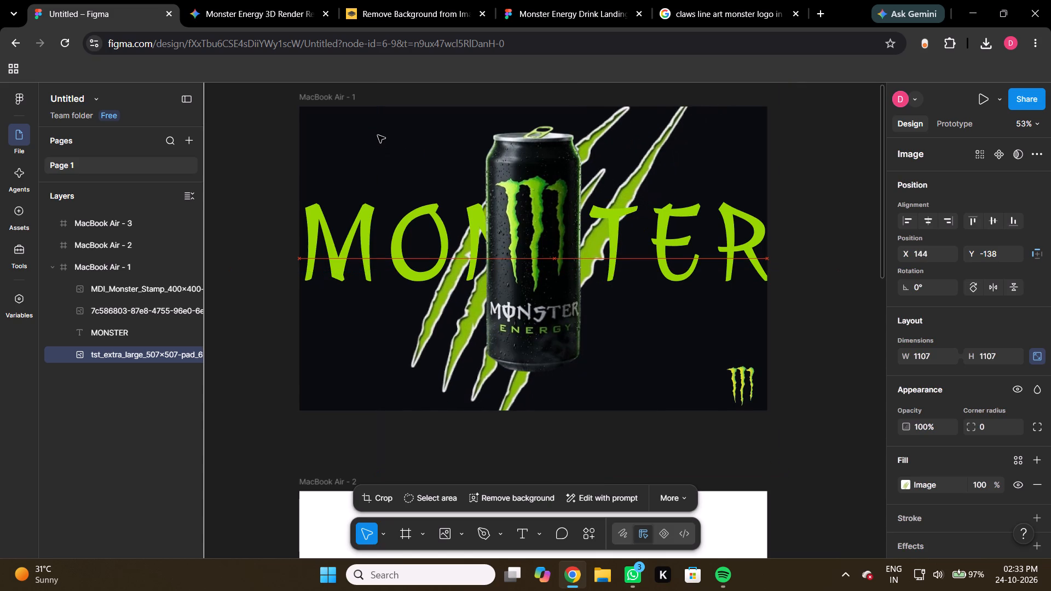
drag(378, 135, 378, 132)
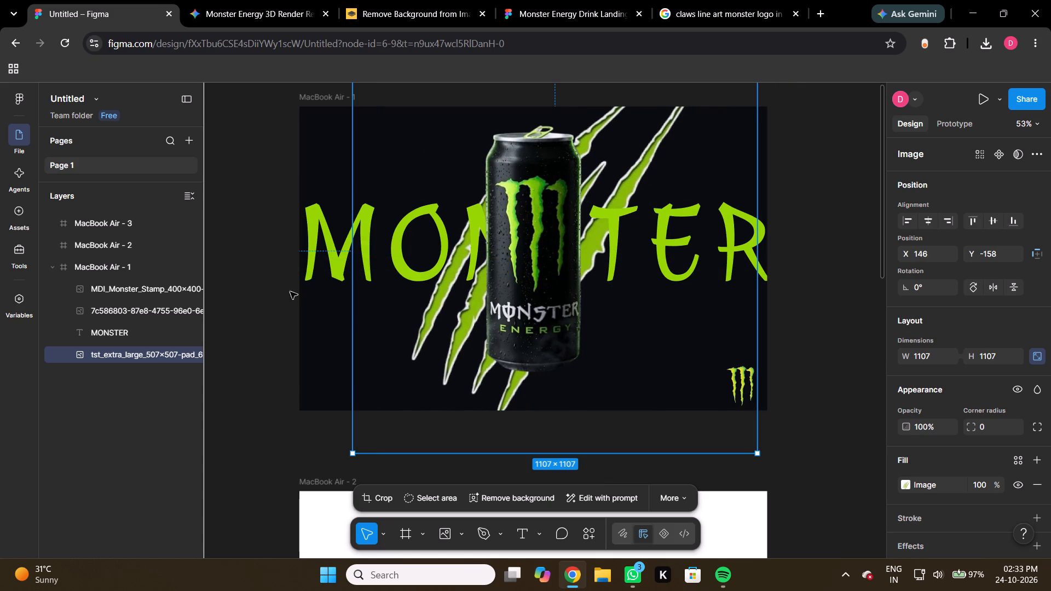
Turn on the computer's mobile hotspot and return to the Figma canvas.
click(130, 328)
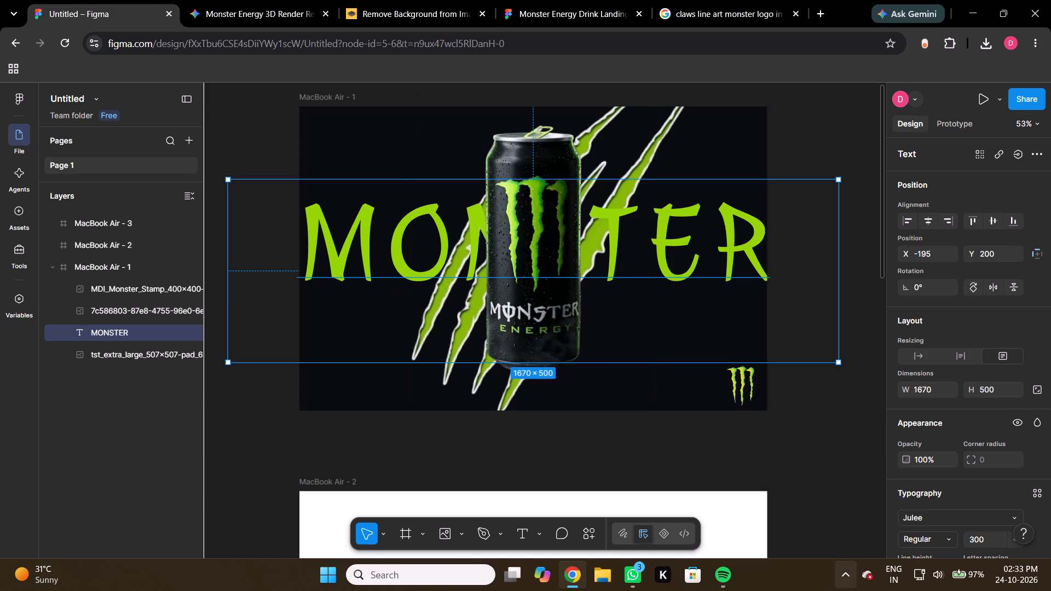
click(923, 575)
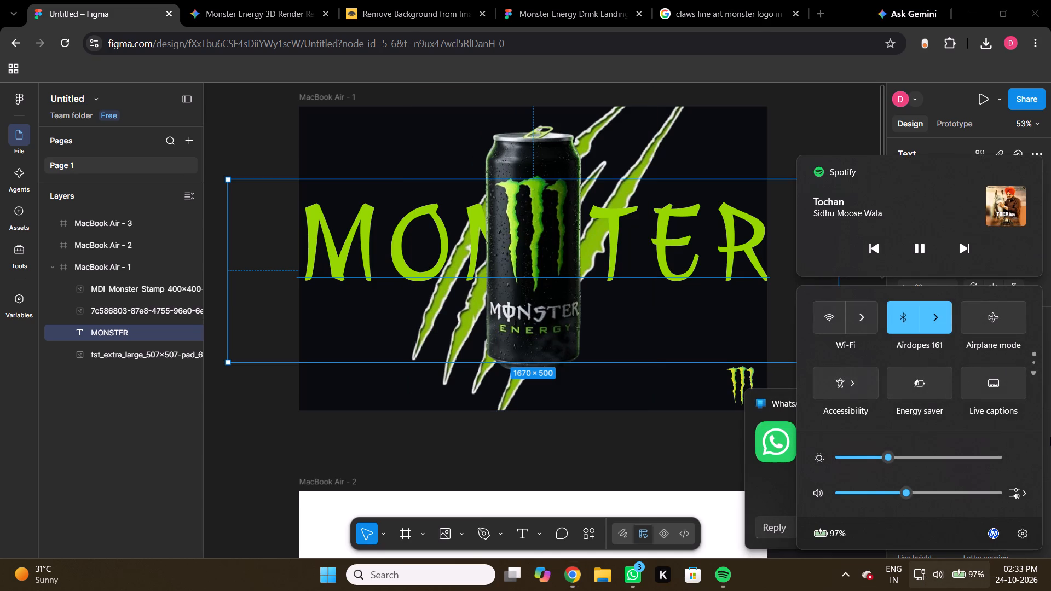
scroll(955, 404, down, 2)
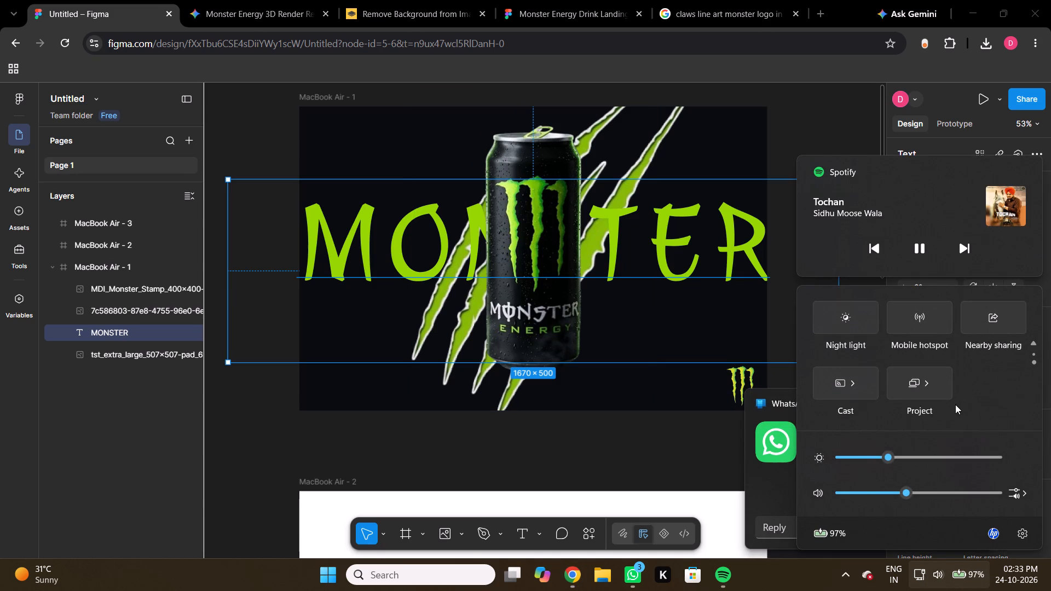
click(937, 327)
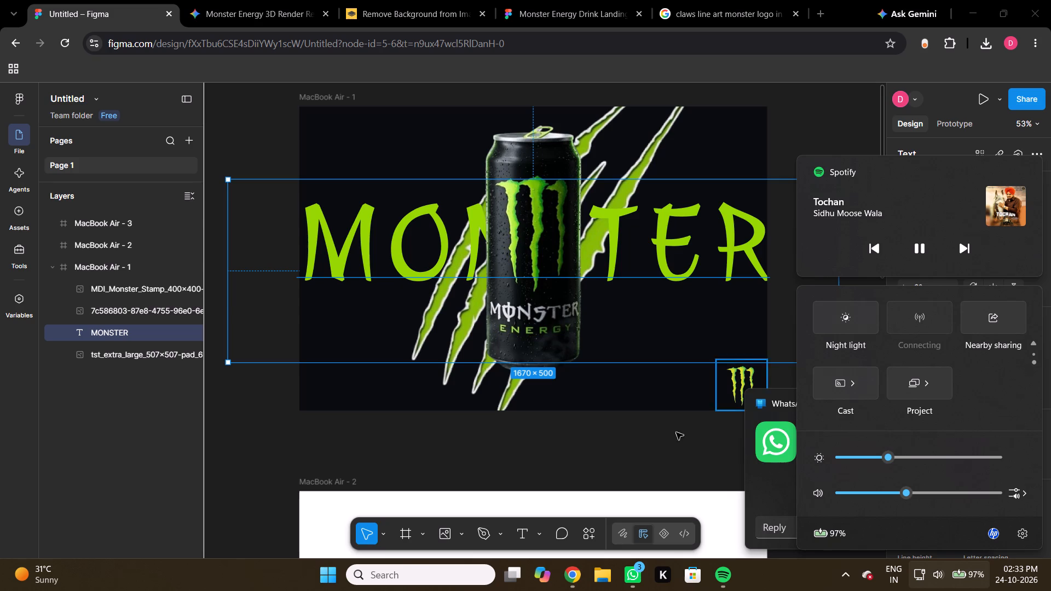
click(623, 465)
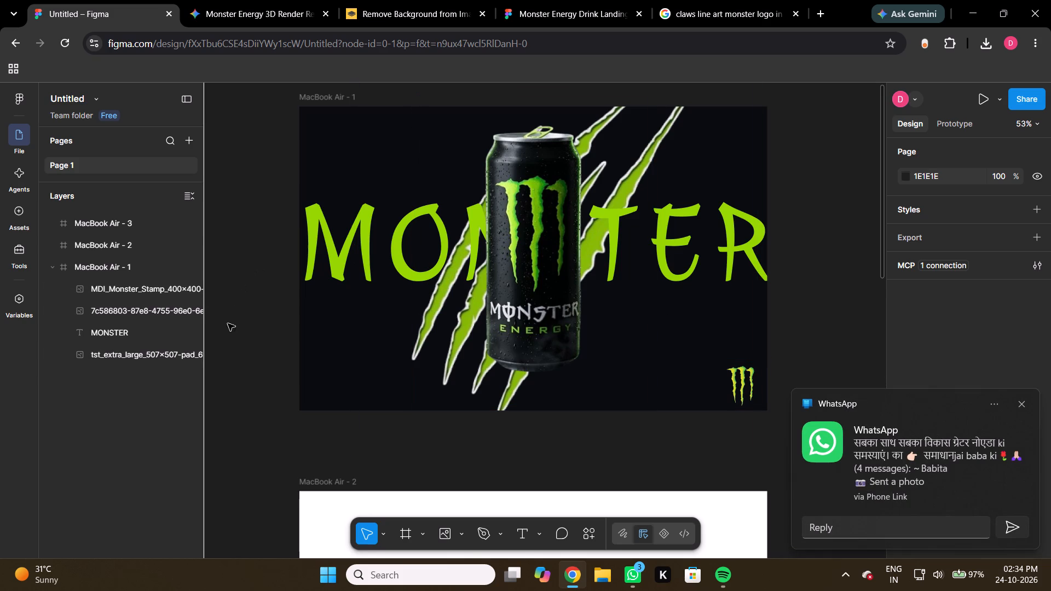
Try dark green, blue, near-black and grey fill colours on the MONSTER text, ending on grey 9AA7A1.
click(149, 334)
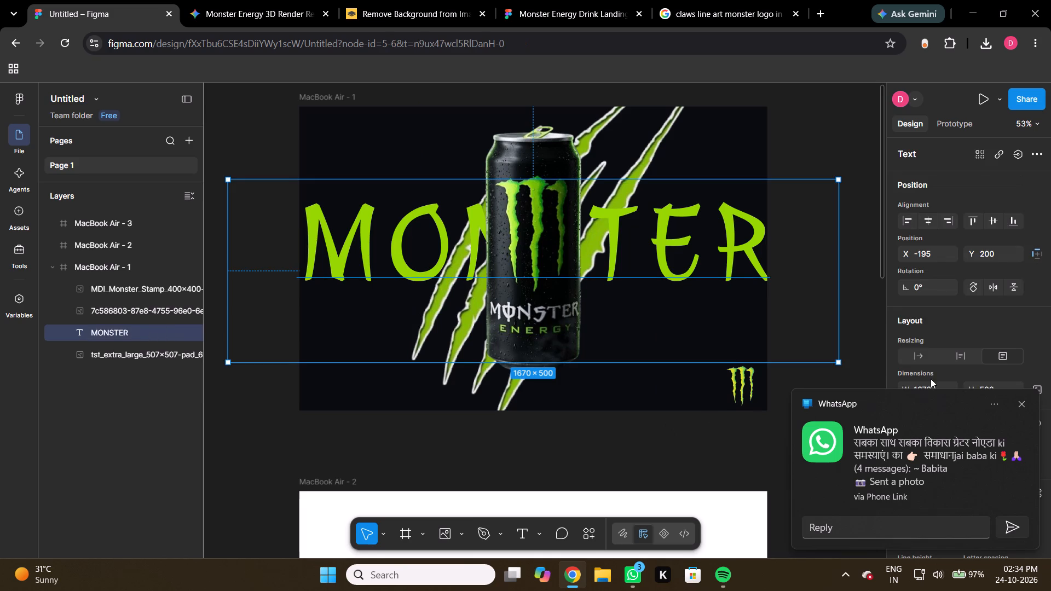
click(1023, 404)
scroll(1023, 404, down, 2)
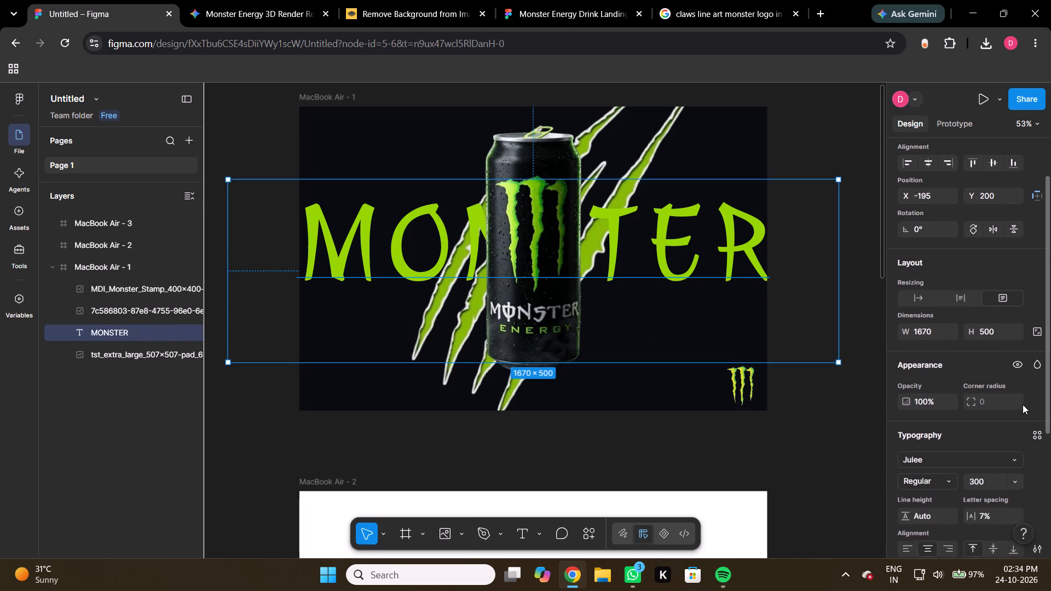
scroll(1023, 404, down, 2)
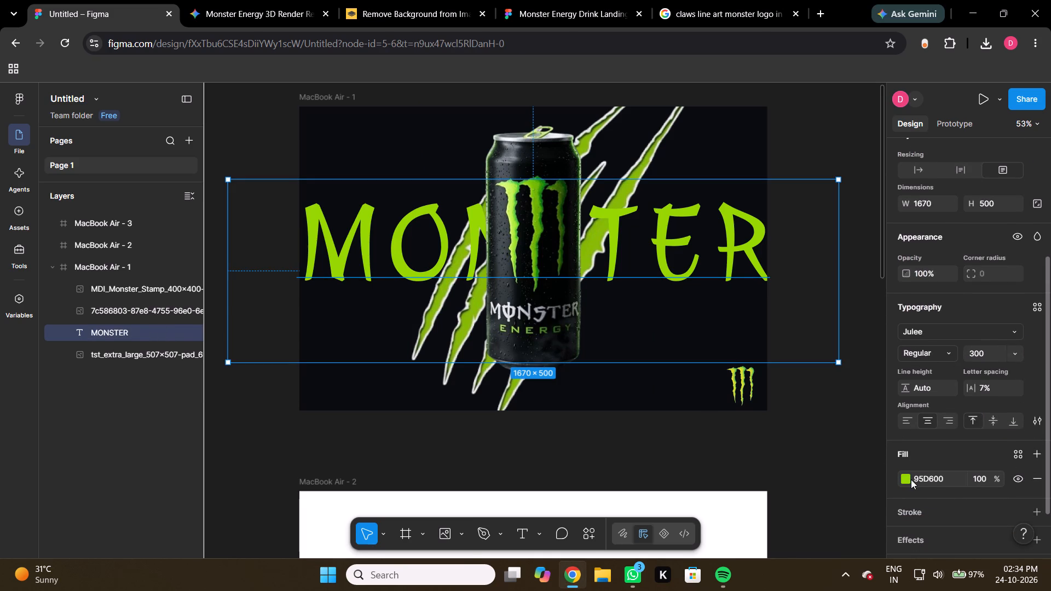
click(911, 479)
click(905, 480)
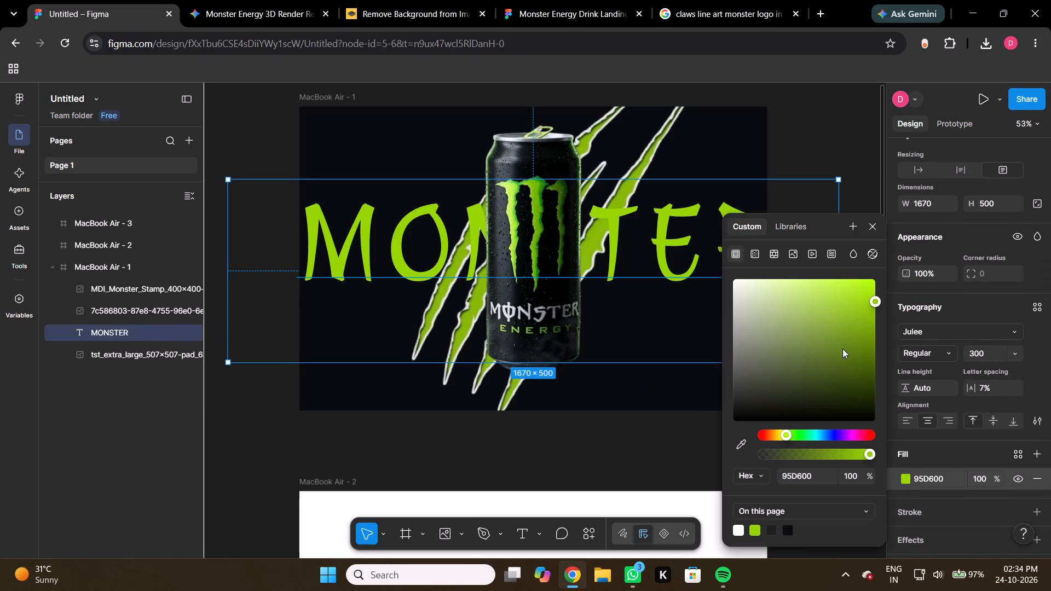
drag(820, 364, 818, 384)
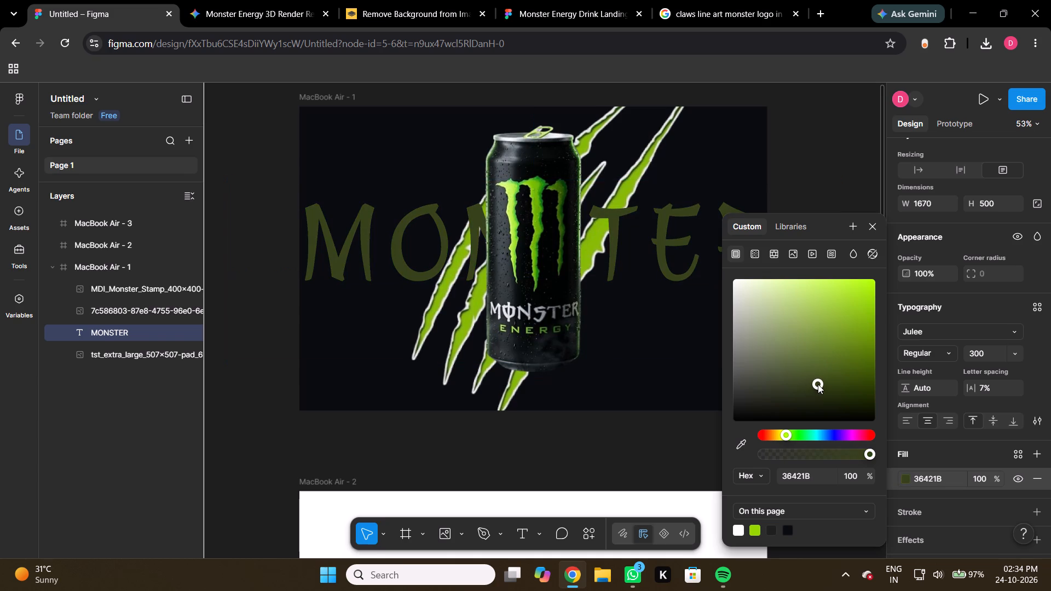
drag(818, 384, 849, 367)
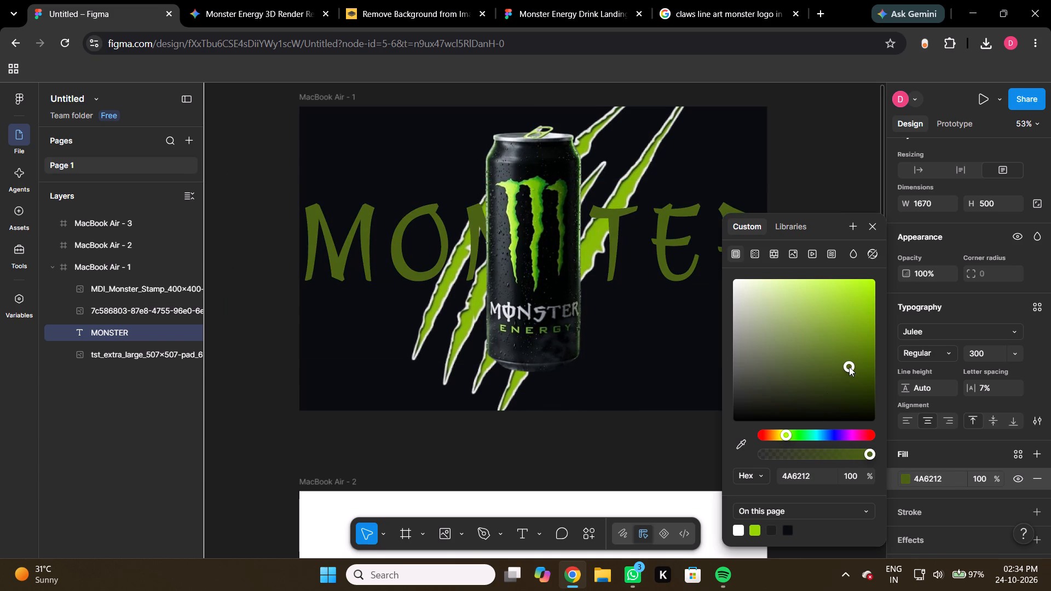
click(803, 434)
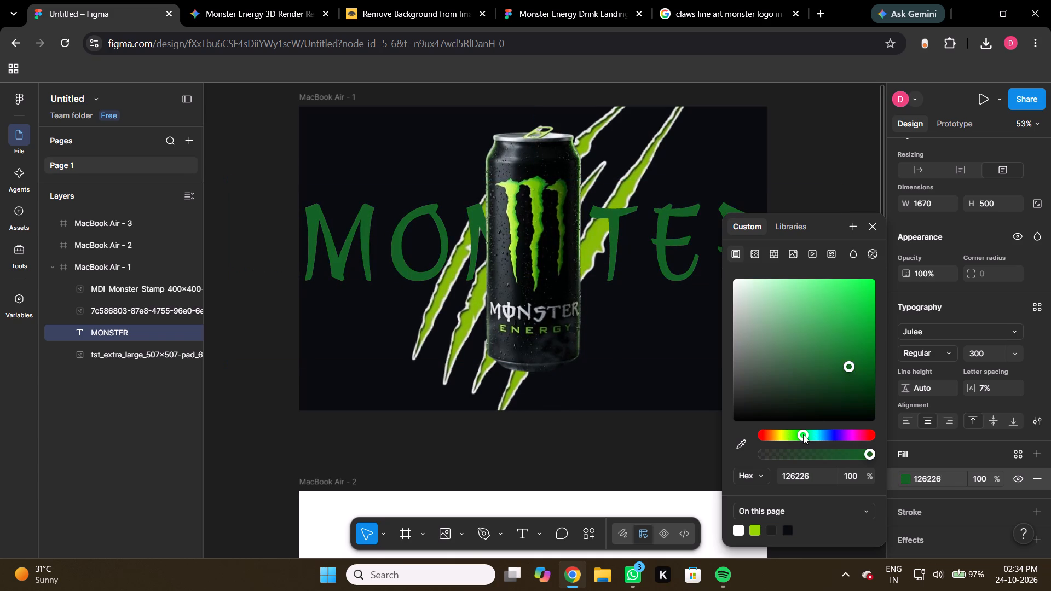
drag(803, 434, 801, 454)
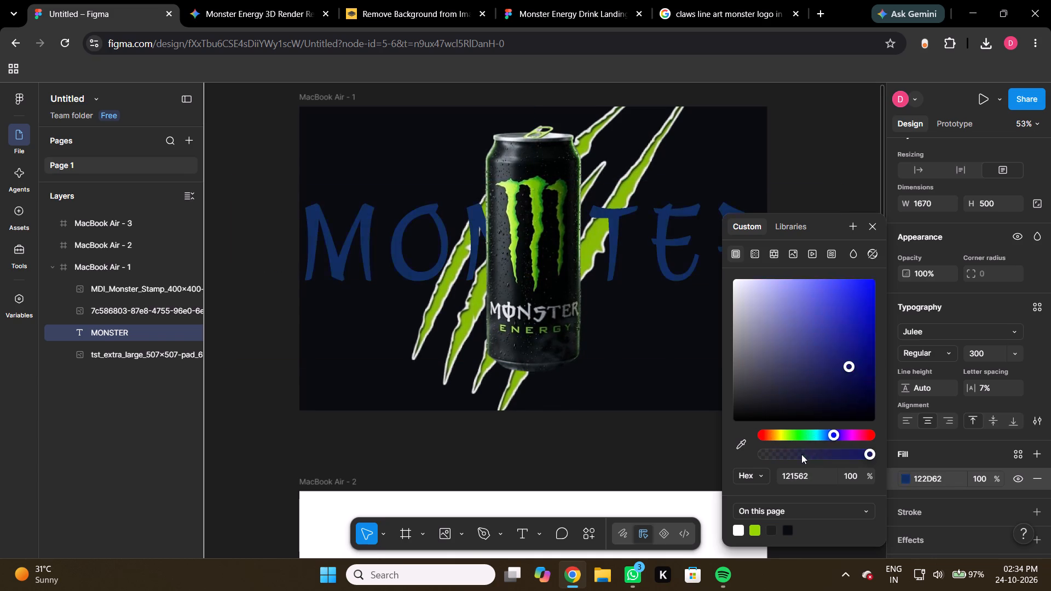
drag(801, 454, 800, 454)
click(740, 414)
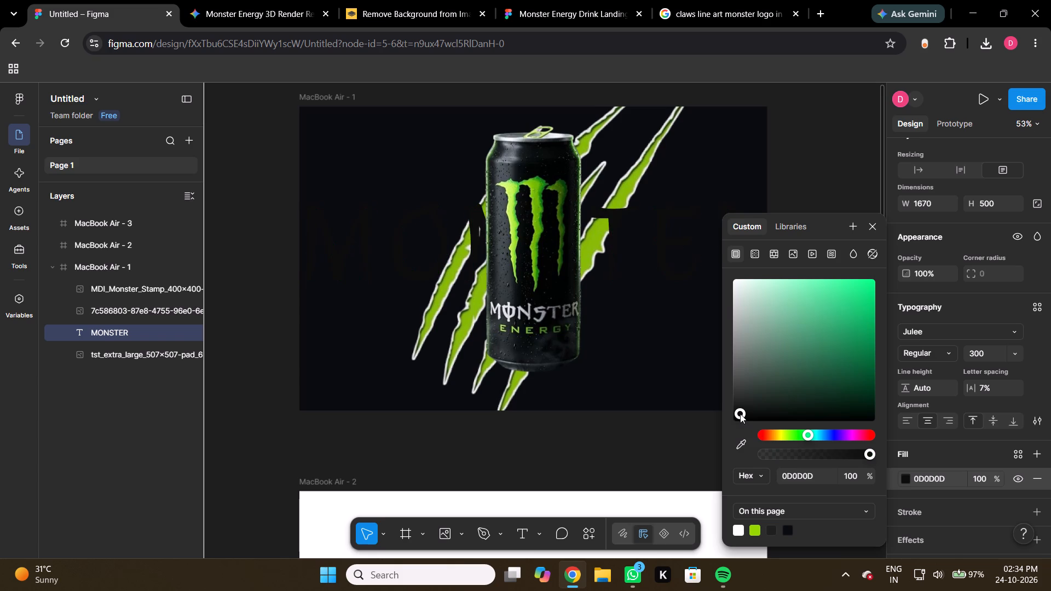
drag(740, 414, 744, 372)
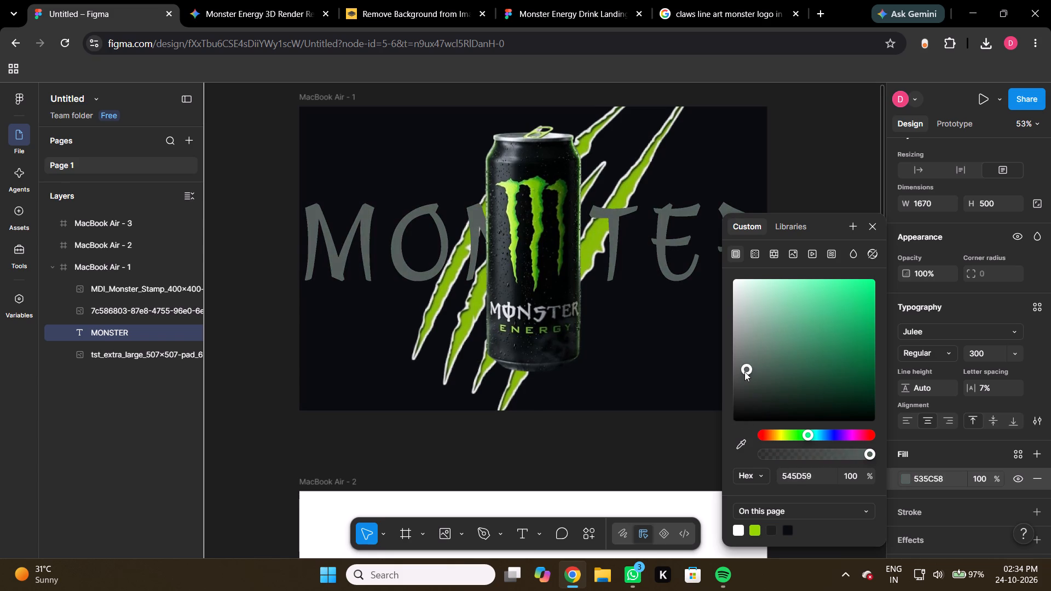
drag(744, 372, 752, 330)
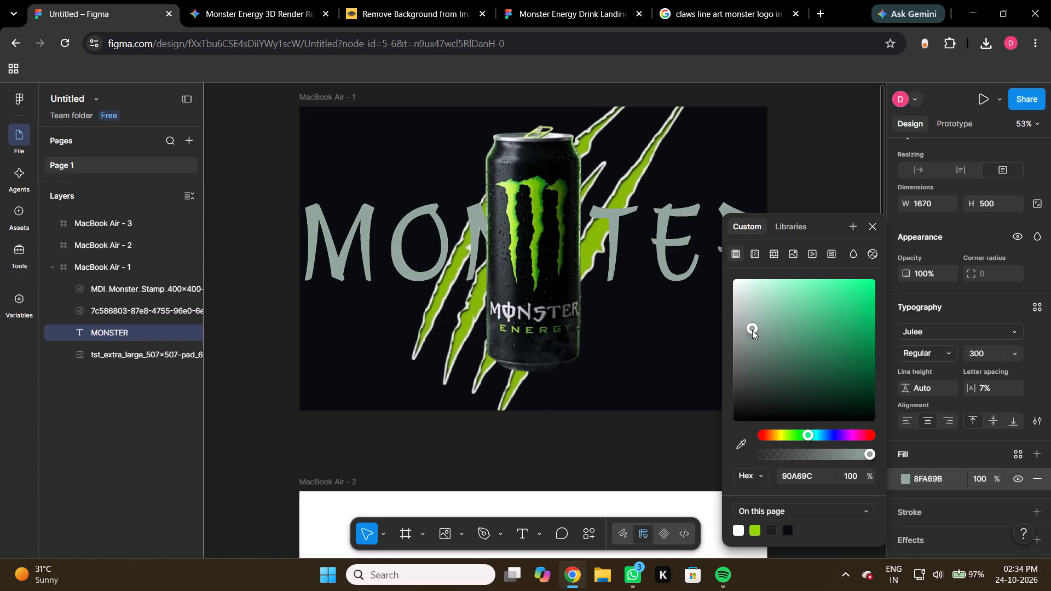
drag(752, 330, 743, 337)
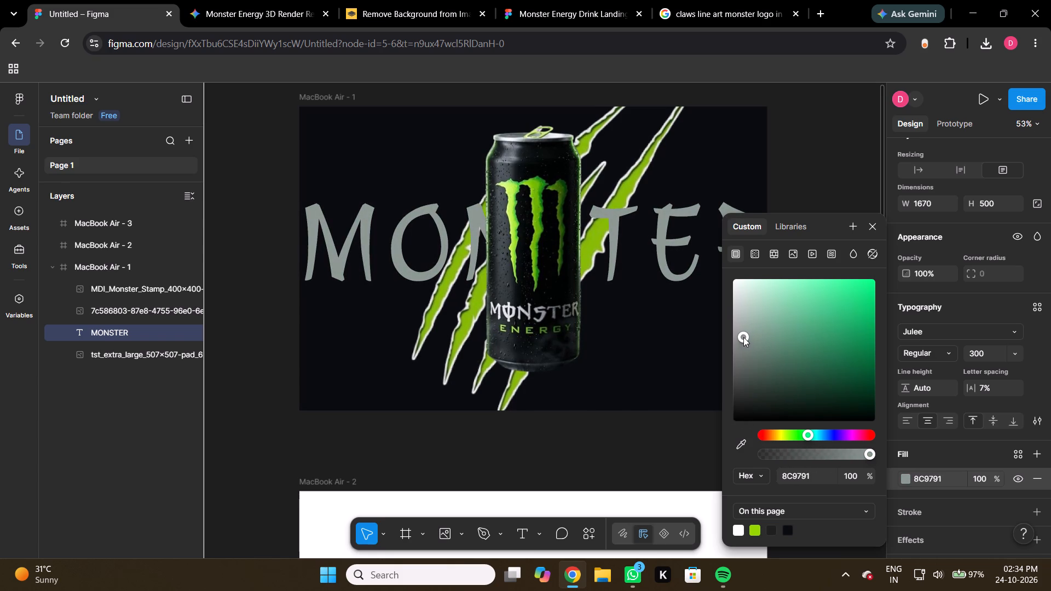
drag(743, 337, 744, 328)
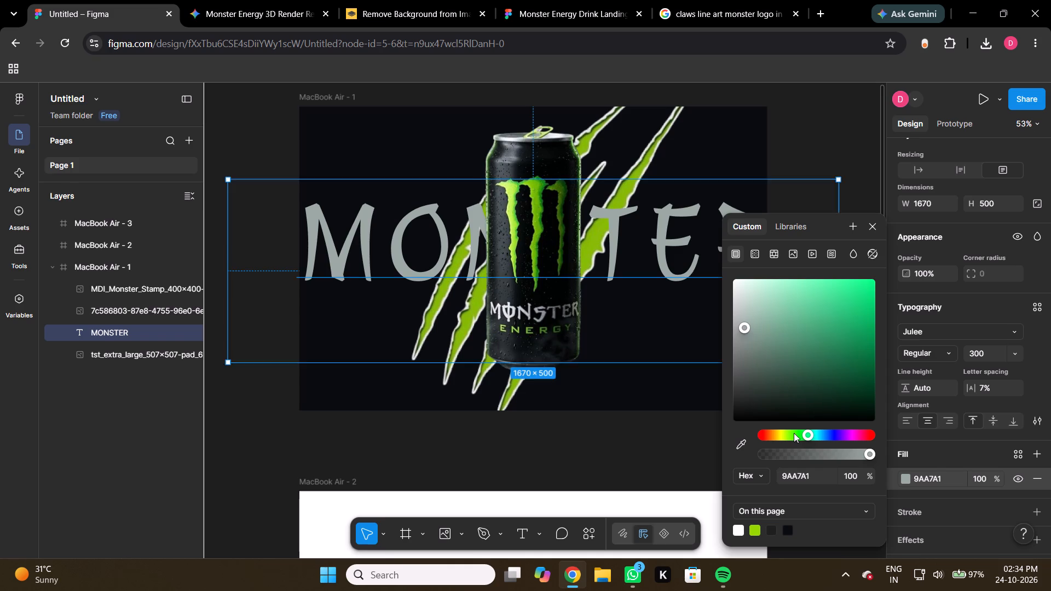
Shift the MONSTER text fill to a green hue and lighten it to the pale off-white DDECD7.
click(794, 433)
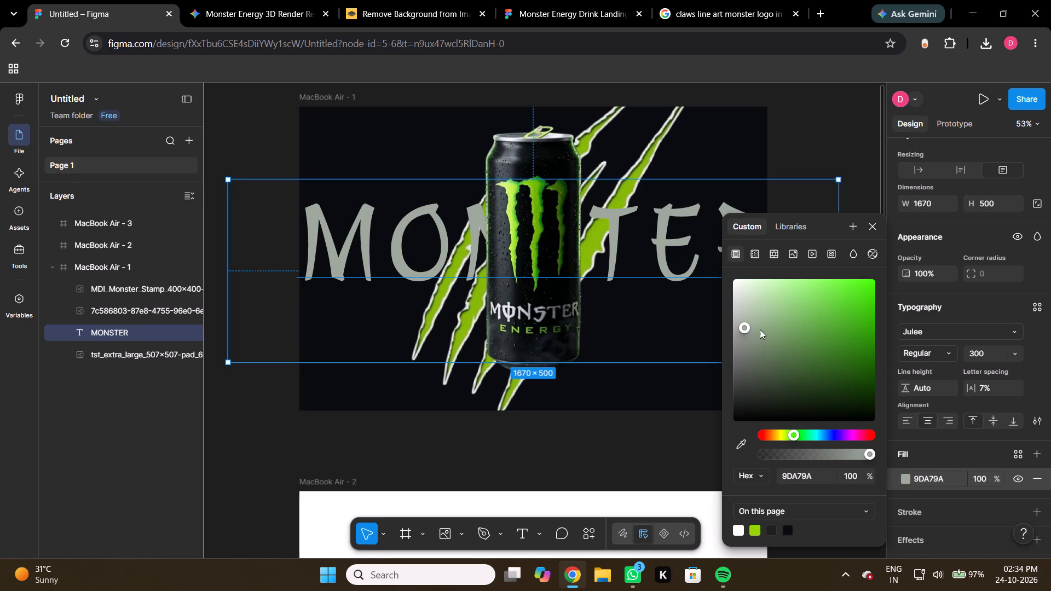
drag(747, 325, 783, 357)
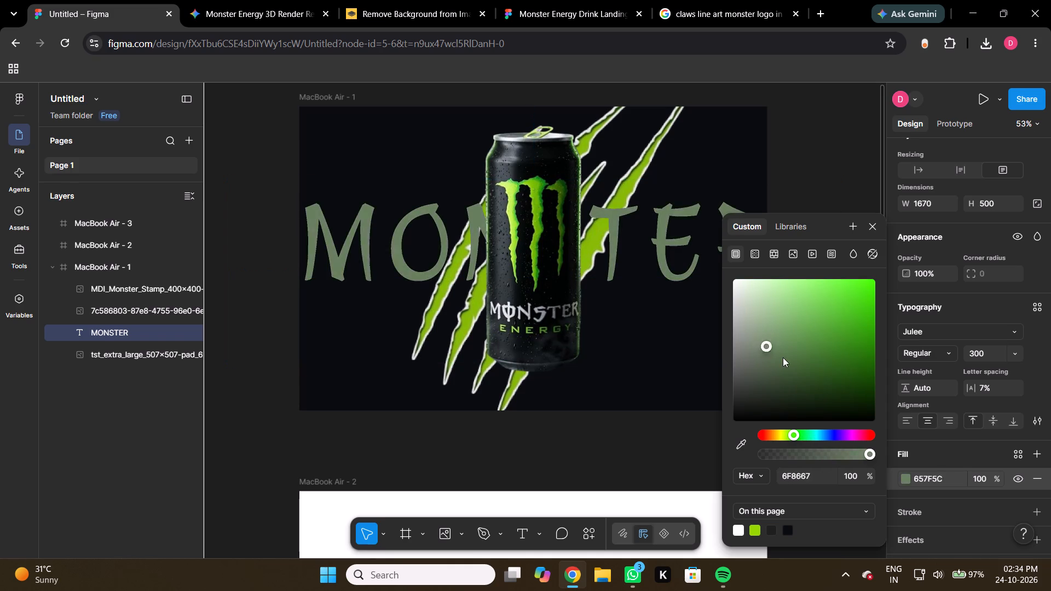
drag(783, 357, 788, 285)
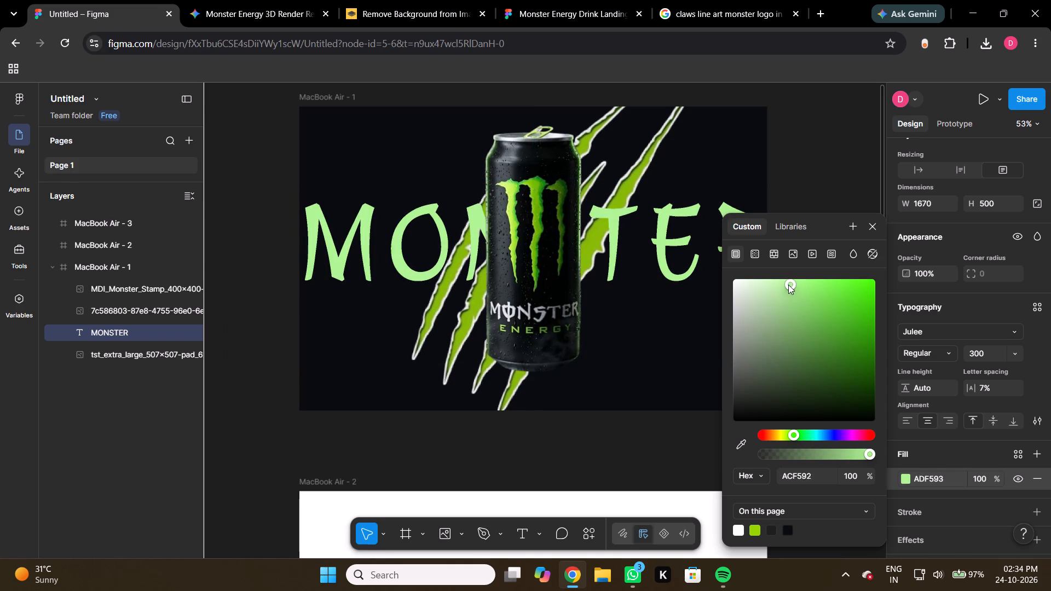
drag(788, 285, 754, 342)
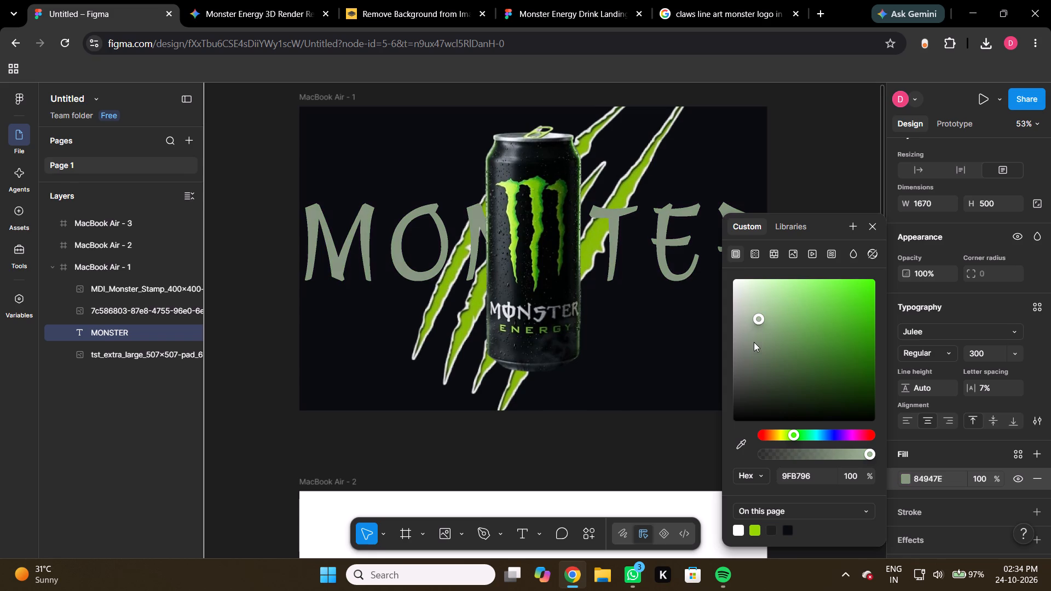
drag(754, 342, 736, 270)
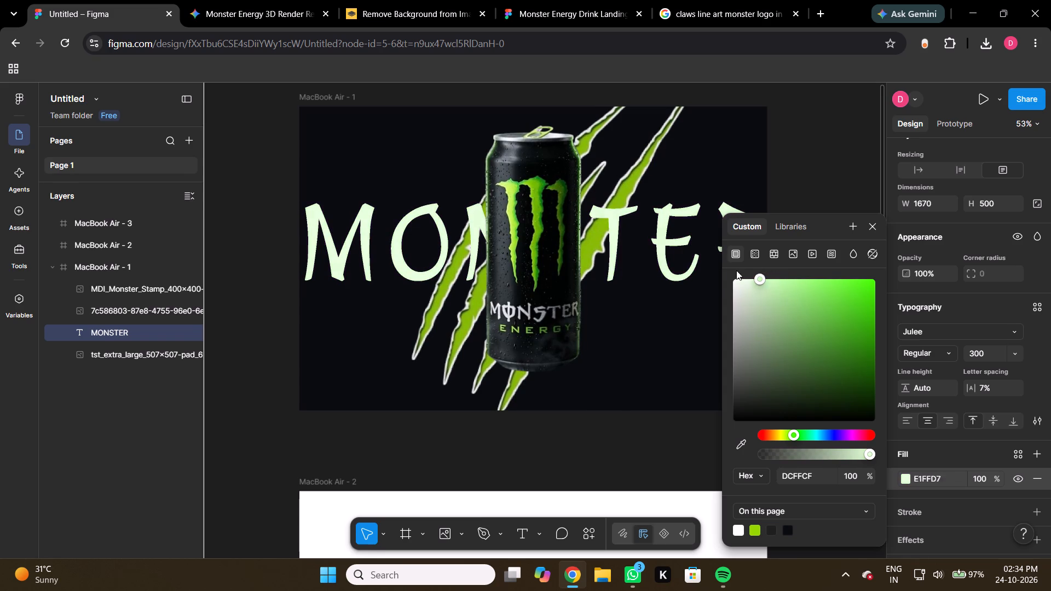
drag(736, 270, 746, 289)
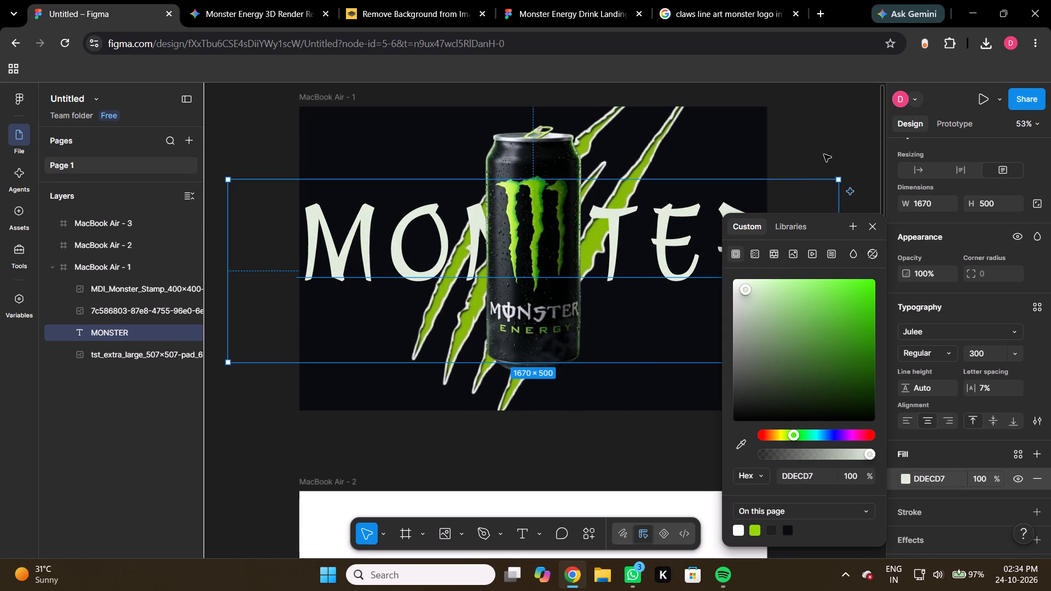
click(823, 153)
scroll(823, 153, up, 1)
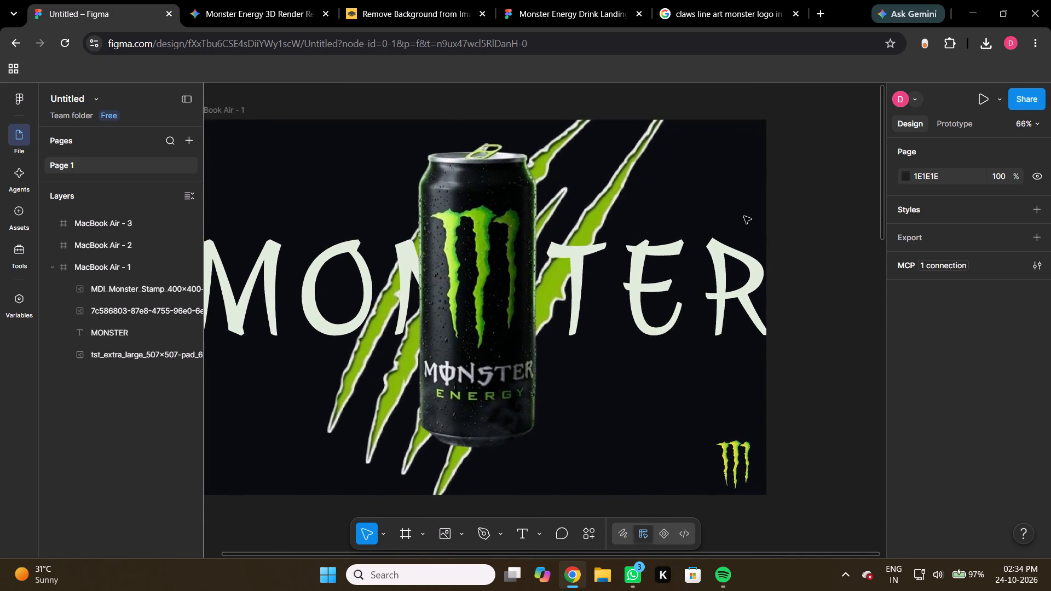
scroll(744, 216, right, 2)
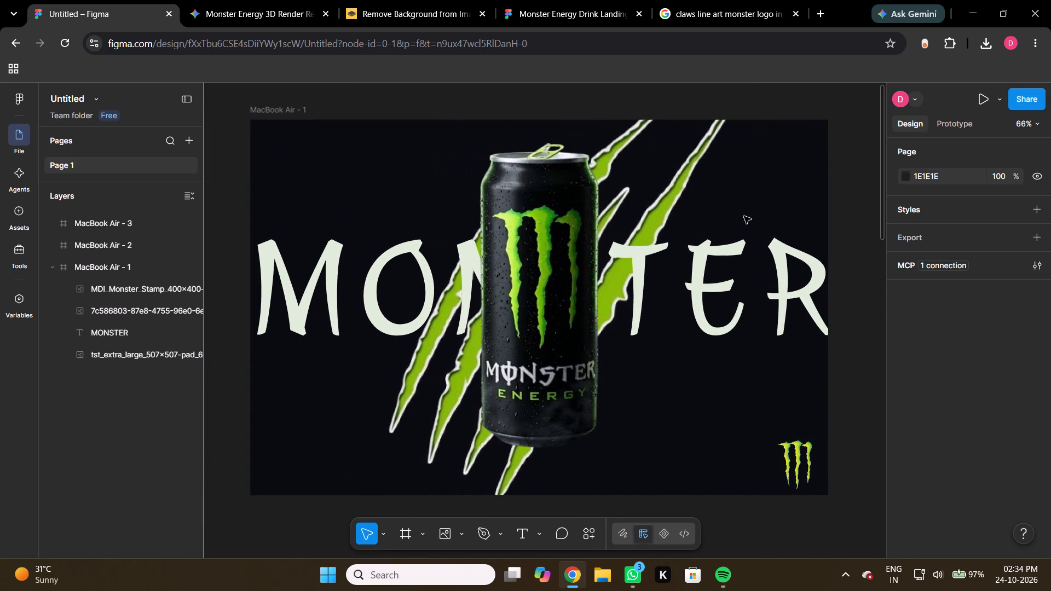
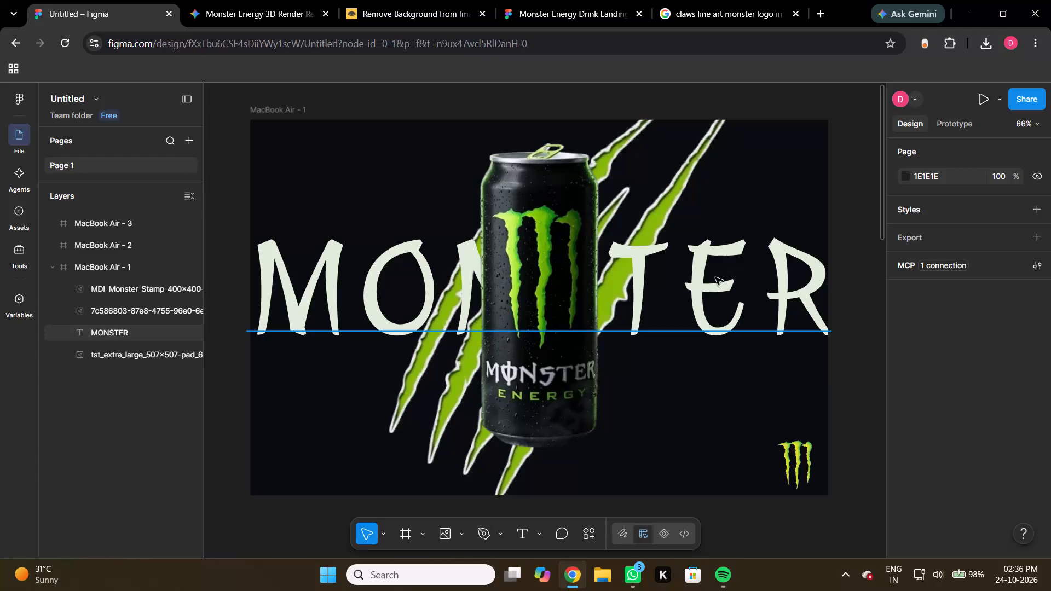
Delete the MONSTER text layer from the MacBook Air - 1 frame.
click(715, 277)
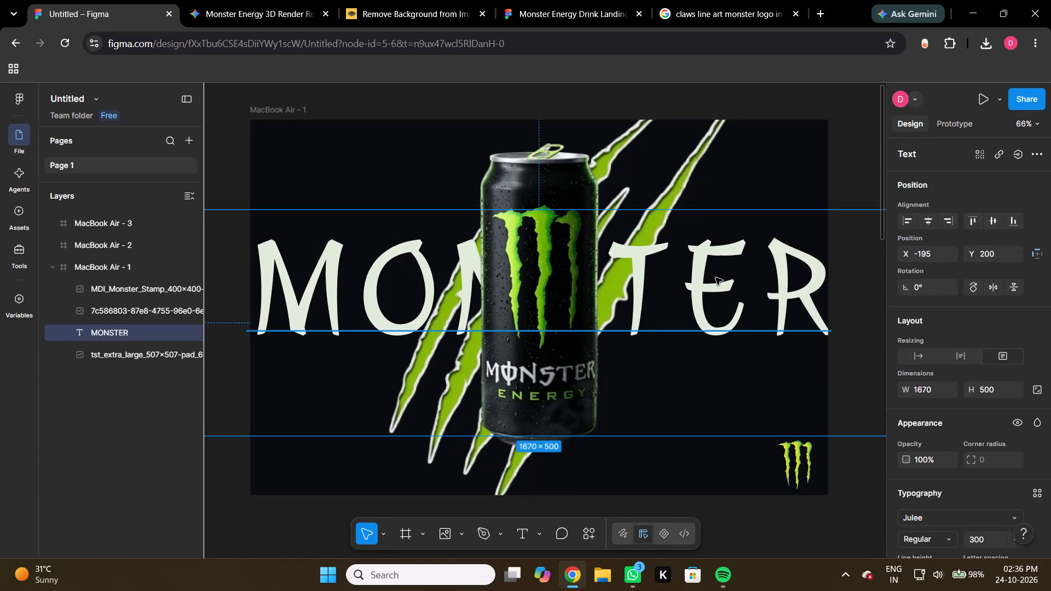
click(141, 334)
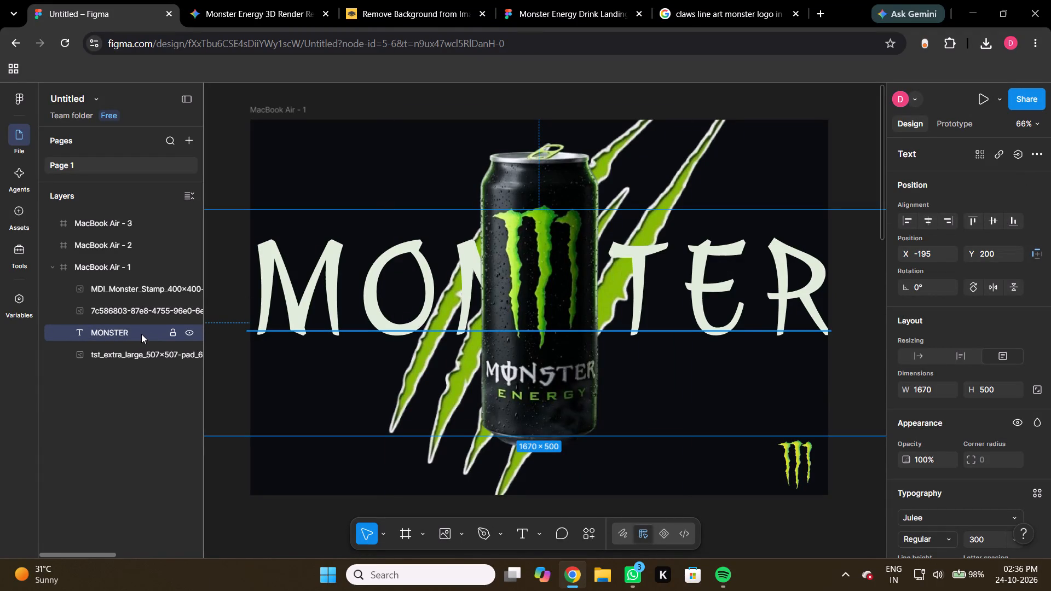
key(Delete)
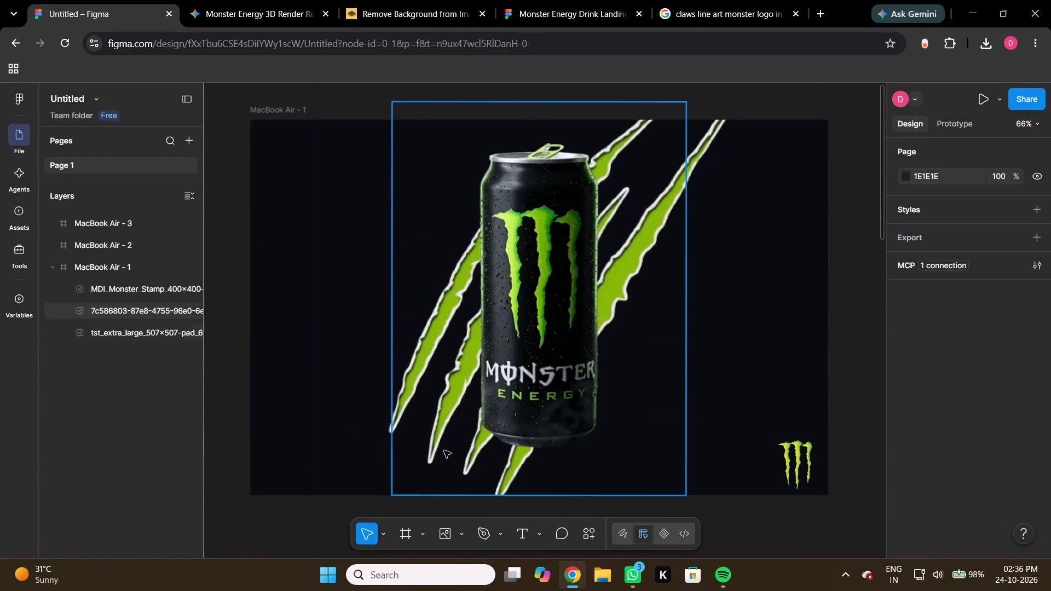
Add a text layer reading "O" beside the can in MacBook Air - 1, placed at about X 107, Y 182.
click(524, 534)
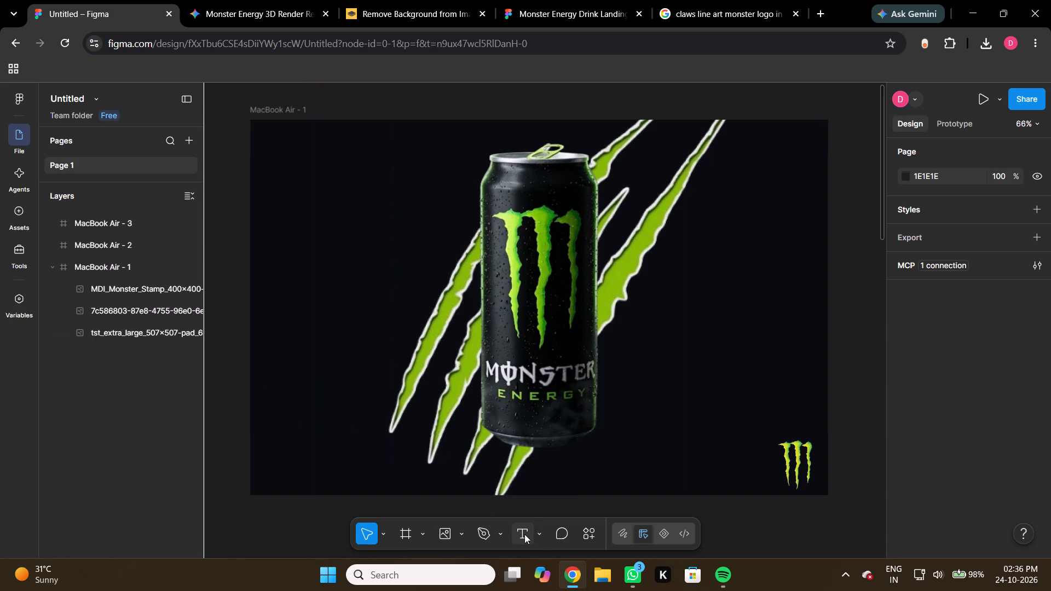
click(350, 289)
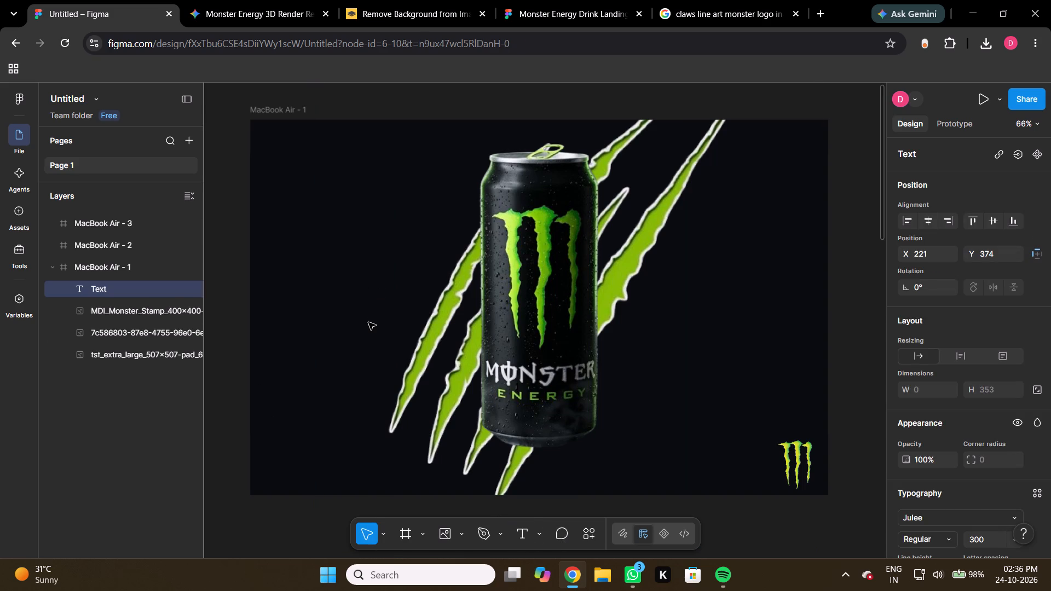
key(o)
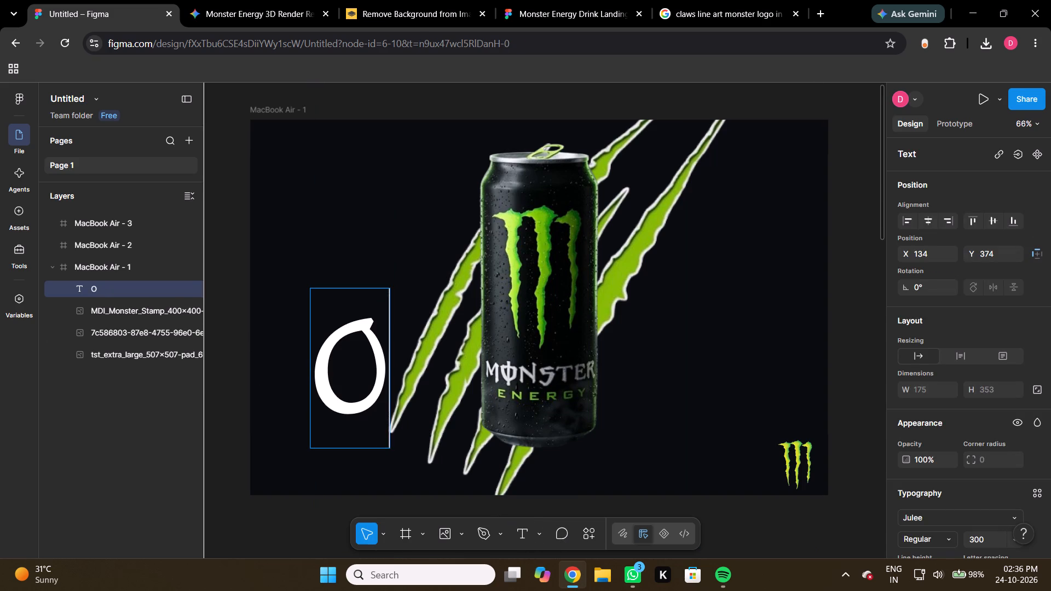
click(250, 507)
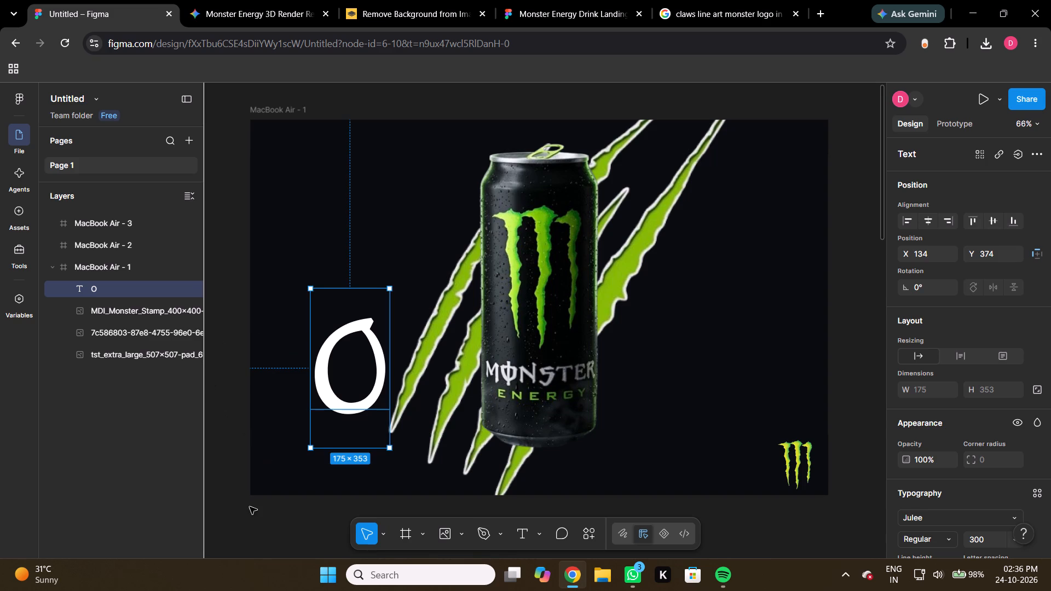
drag(352, 366, 340, 273)
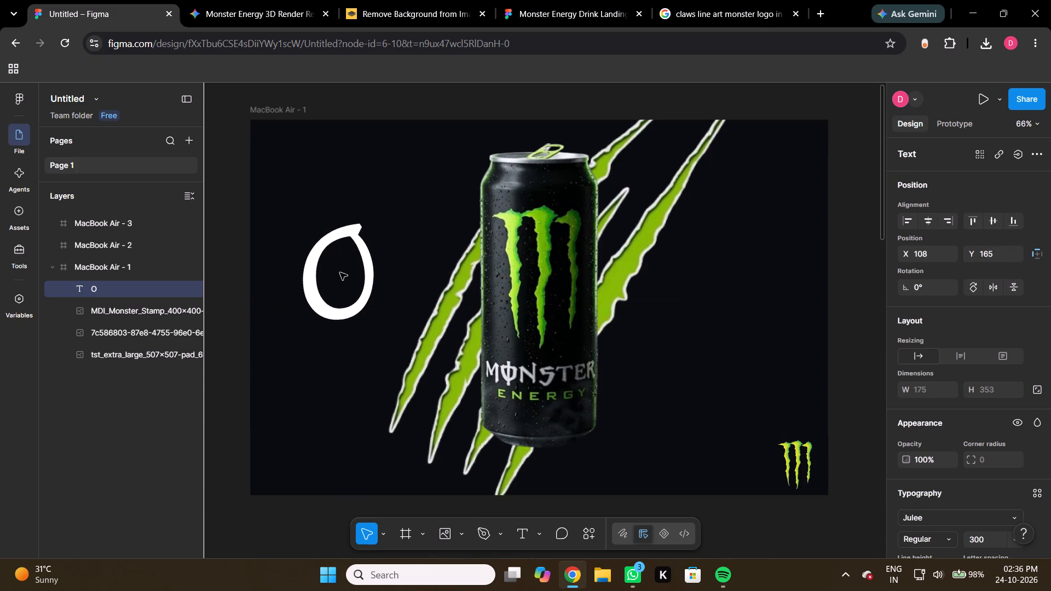
drag(340, 273, 339, 279)
Enlarge the O's text box to about 543 × 815.
drag(378, 360, 426, 418)
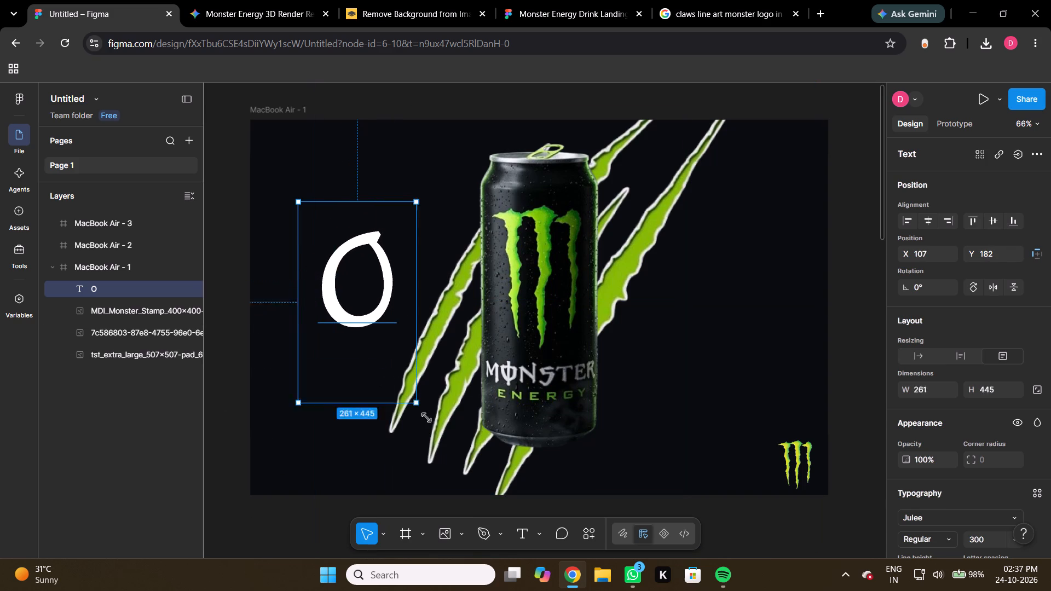
drag(426, 418, 524, 503)
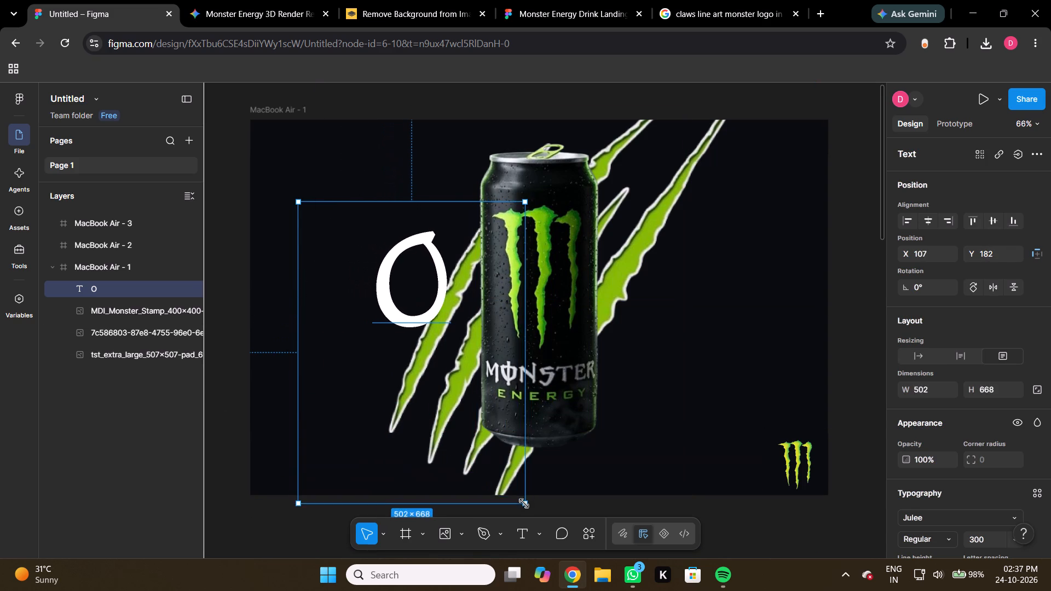
drag(524, 503, 483, 426)
scroll(584, 390, up, 2)
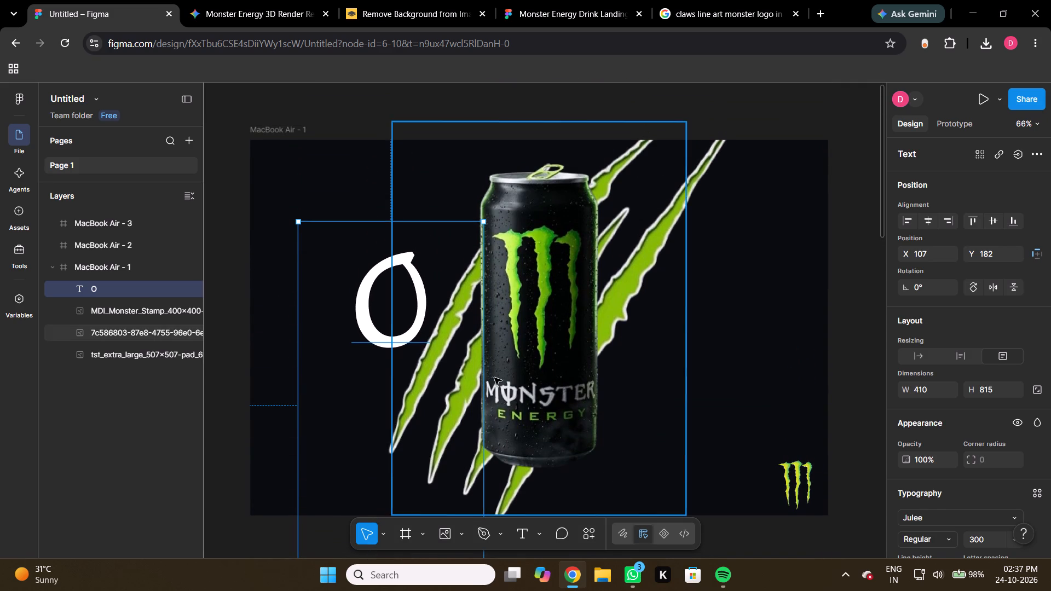
drag(480, 375, 544, 379)
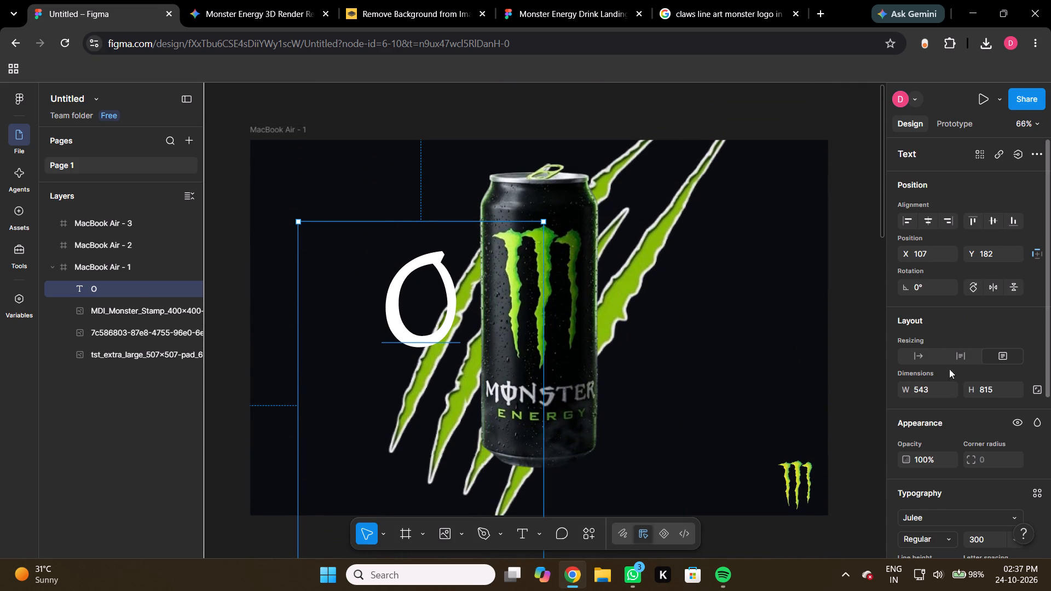
Set the O's font size to 500 and move it to about X 31, Y 138.
click(980, 533)
text(500)
key(Return)
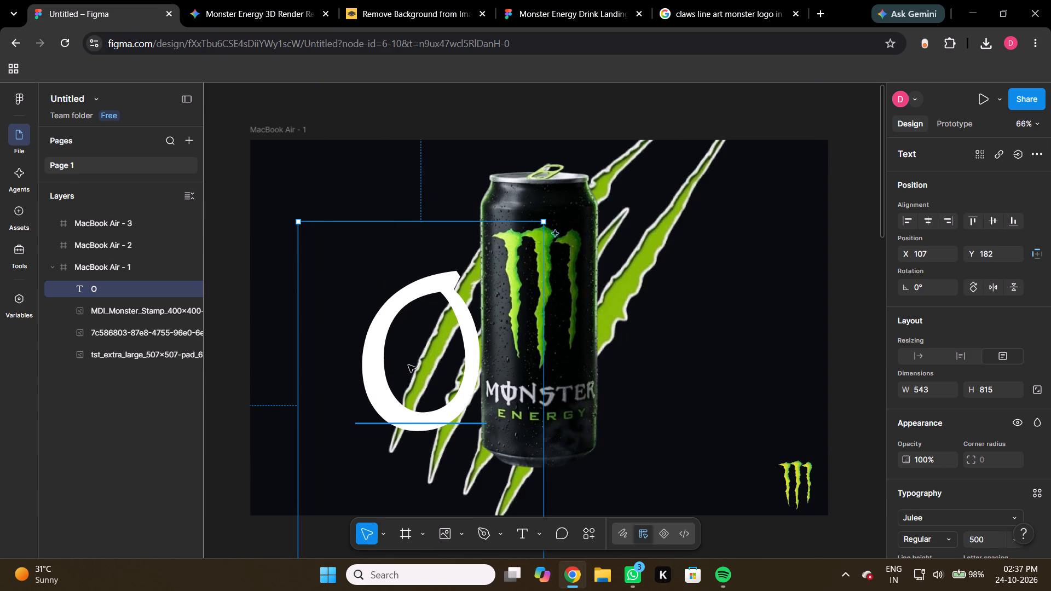
drag(408, 365, 361, 333)
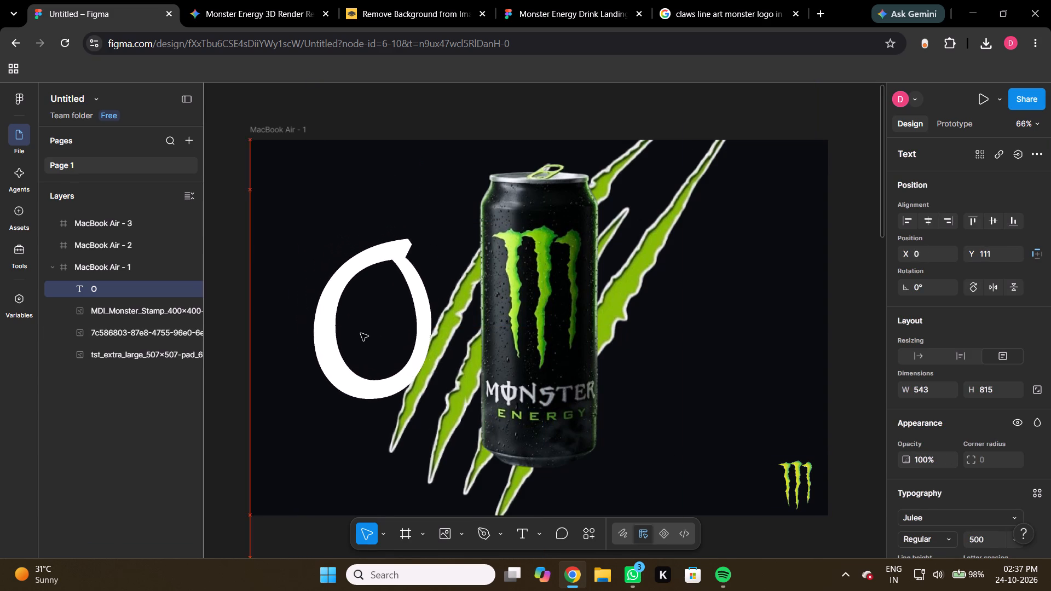
drag(361, 333, 374, 345)
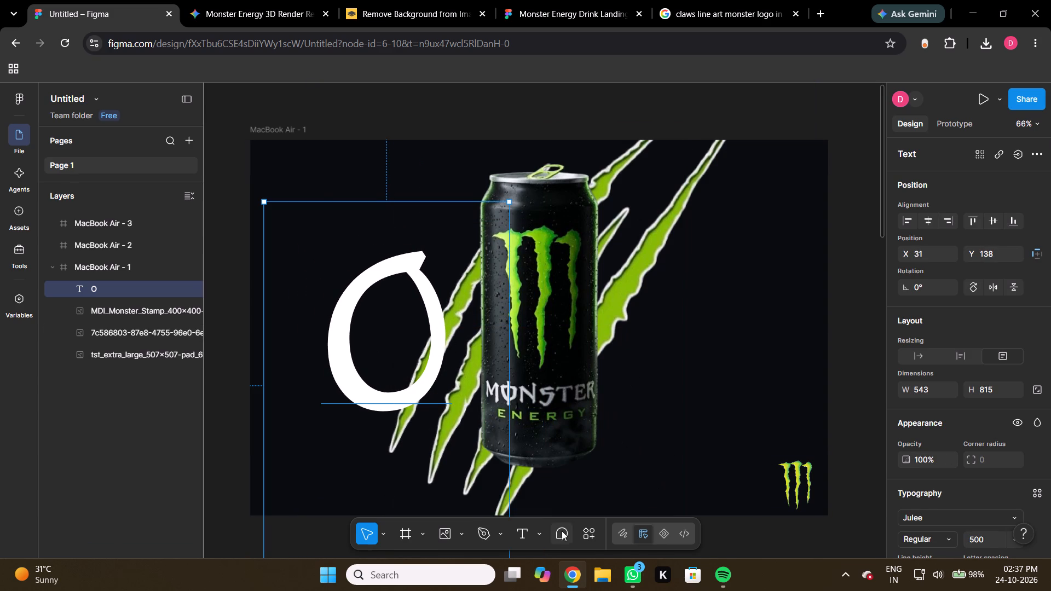
Browse fonts for the O, apply Gwendolyn, and reposition the letter to about X -46, Y 133, left of the can.
scroll(960, 468, down, 1)
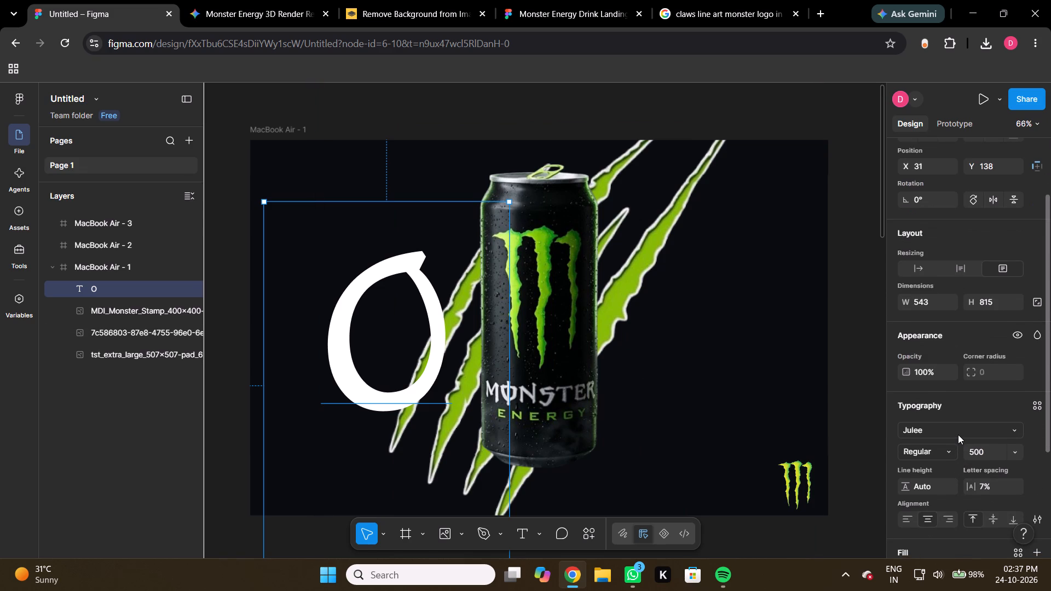
click(958, 434)
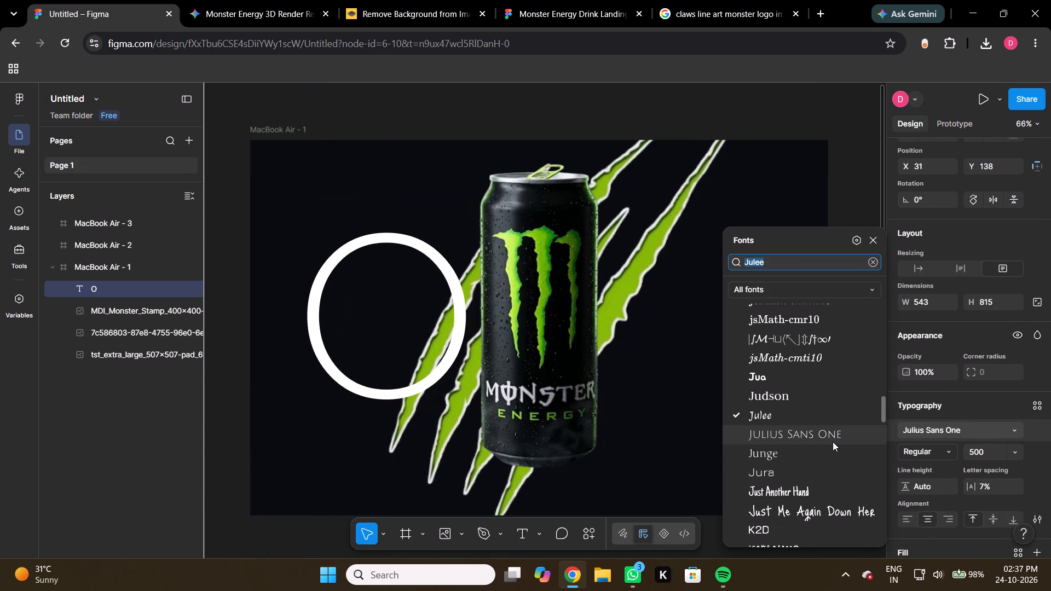
scroll(798, 448, up, 13)
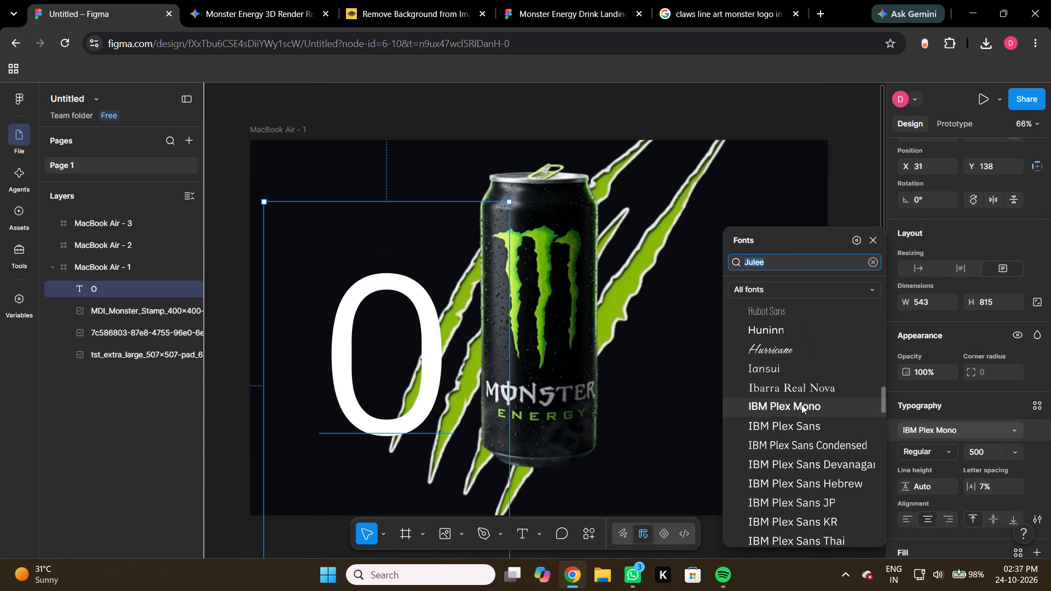
scroll(805, 337, up, 7)
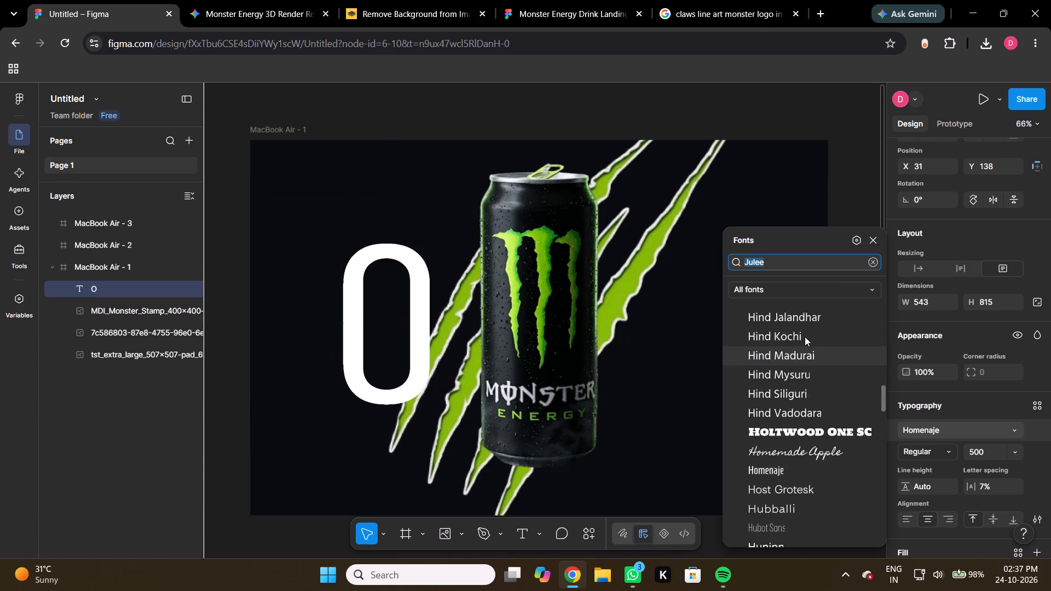
scroll(805, 337, up, 7)
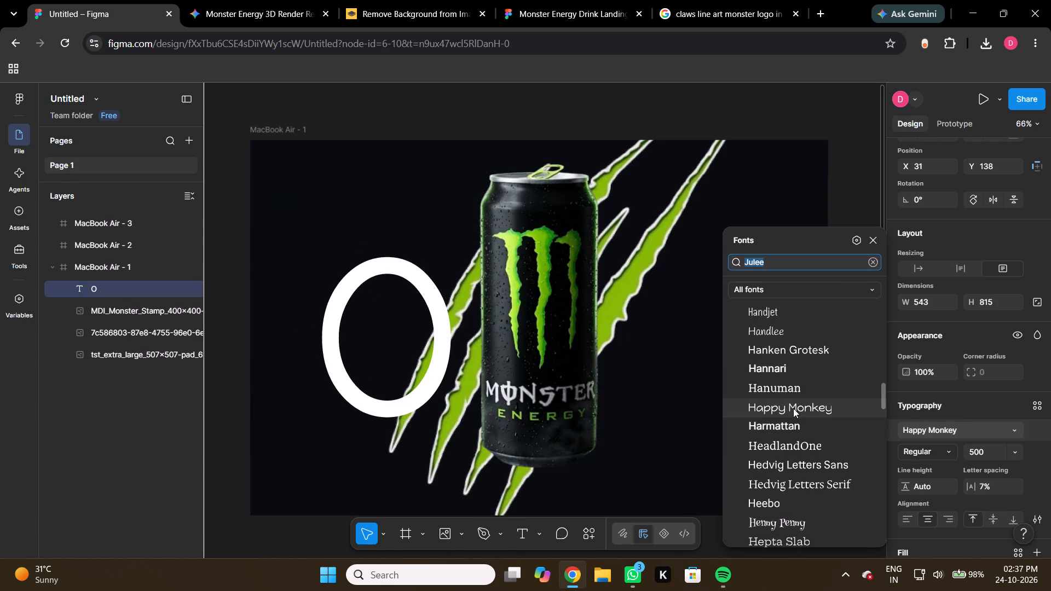
scroll(789, 311, up, 6)
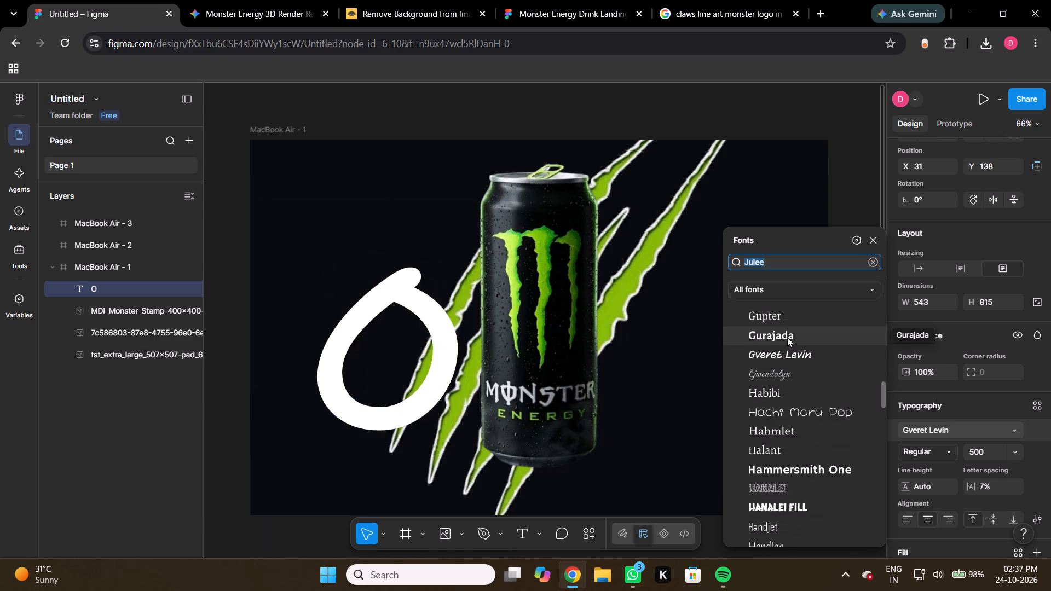
click(784, 374)
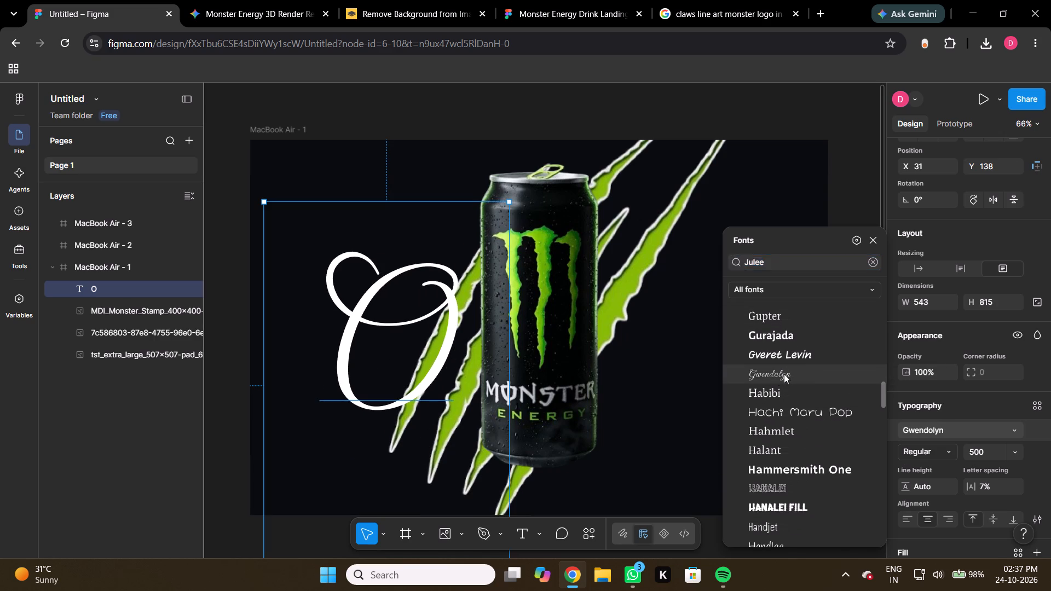
drag(378, 338, 389, 305)
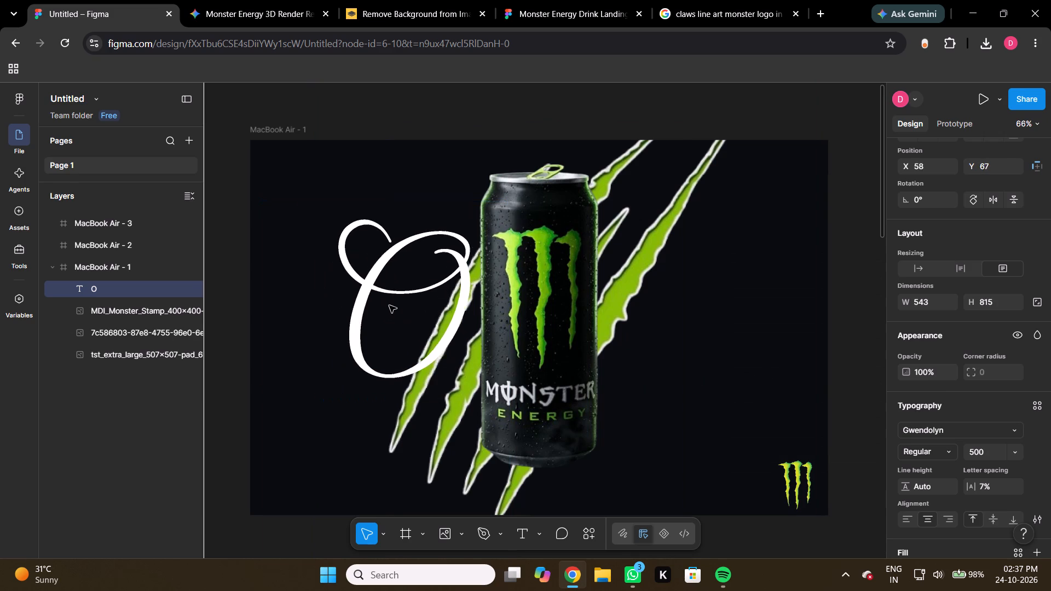
drag(389, 305, 378, 320)
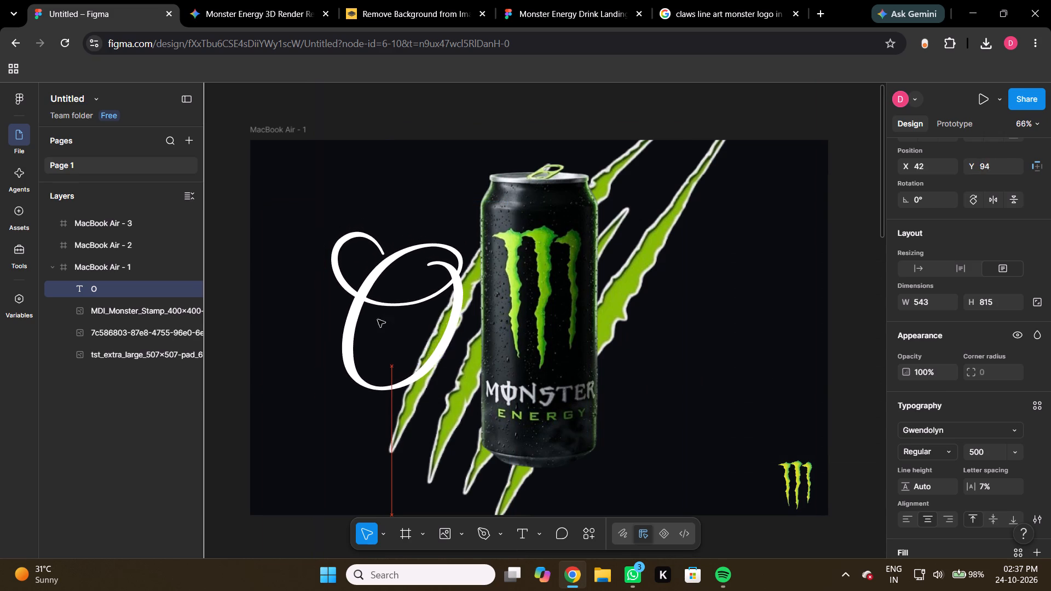
drag(378, 320, 343, 336)
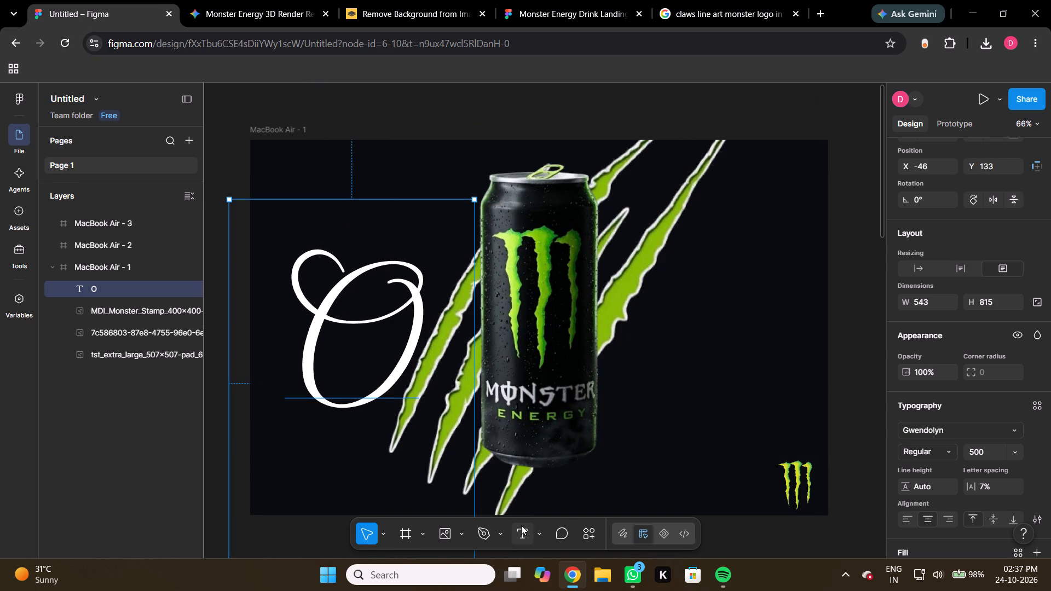
Add a matching "G" text layer and position it right of the can at about X 864, Y 70.
click(521, 525)
click(657, 331)
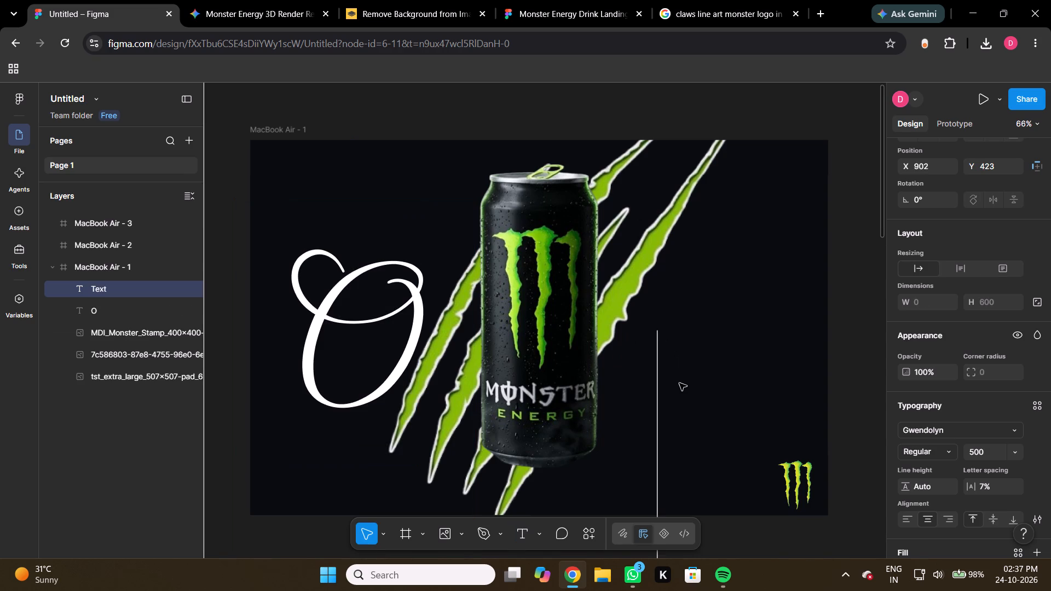
key(g)
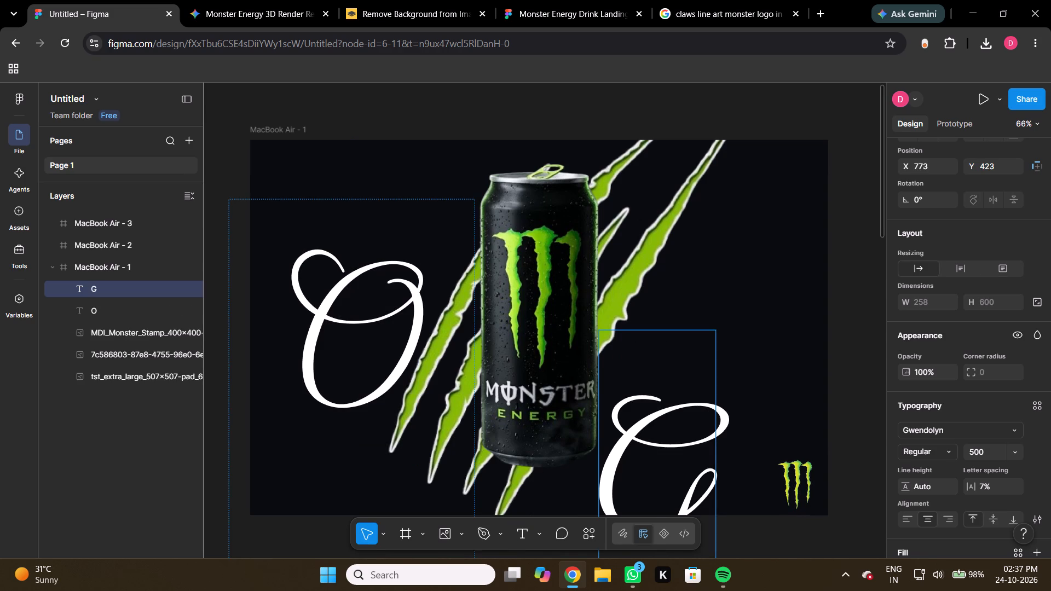
click(771, 519)
click(731, 535)
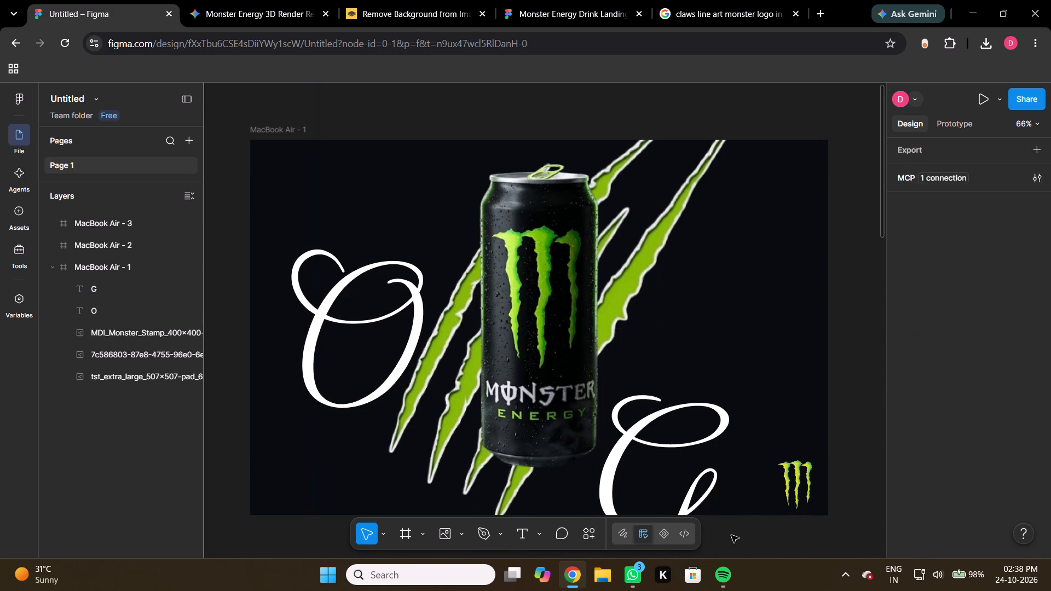
drag(685, 460, 726, 300)
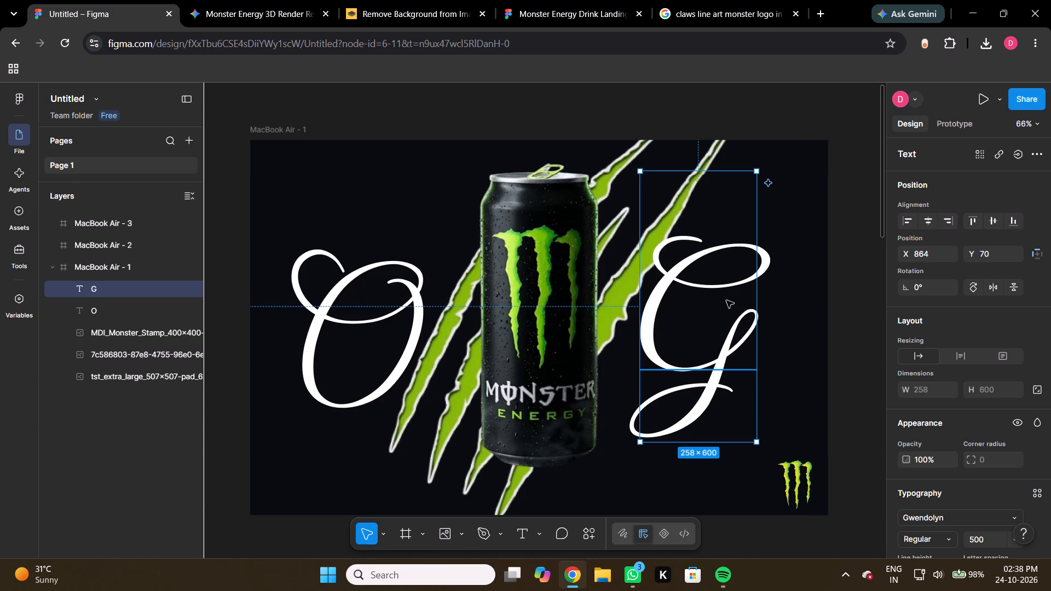
click(853, 337)
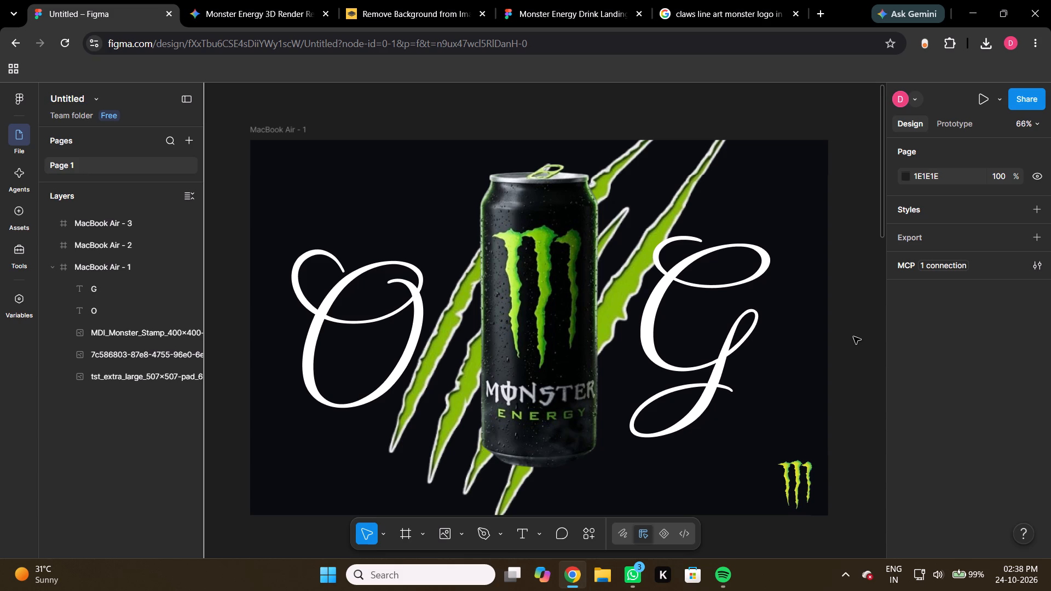
Set the O's font size to 550 and move it closer to the can, at about X 15, Y 102.
click(372, 330)
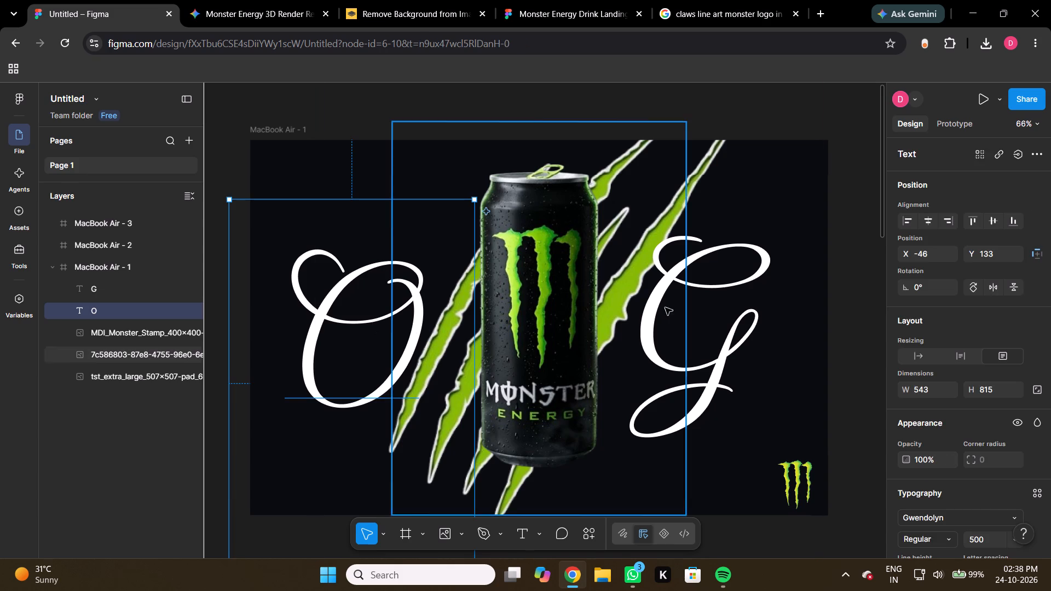
click(986, 542)
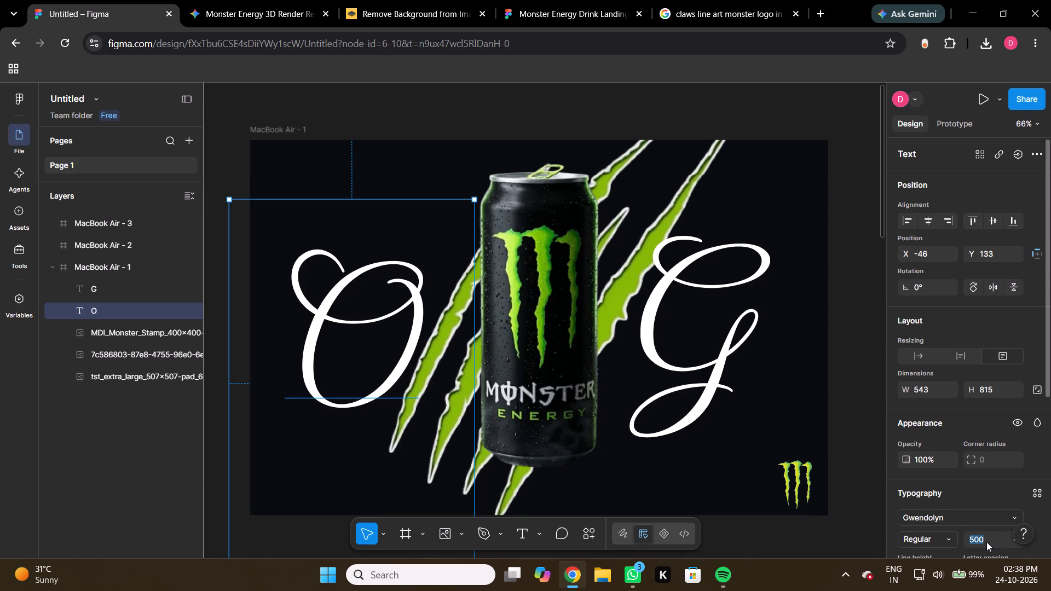
text(550)
key(Return)
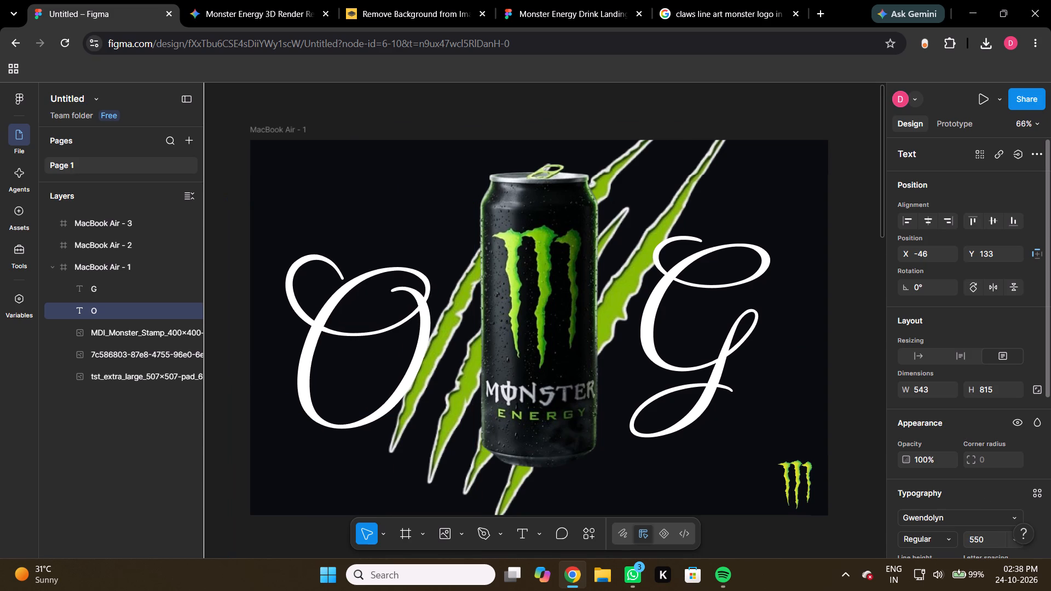
drag(368, 354, 395, 340)
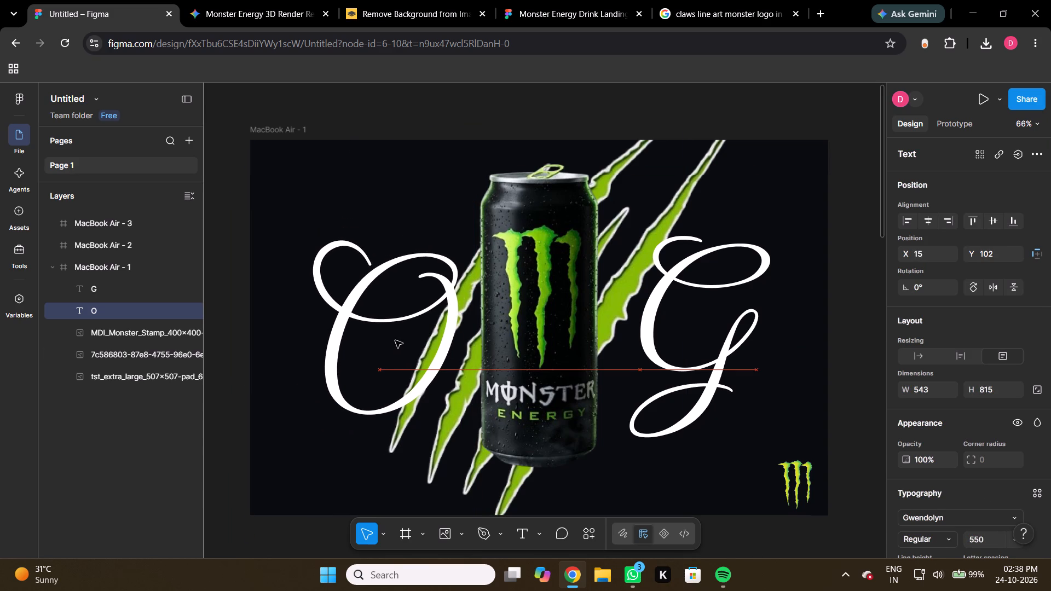
drag(395, 340, 395, 340)
click(845, 339)
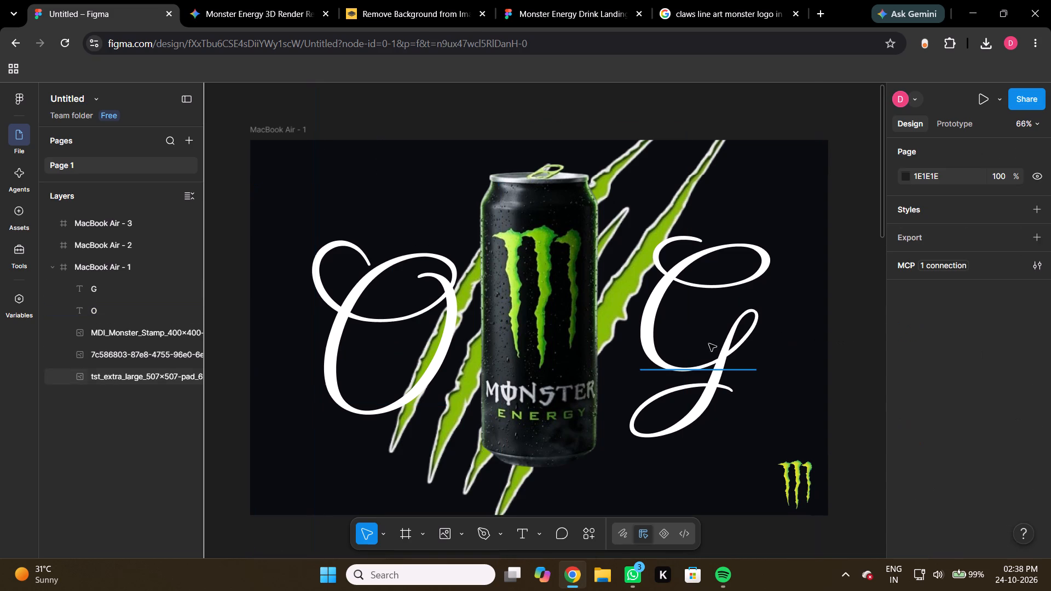
Shift the G slightly up and closer to the can, to about X 847, Y 56.
drag(693, 344, 684, 337)
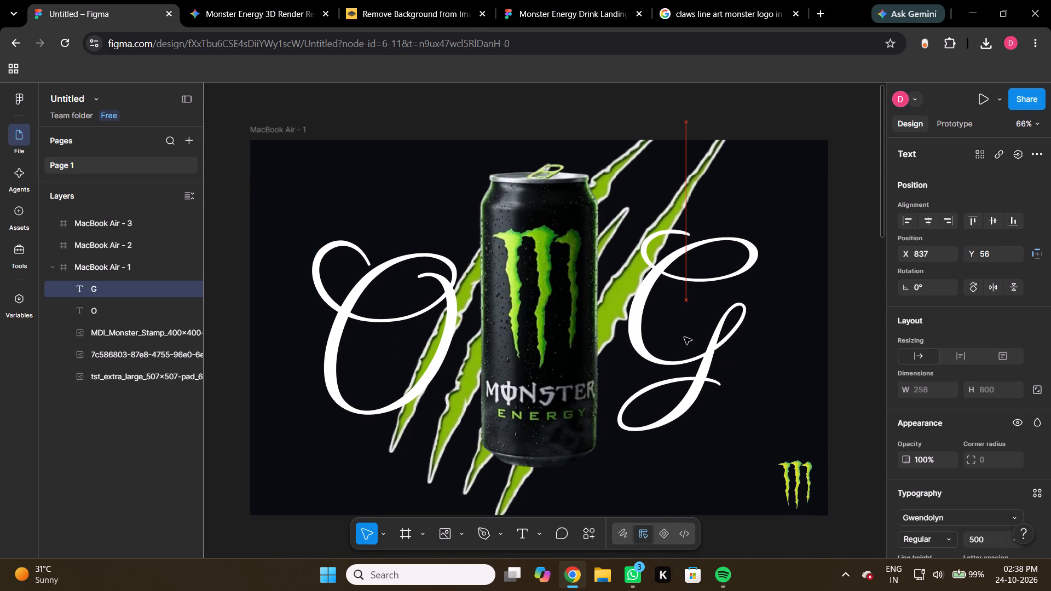
drag(684, 337, 685, 337)
click(862, 316)
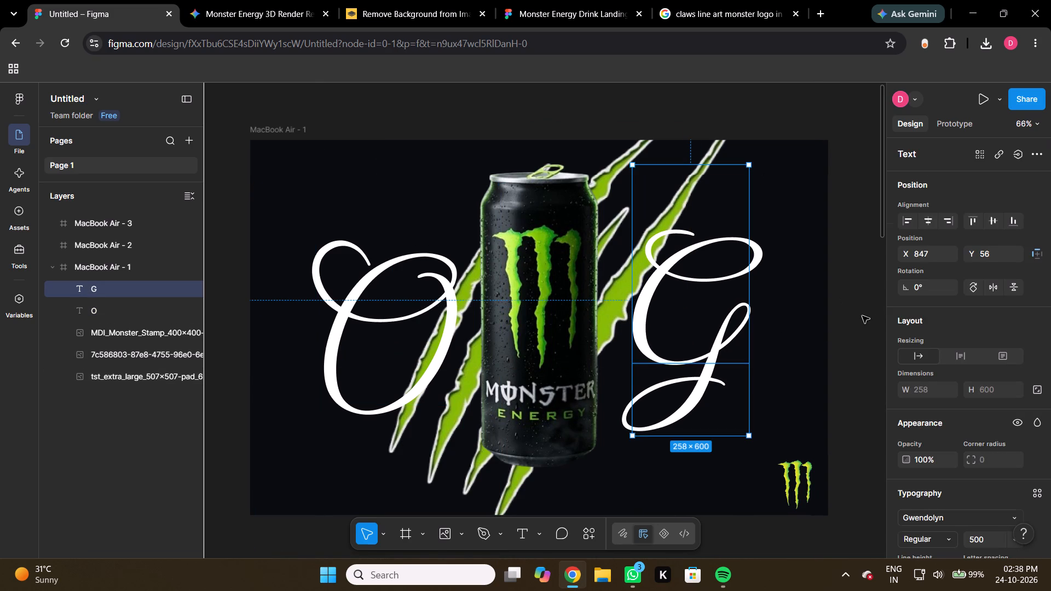